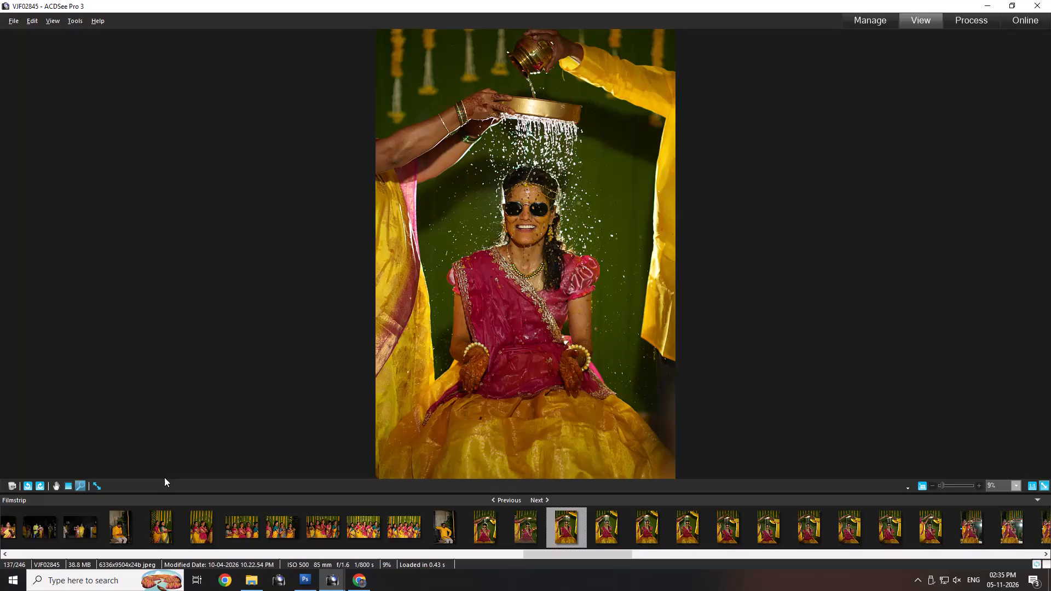
Compare photo VJF02845 of the bride under the water shower with its neighbouring shot and delete VJF02845.
{"action": "key", "text": "Right"}
{"action": "key", "text": "Left"}
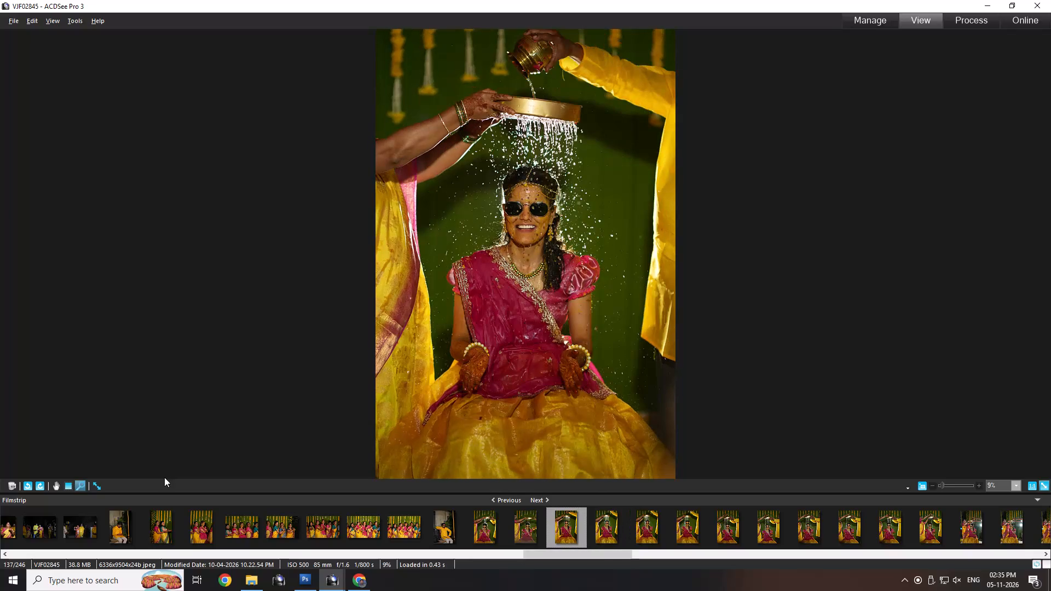
{"action": "key", "text": "Delete"}
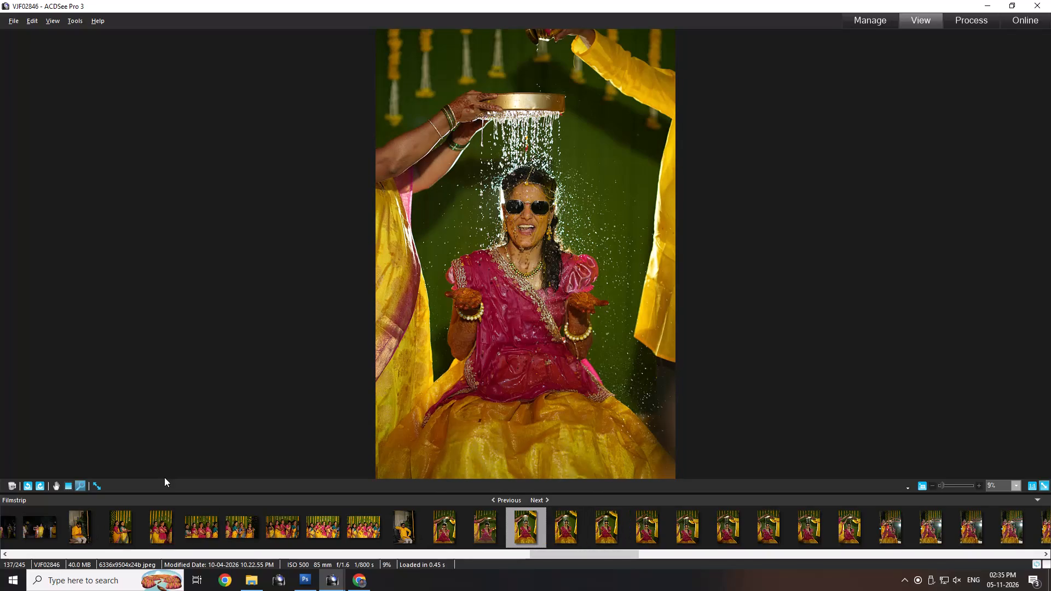
Compare the following water-shower shots VJF02846 to VJF02849 with one another and delete photo VJF02848.
{"action": "key", "text": "Right"}
{"action": "key", "text": "Right"}
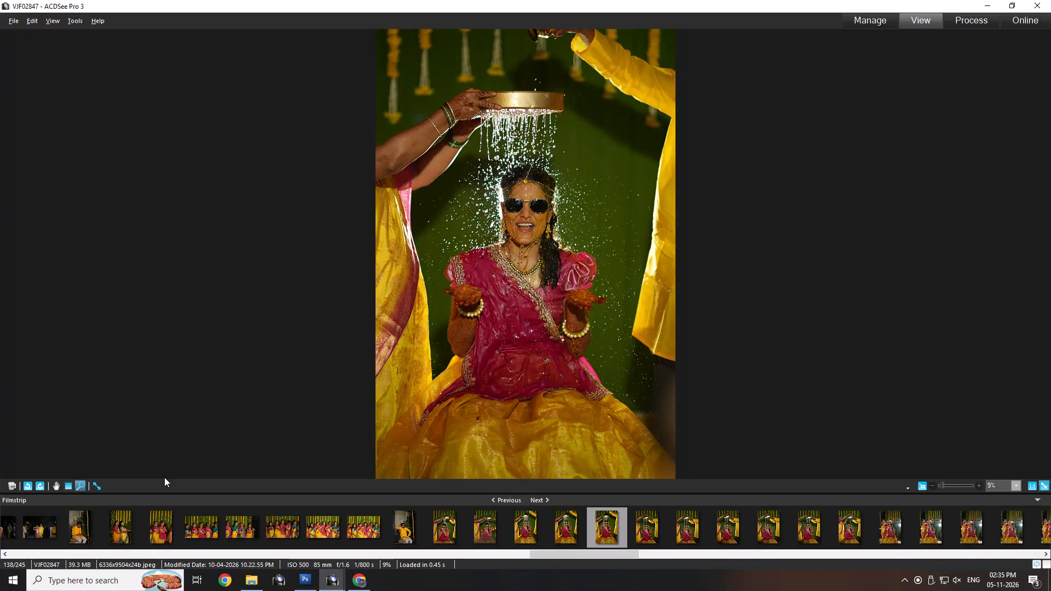
{"action": "key", "text": "Right"}
{"action": "key", "text": "Left"}
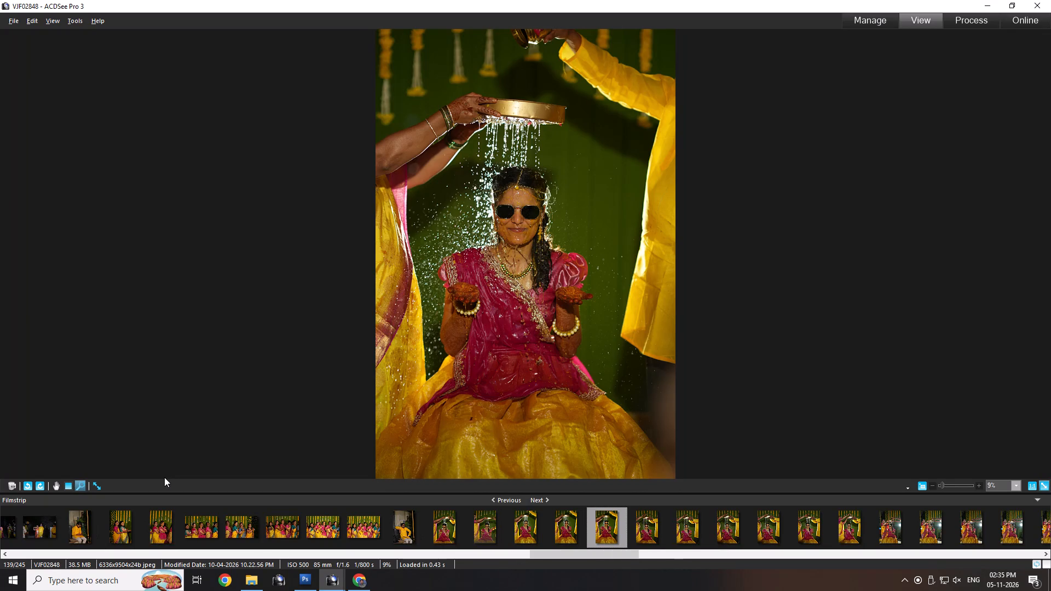
{"action": "key", "text": "Left"}
{"action": "key", "text": "Right"}
{"action": "key", "text": "Right"}
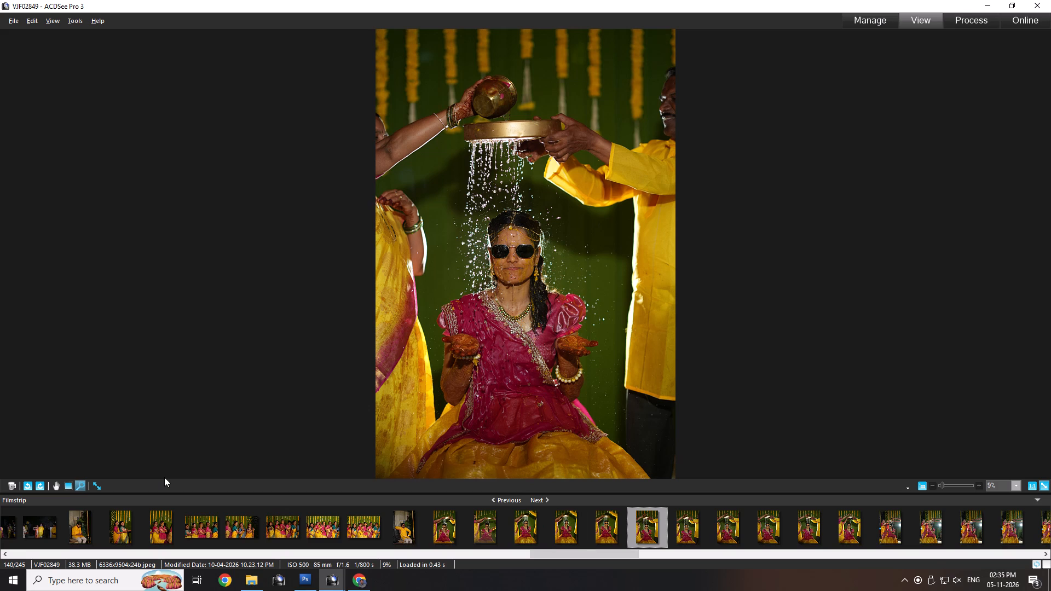
{"action": "key", "text": "Left"}
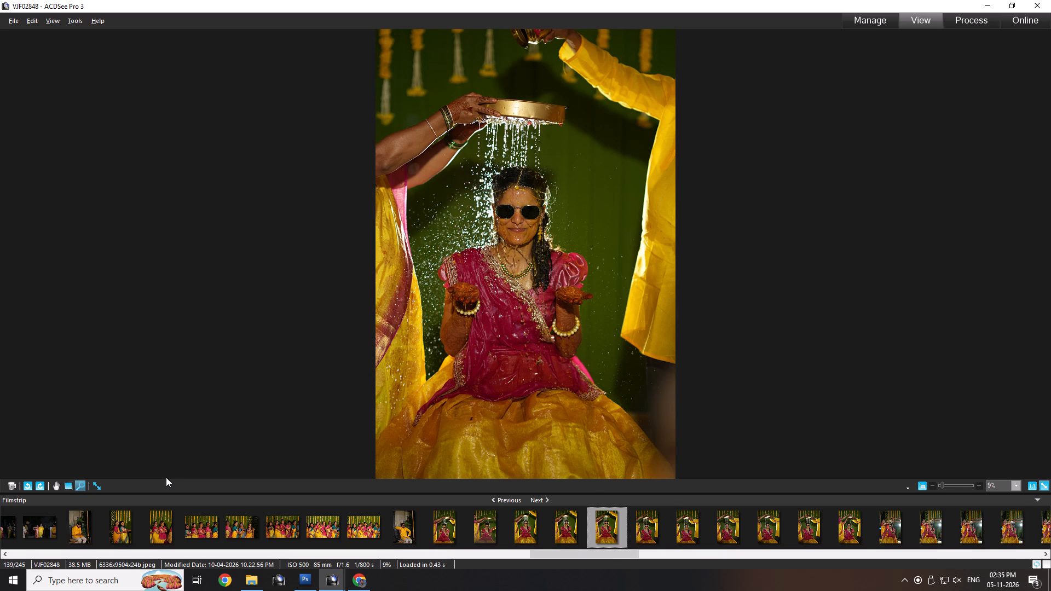
{"action": "key", "text": "Left"}
{"action": "key", "text": "Right"}
{"action": "key", "text": "Delete"}
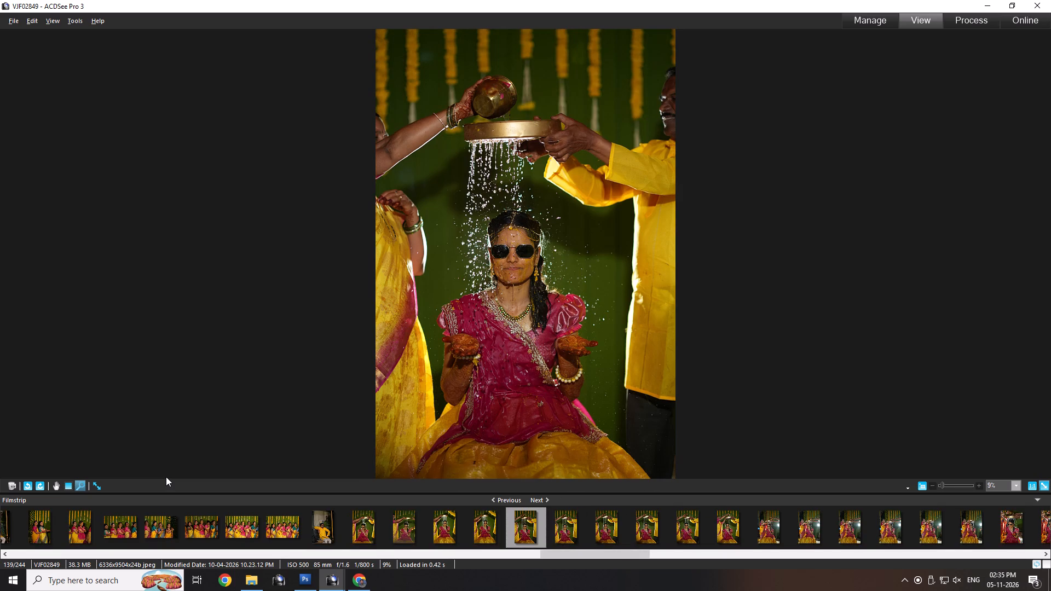
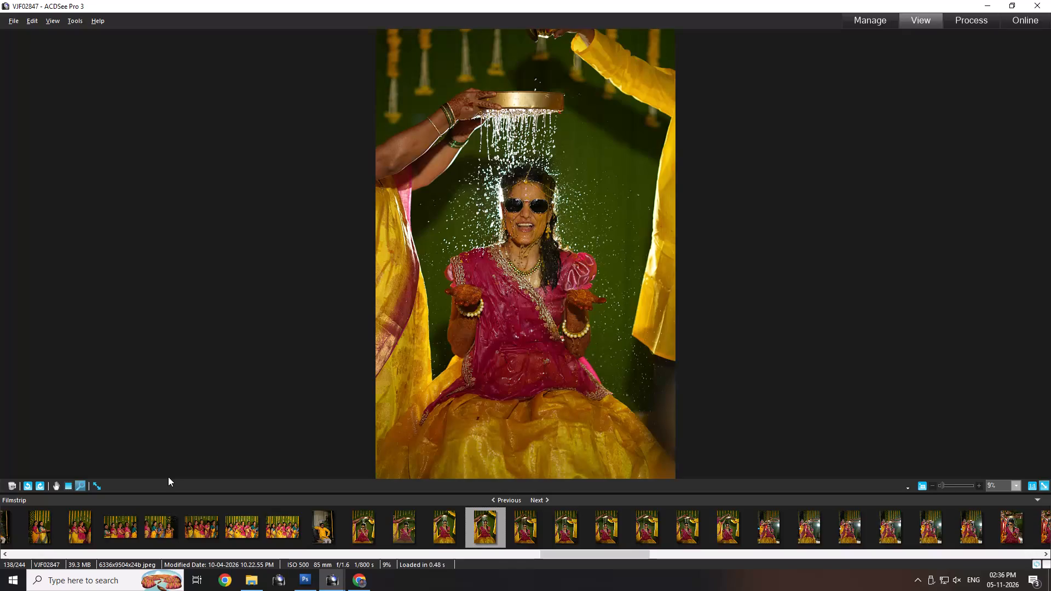
Review the next front-facing water-shower shots and delete photos VJF02849, VJF02851, VJF02853 and VJF02854.
{"action": "key", "text": "Right"}
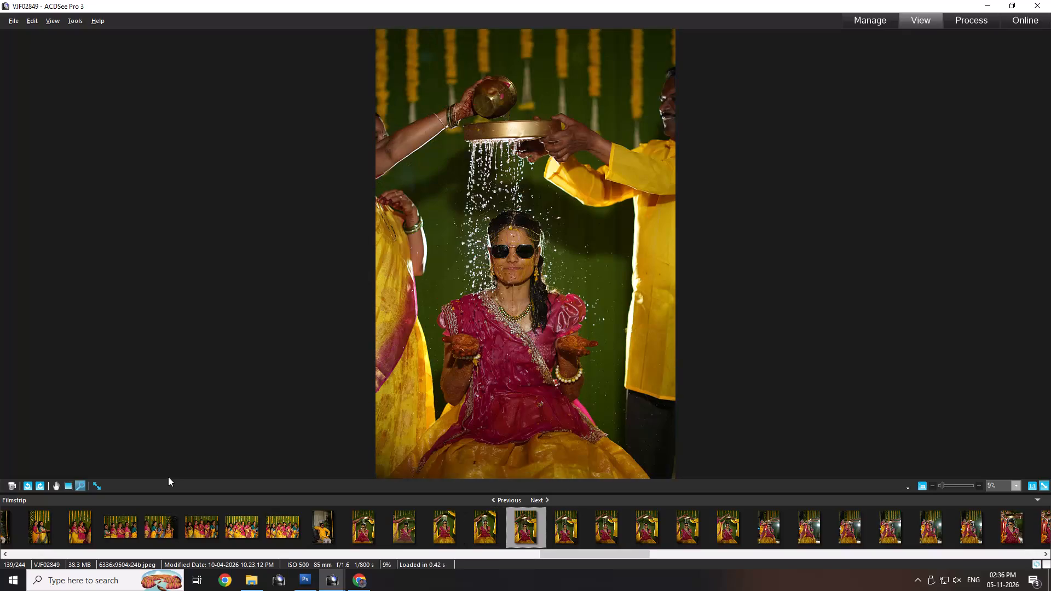
{"action": "key", "text": "Delete"}
{"action": "key", "text": "Right"}
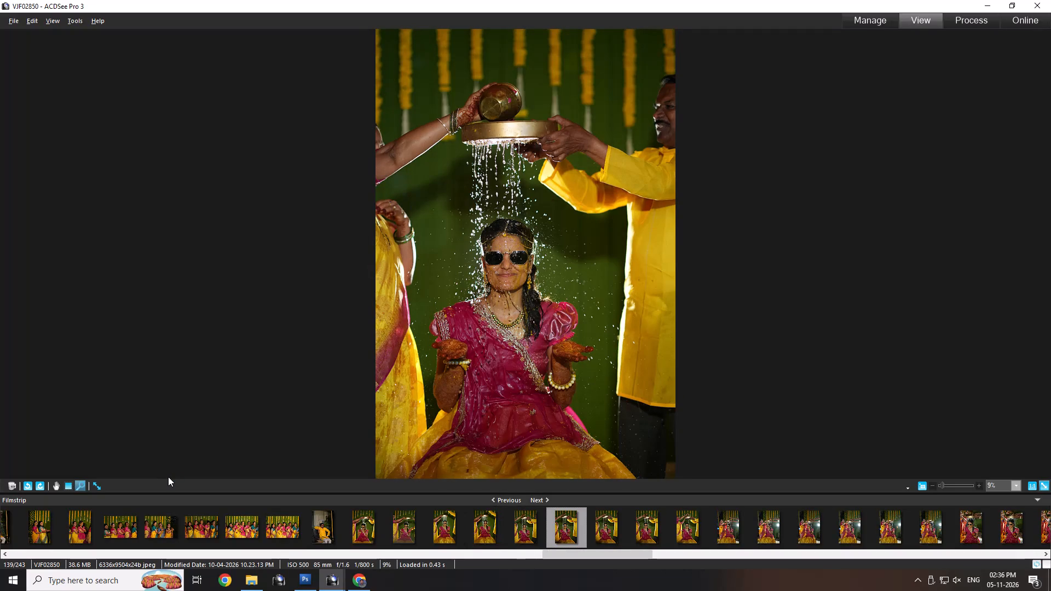
{"action": "key", "text": "Delete"}
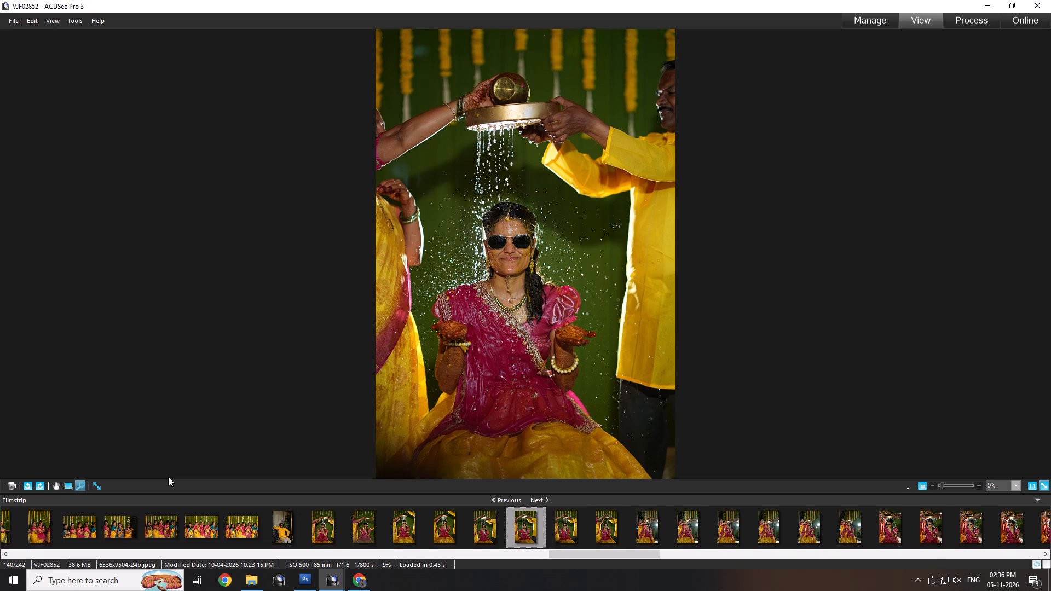
{"action": "key", "text": "Right"}
{"action": "key", "text": "Delete"}
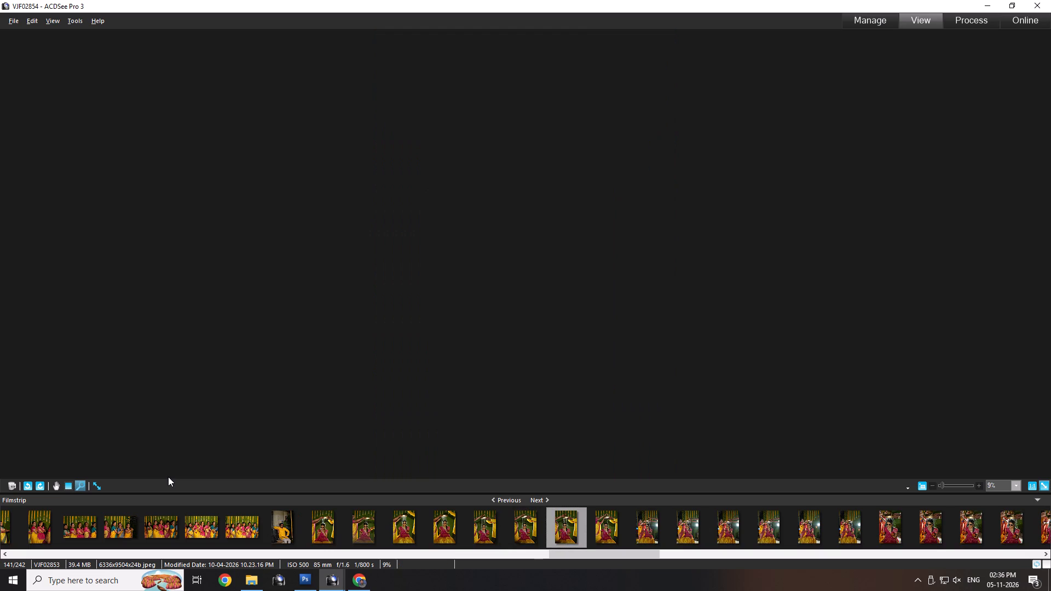
{"action": "key", "text": "Delete"}
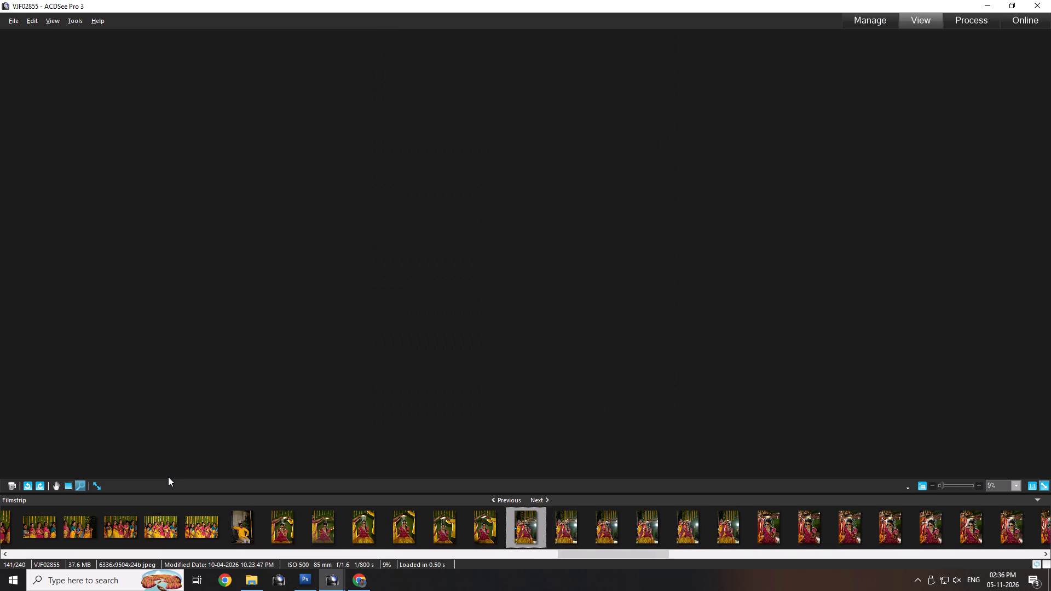
Review the shots with the woman in the yellow sari beside the bride and delete VJF02856, VJF02858 and VJF02859.
{"action": "key", "text": "Right"}
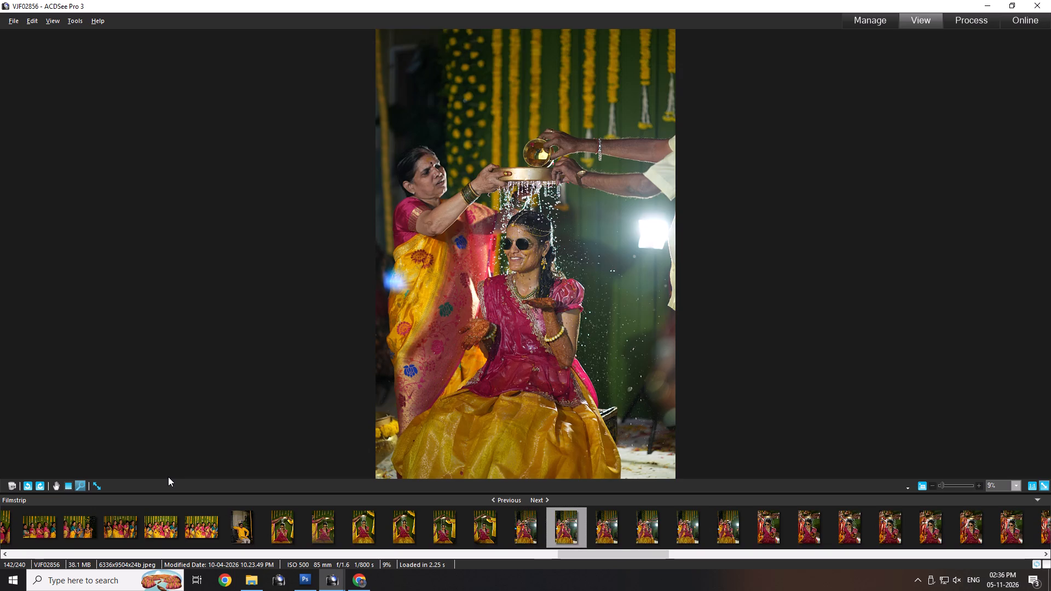
{"action": "key", "text": "Delete"}
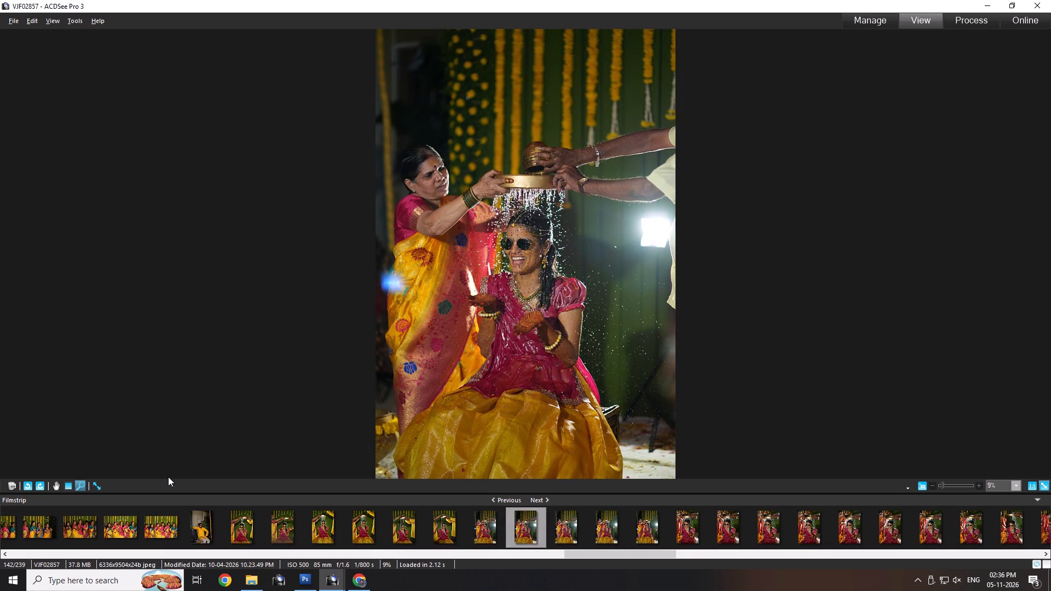
{"action": "key", "text": "Right"}
{"action": "key", "text": "Delete"}
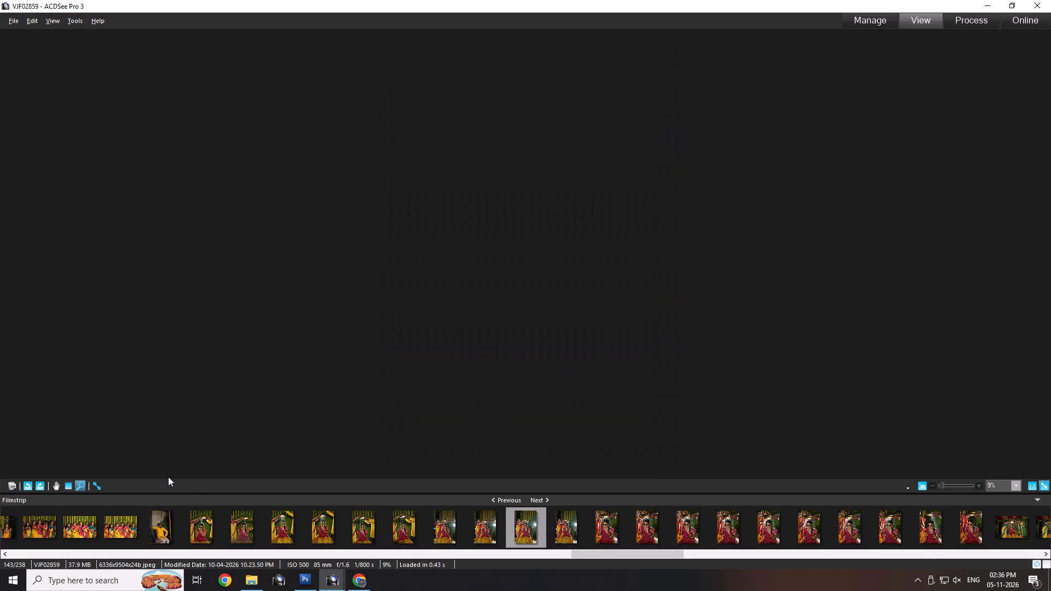
{"action": "key", "text": "Delete"}
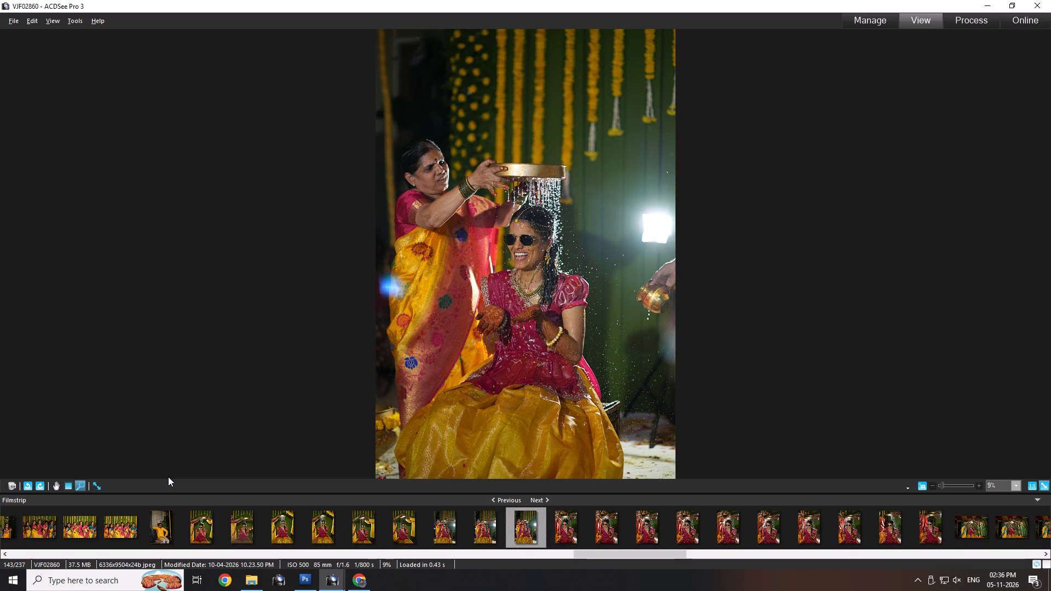
Compare the near-identical close shots VJF02861 and VJF02862 of the bride under the water and delete VJF02862.
{"action": "key", "text": "Right"}
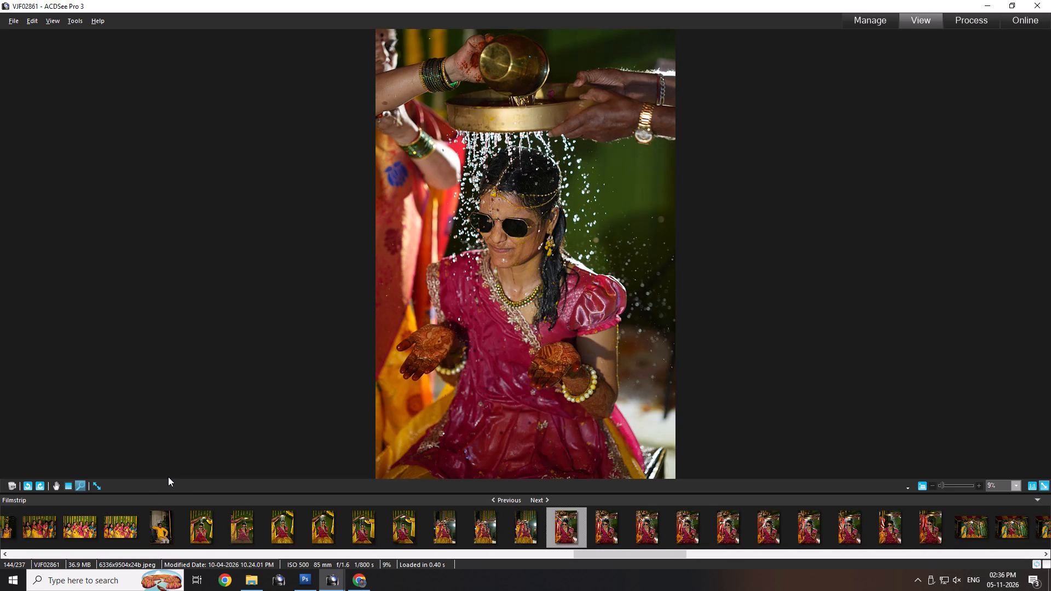
{"action": "key", "text": "Right"}
{"action": "key", "text": "Left"}
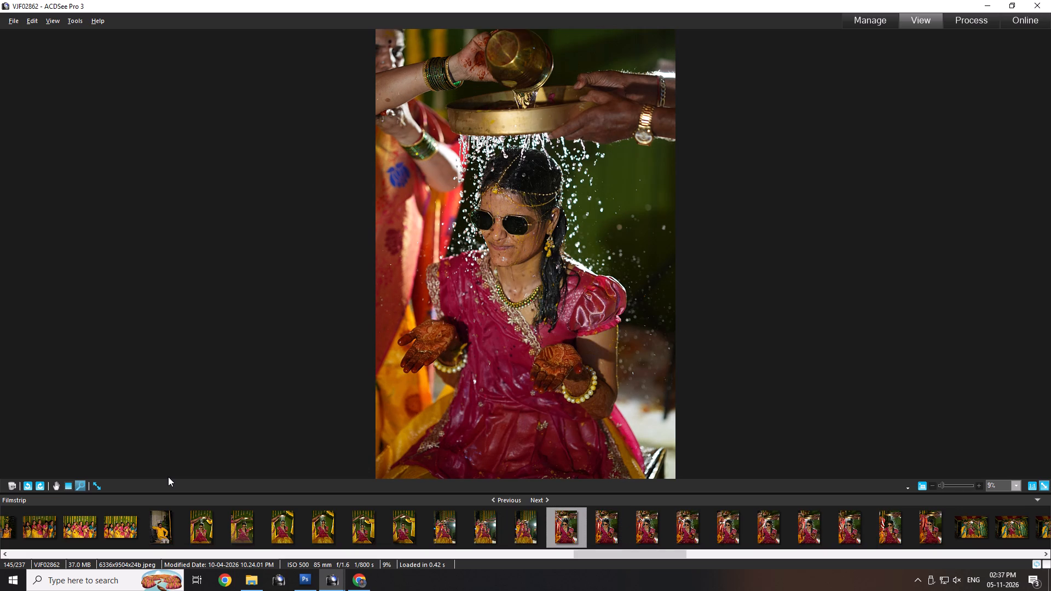
{"action": "key", "text": "Right"}
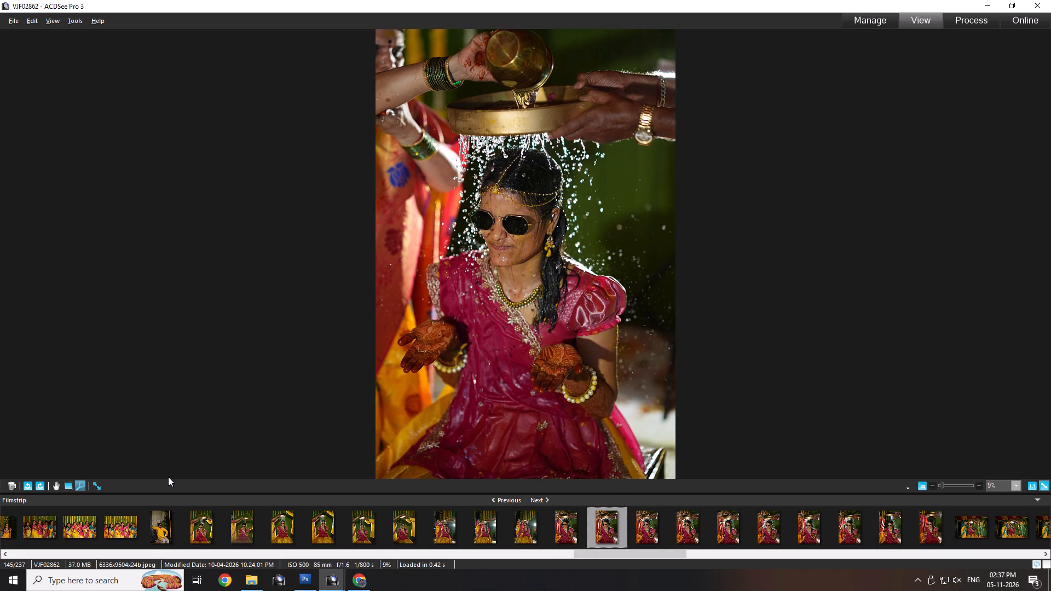
{"action": "key", "text": "Left"}
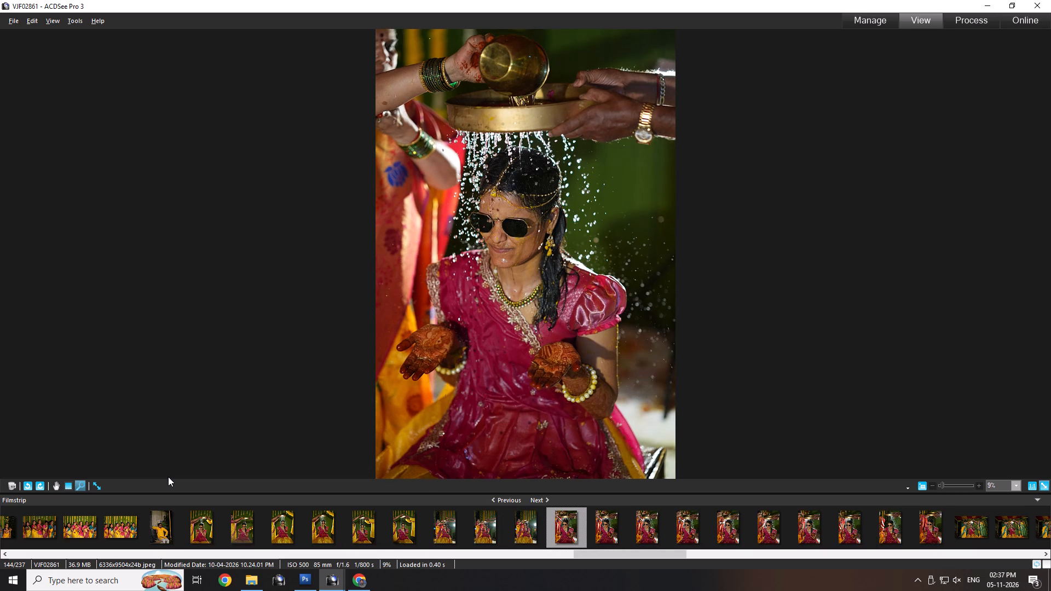
{"action": "key", "text": "Right"}
{"action": "key", "text": "Left"}
{"action": "key", "text": "Right"}
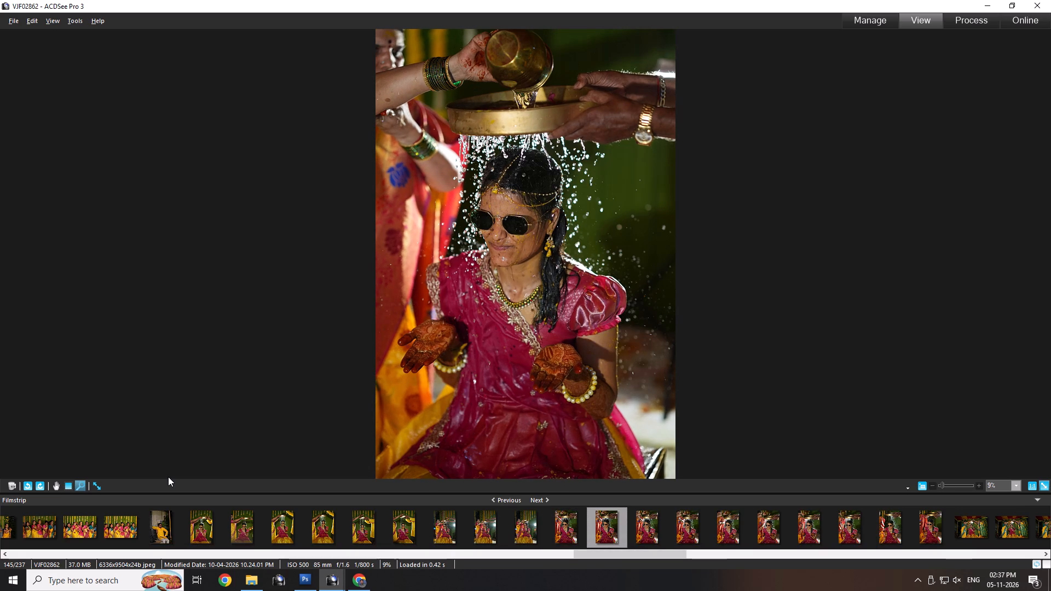
{"action": "key", "text": "Delete"}
Review the rest of the close water-shower series and delete VJF02864, VJF02865, VJF02867, VJF02869 and VJF02870.
{"action": "key", "text": "Right"}
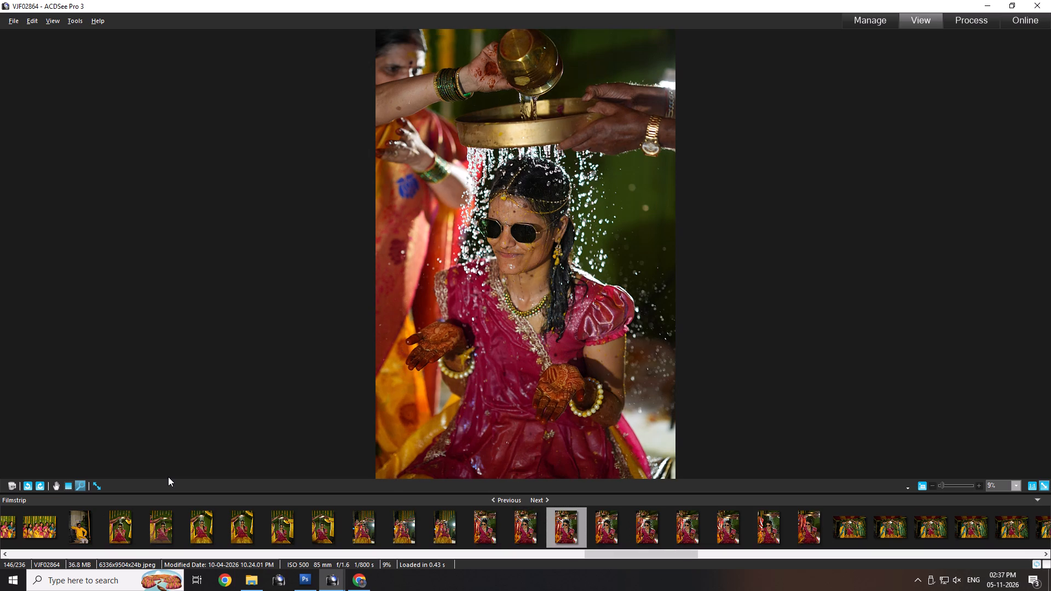
{"action": "key", "text": "Delete"}
{"action": "key", "text": "Delete"}
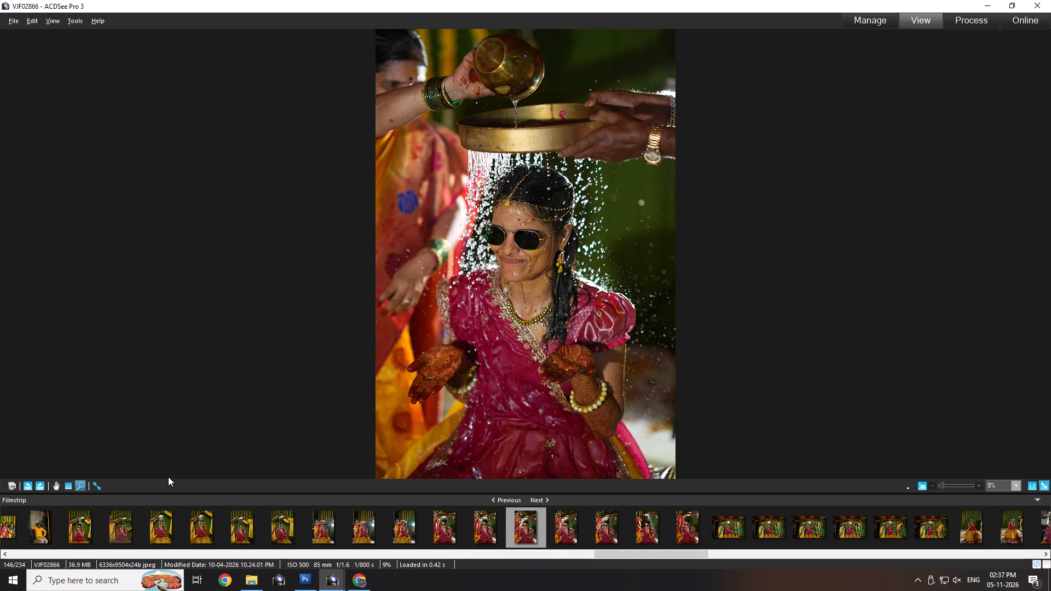
{"action": "key", "text": "Right"}
{"action": "key", "text": "Delete"}
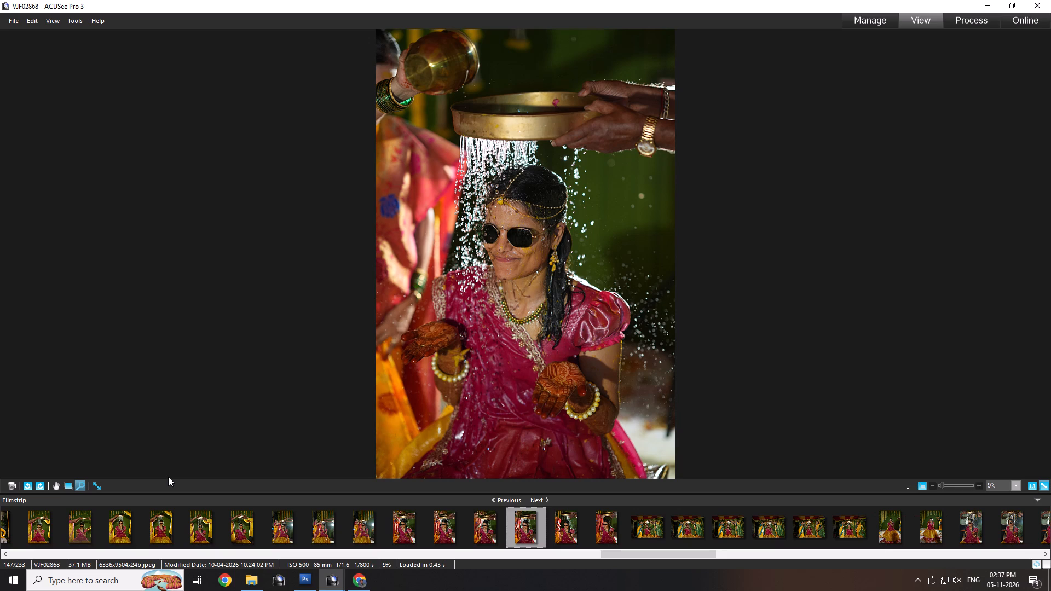
{"action": "key", "text": "Right"}
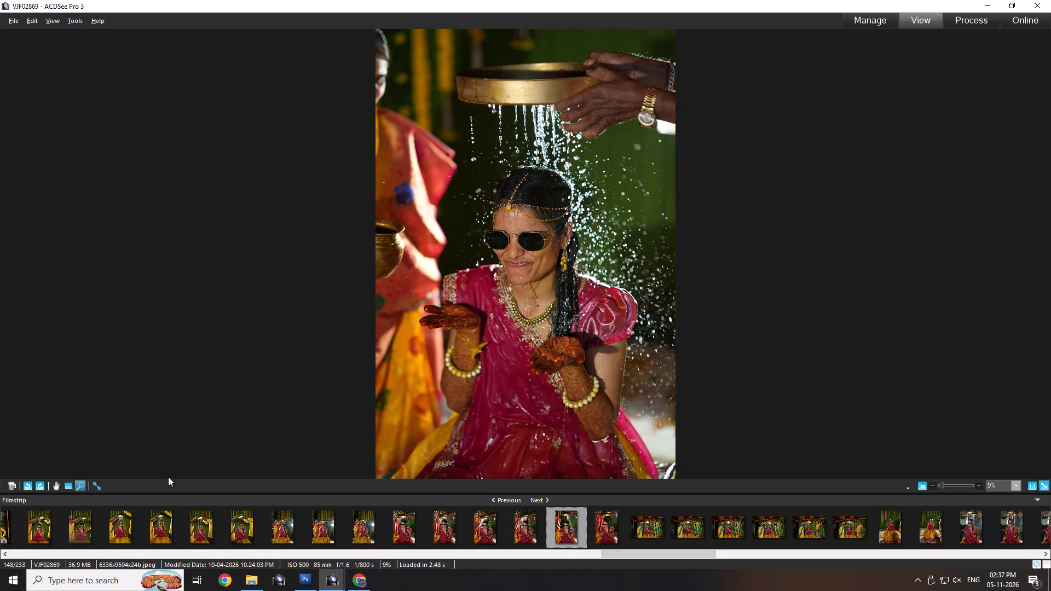
{"action": "key", "text": "Delete"}
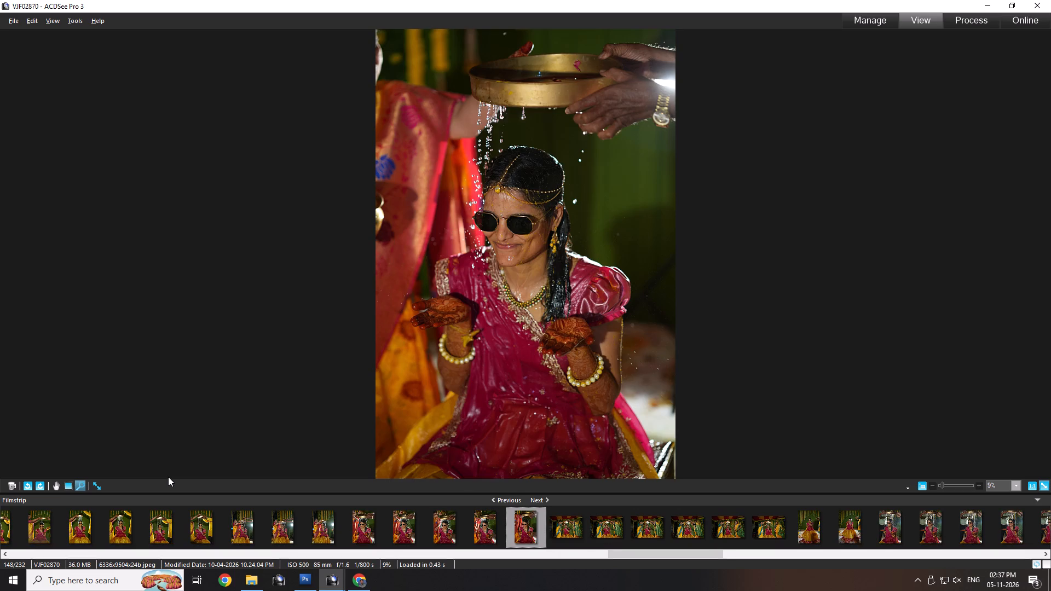
{"action": "key", "text": "Delete"}
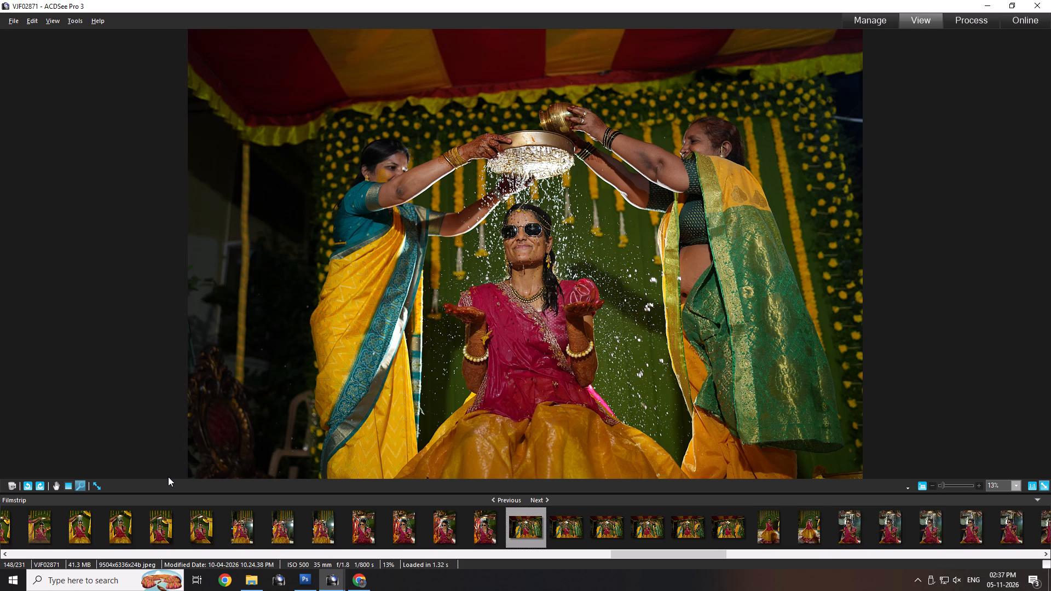
Compare the wide shots VJF02871 and VJF02872 of two women pouring water over the bride, and delete the following VJF02873, VJF02874 and VJF02875.
{"action": "key", "text": "Right"}
{"action": "key", "text": "Left"}
{"action": "key", "text": "Right"}
{"action": "key", "text": "Left"}
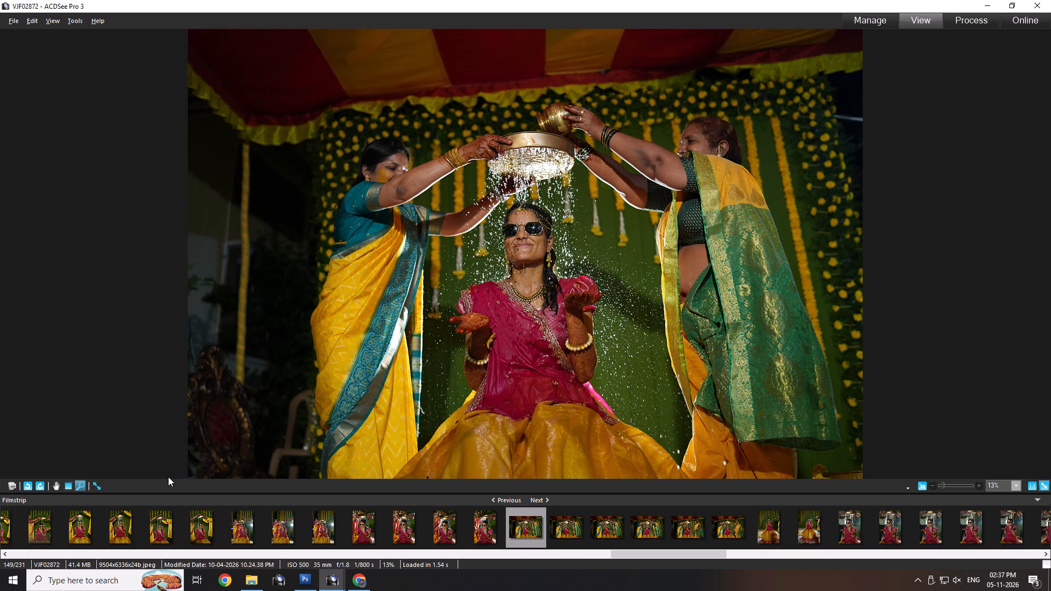
{"action": "key", "text": "Right"}
{"action": "key", "text": "Right"}
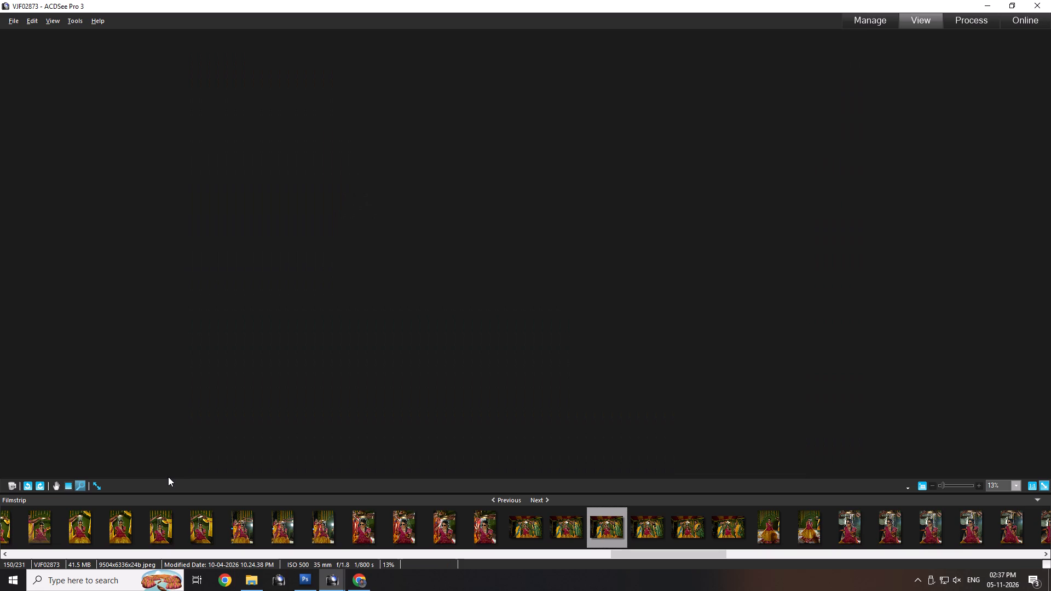
{"action": "key", "text": "Delete"}
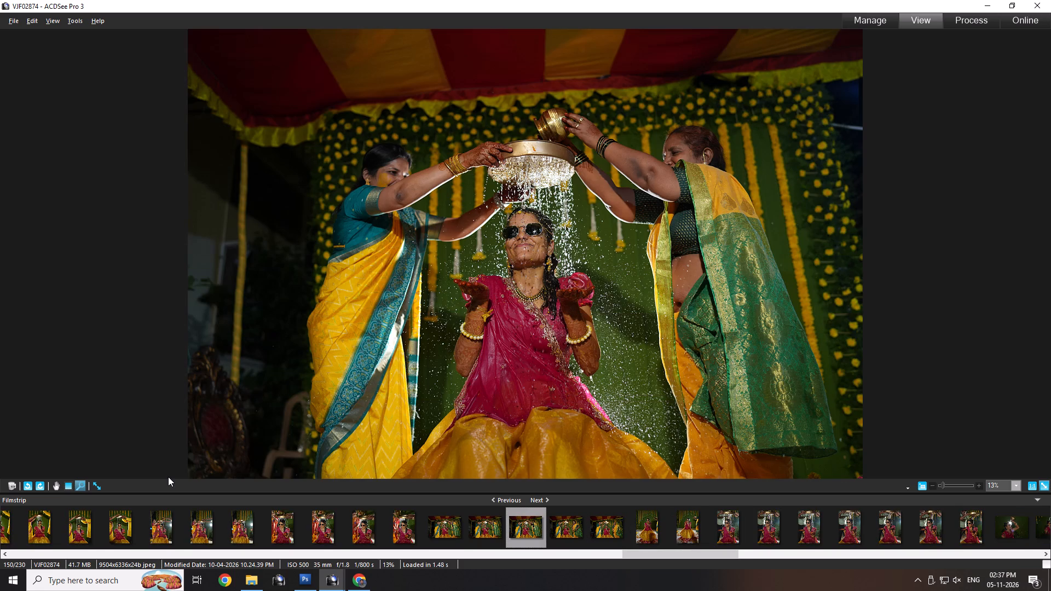
{"action": "key", "text": "Delete"}
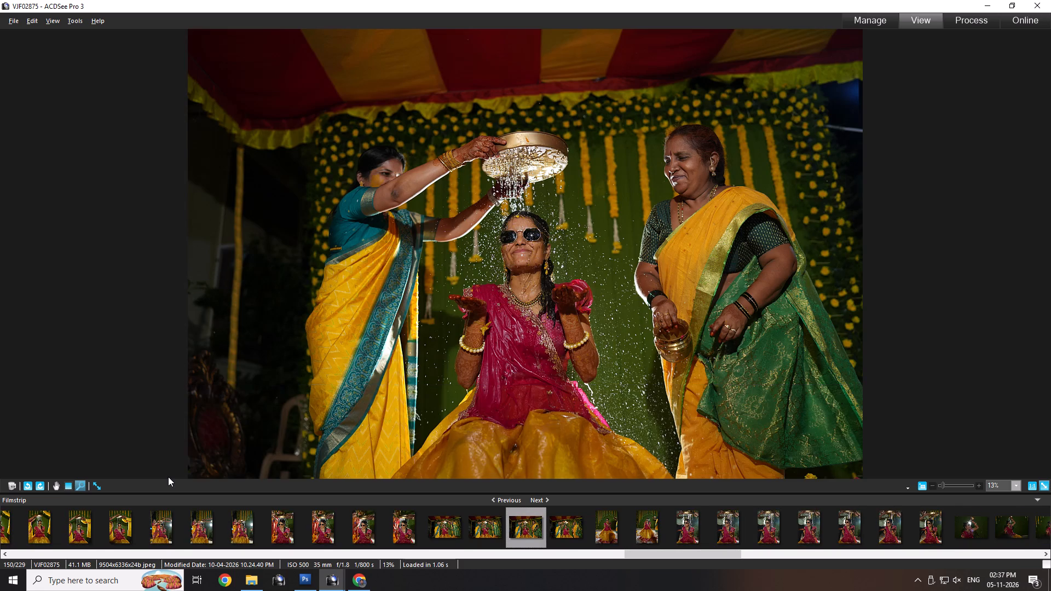
{"action": "key", "text": "Delete"}
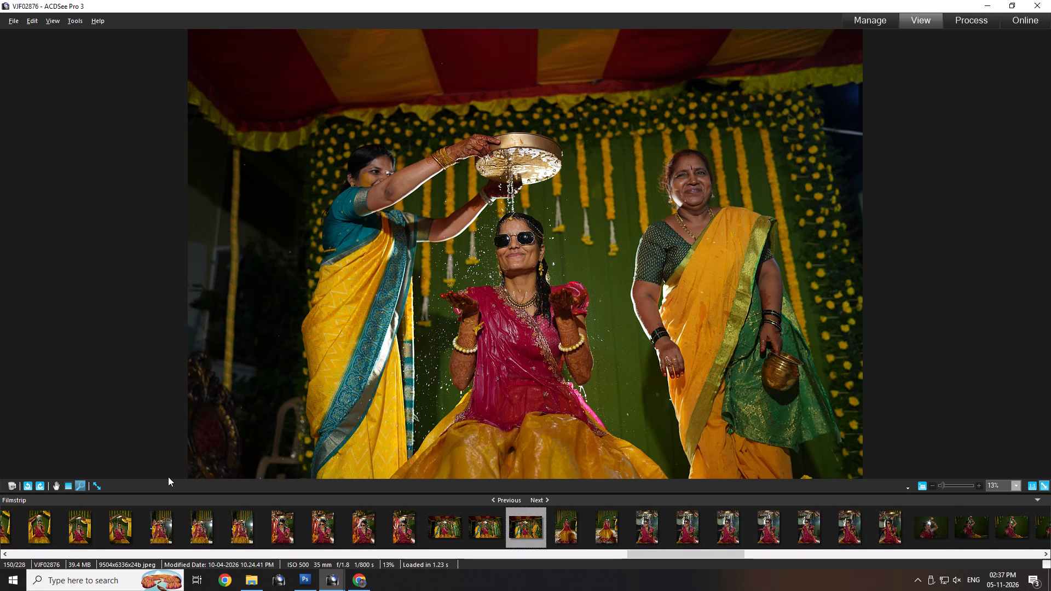
Compare wide shots VJF02871 and VJF02872 again and delete the last shot of that series, VJF02876.
{"action": "key", "text": "Left"}
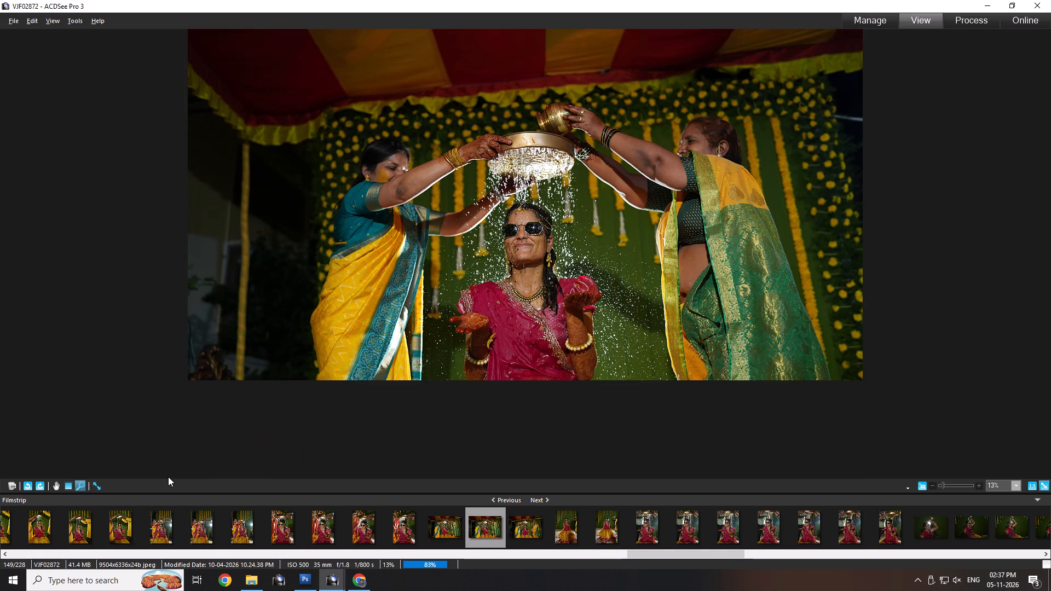
{"action": "key", "text": "Left"}
{"action": "key", "text": "Right"}
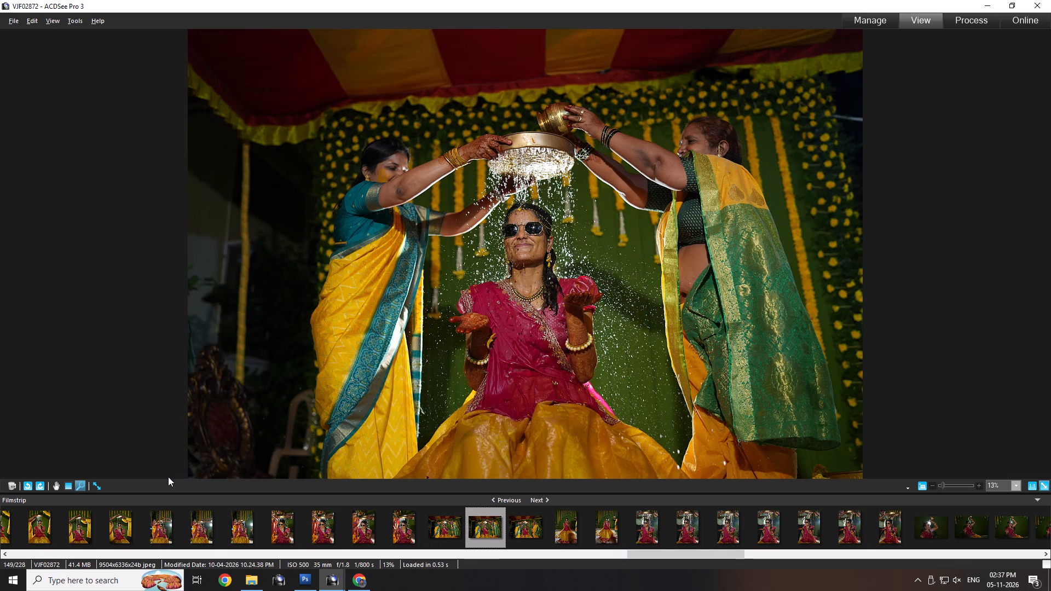
{"action": "key", "text": "Left"}
{"action": "key", "text": "Right"}
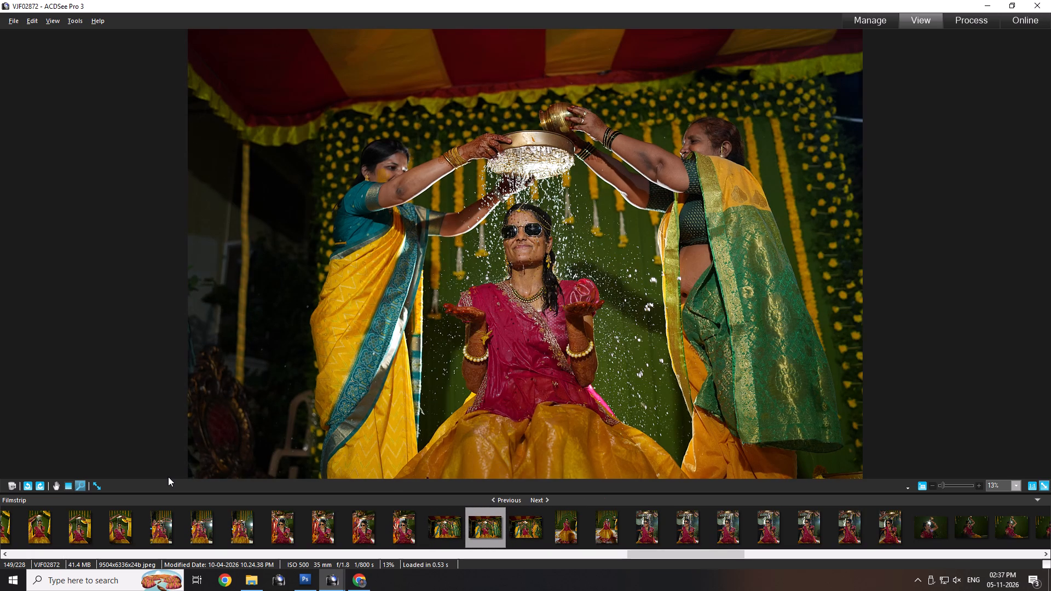
{"action": "key", "text": "Right"}
{"action": "key", "text": "Delete"}
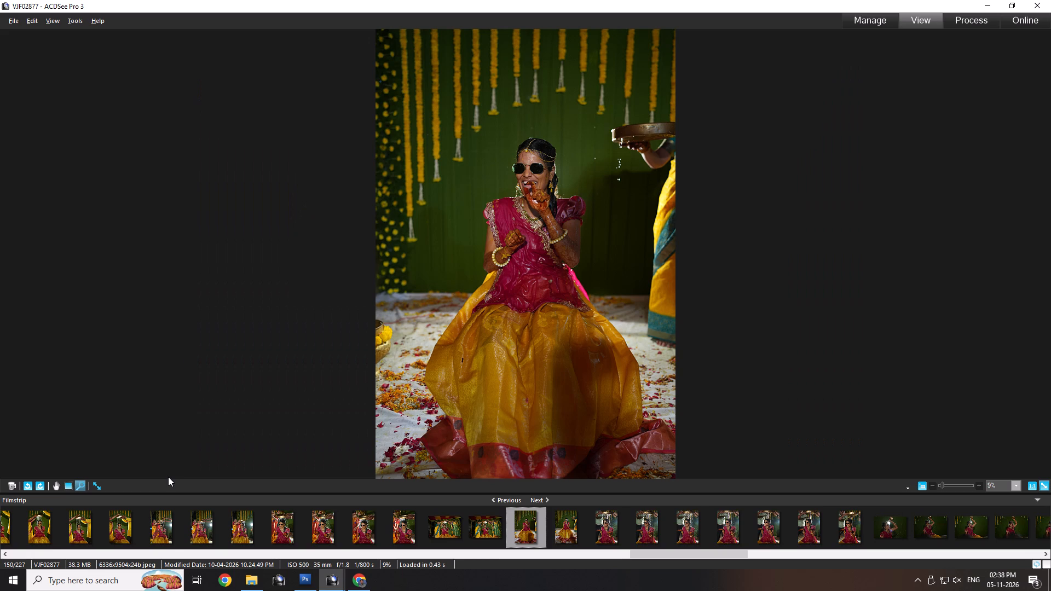
Delete the two full-length shots of the seated bride without the water shower, VJF02877 and VJF02878.
{"action": "key", "text": "Delete"}
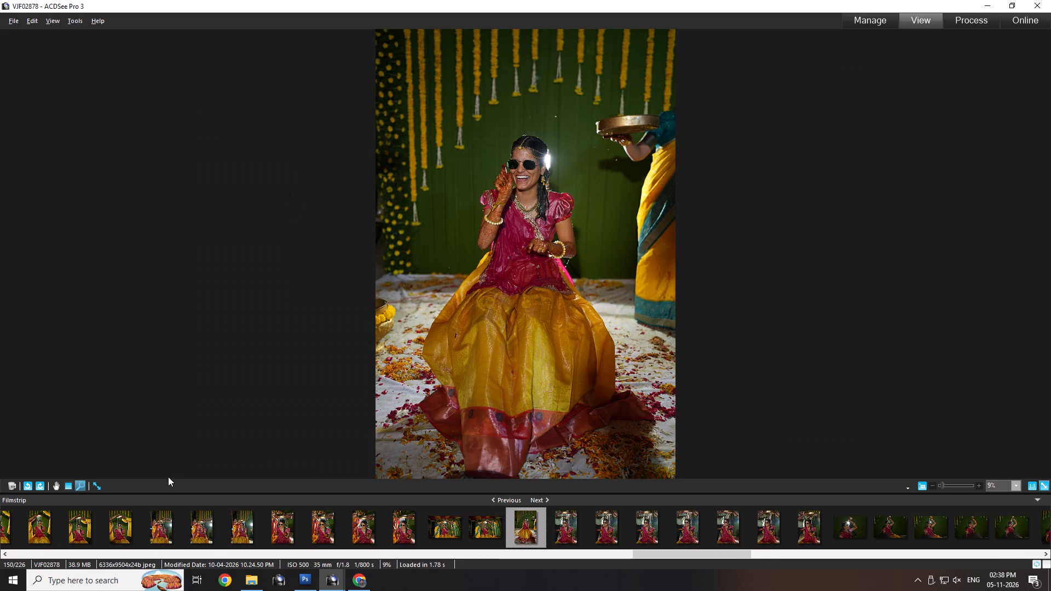
{"action": "key", "text": "Delete"}
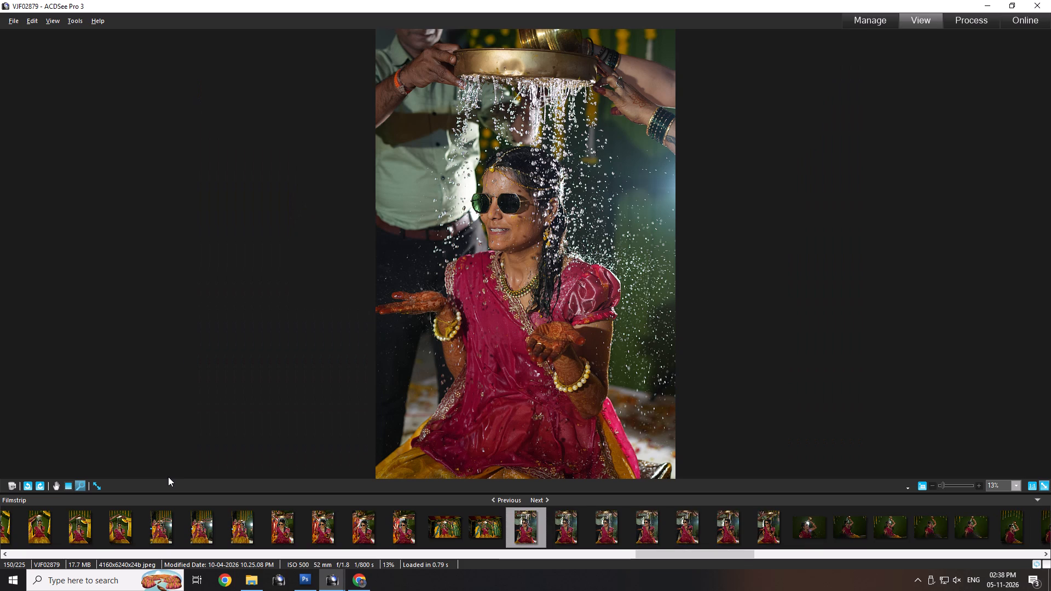
Compare the portrait shots of the bride under the water tray, starting from VJF02879, and delete VJF02880, VJF02881, VJF02883 and VJF02884.
{"action": "key", "text": "Right"}
{"action": "key", "text": "Left"}
{"action": "key", "text": "Right"}
{"action": "key", "text": "Delete"}
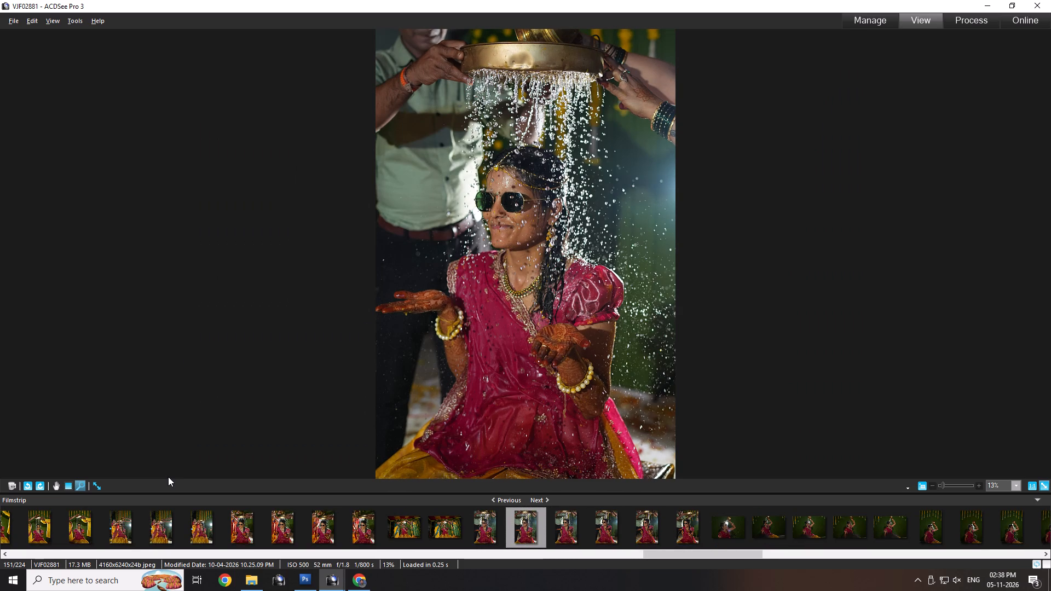
{"action": "key", "text": "Delete"}
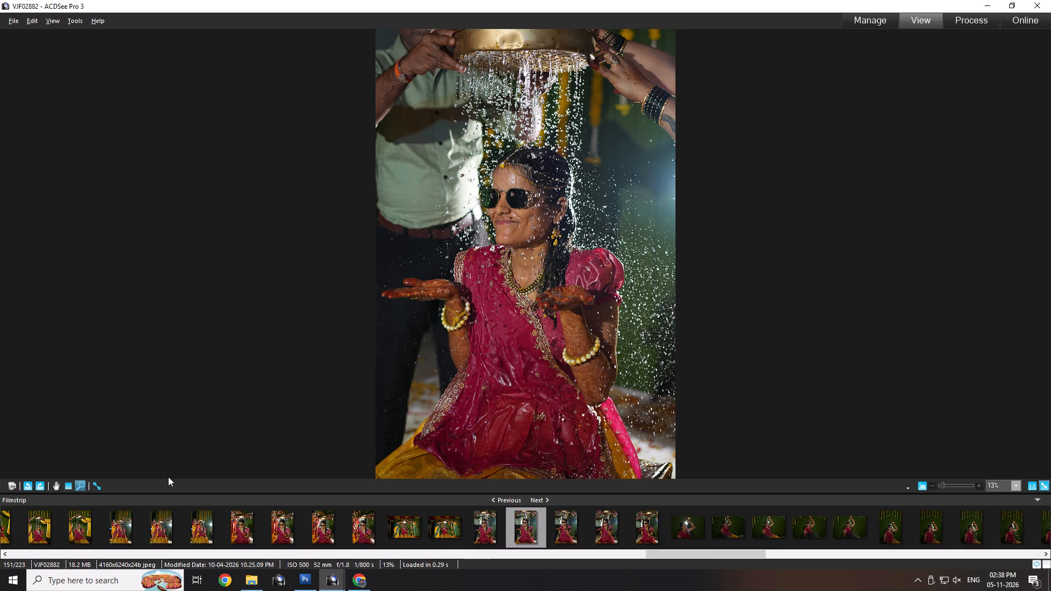
{"action": "key", "text": "Right"}
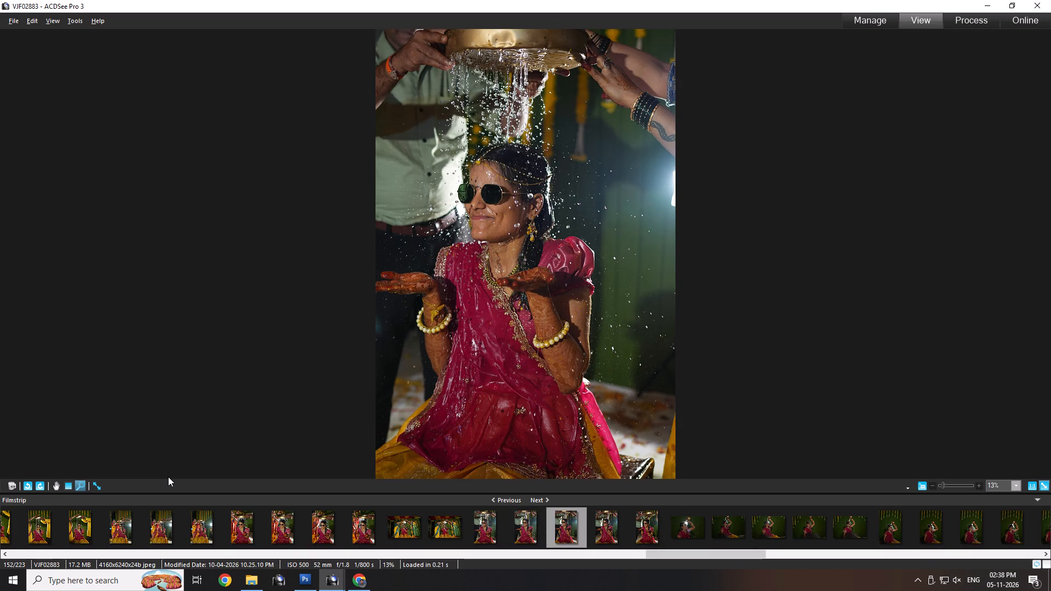
{"action": "key", "text": "Delete"}
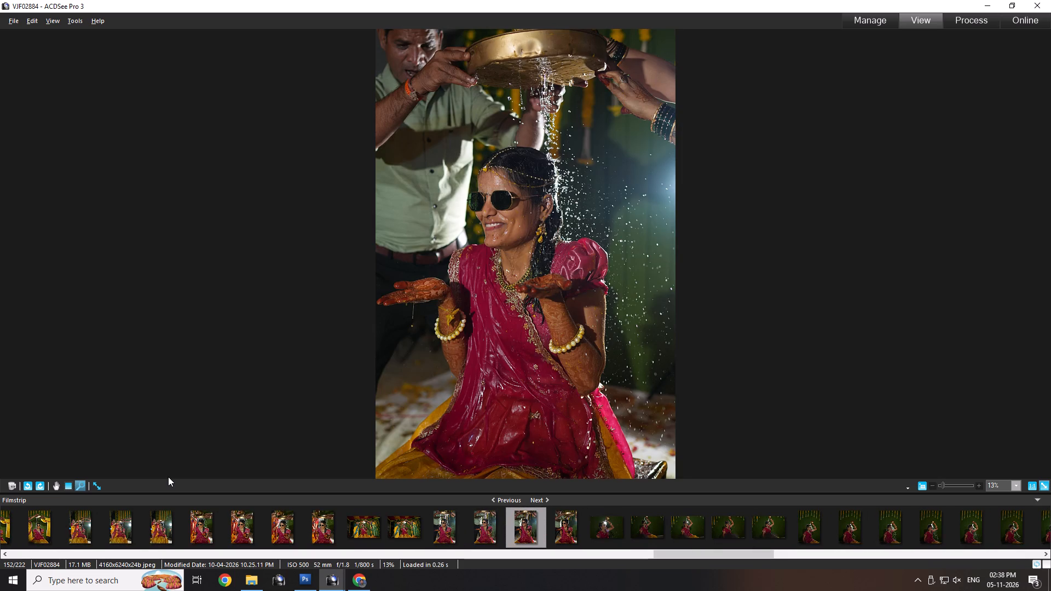
{"action": "key", "text": "Delete"}
Review the landscape shots of the bride pouring water from a brass pot and delete VJF02886, VJF02887 and VJF02889.
{"action": "key", "text": "Right"}
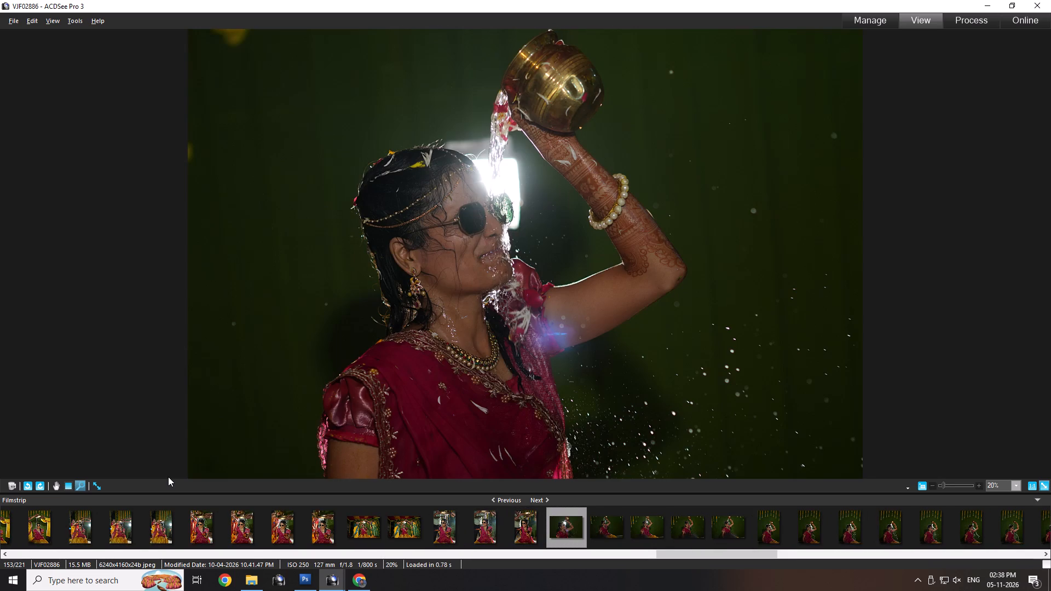
{"action": "key", "text": "Delete"}
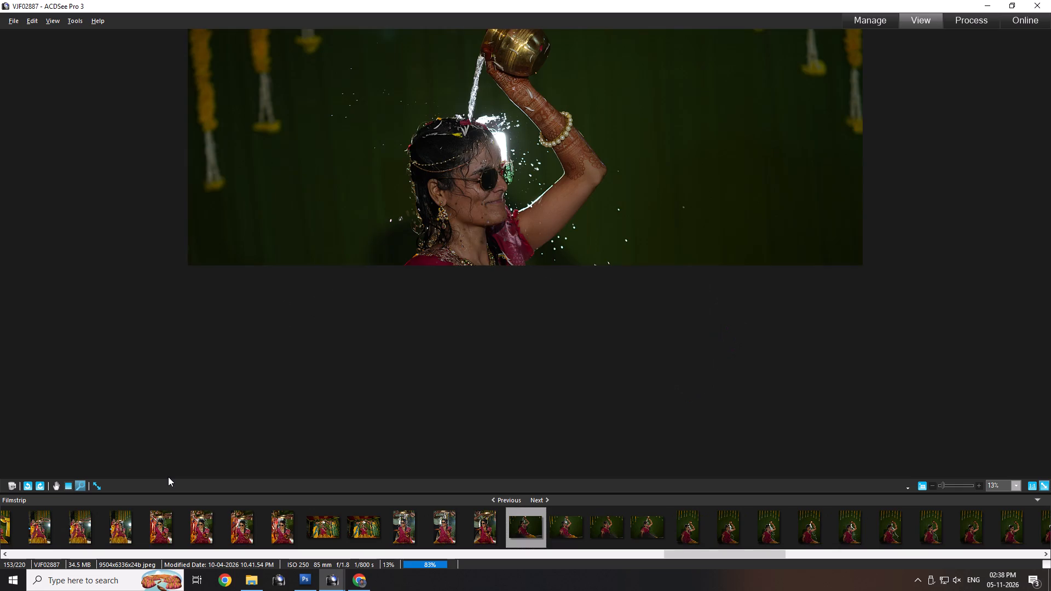
{"action": "key", "text": "Right"}
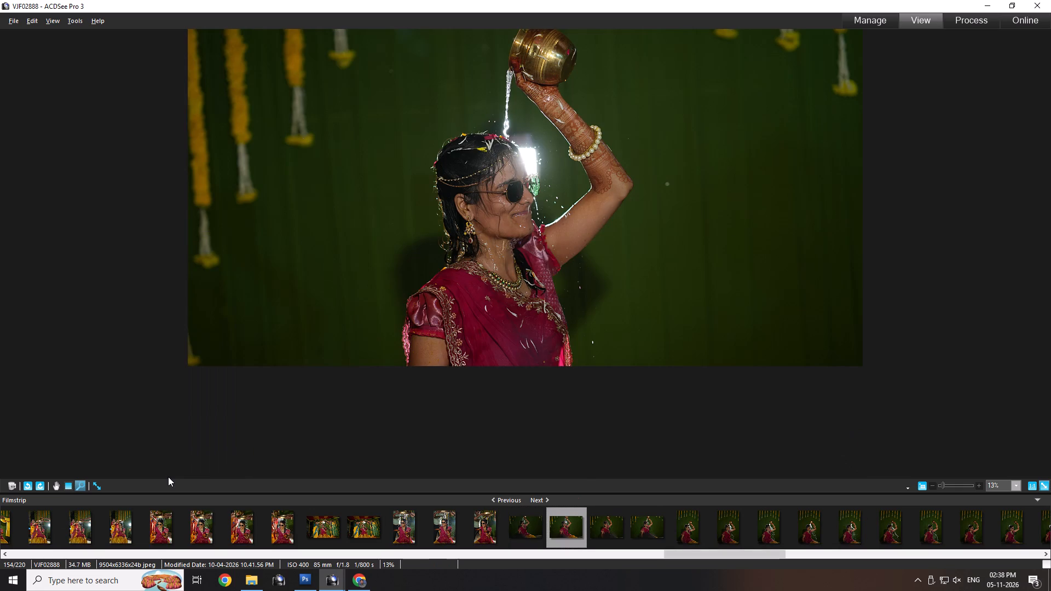
{"action": "key", "text": "Left"}
{"action": "key", "text": "Right"}
{"action": "key", "text": "Left"}
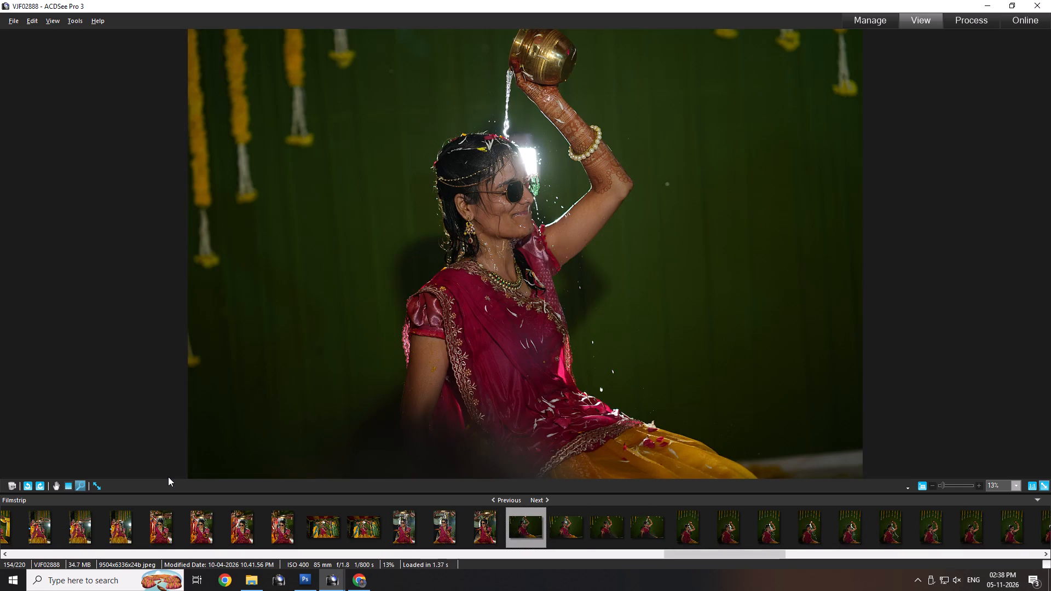
{"action": "key", "text": "Delete"}
{"action": "key", "text": "Right"}
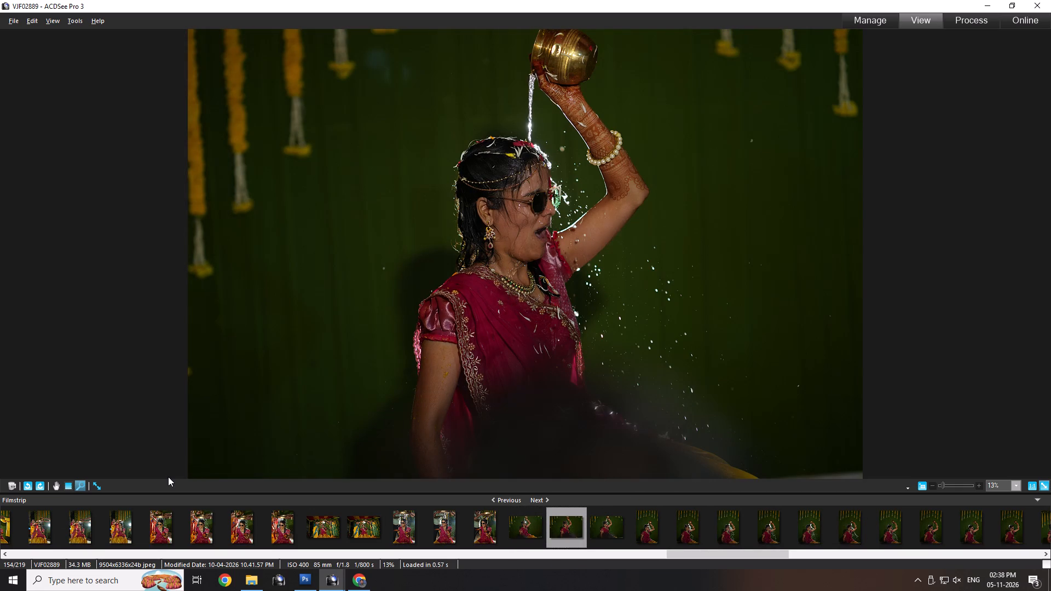
{"action": "key", "text": "Delete"}
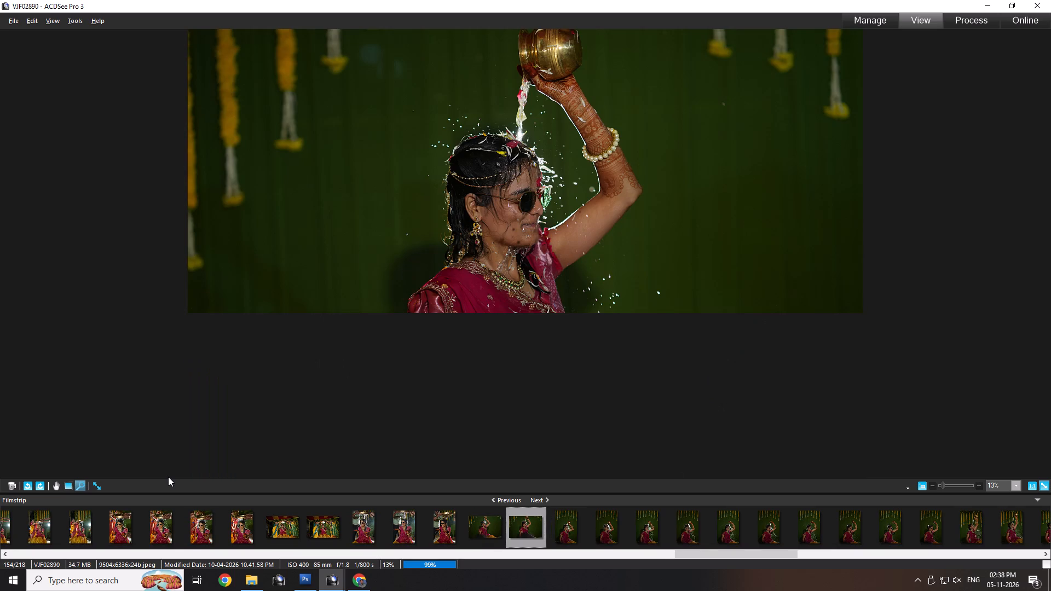
Compare the portrait brass-pot shots VJF02891, VJF02892 and VJF02893 and delete VJF02891.
{"action": "key", "text": "Right"}
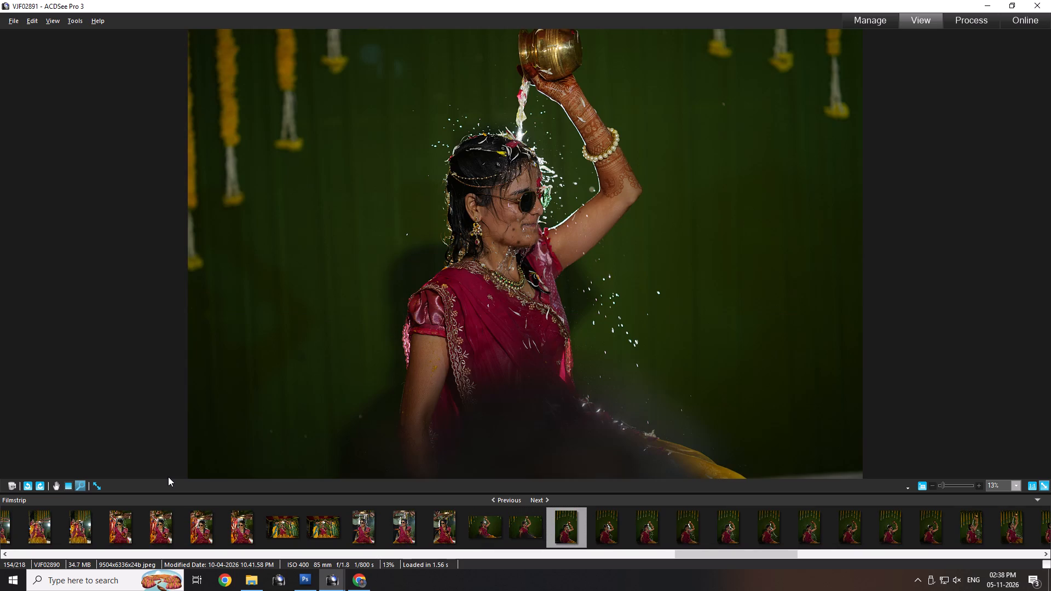
{"action": "key", "text": "Right"}
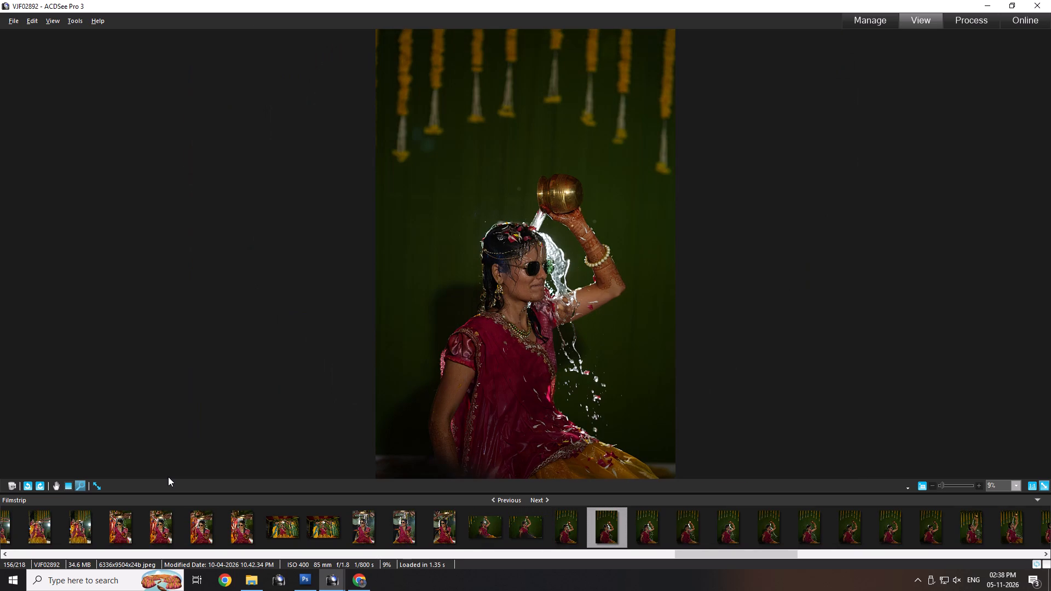
{"action": "key", "text": "Left"}
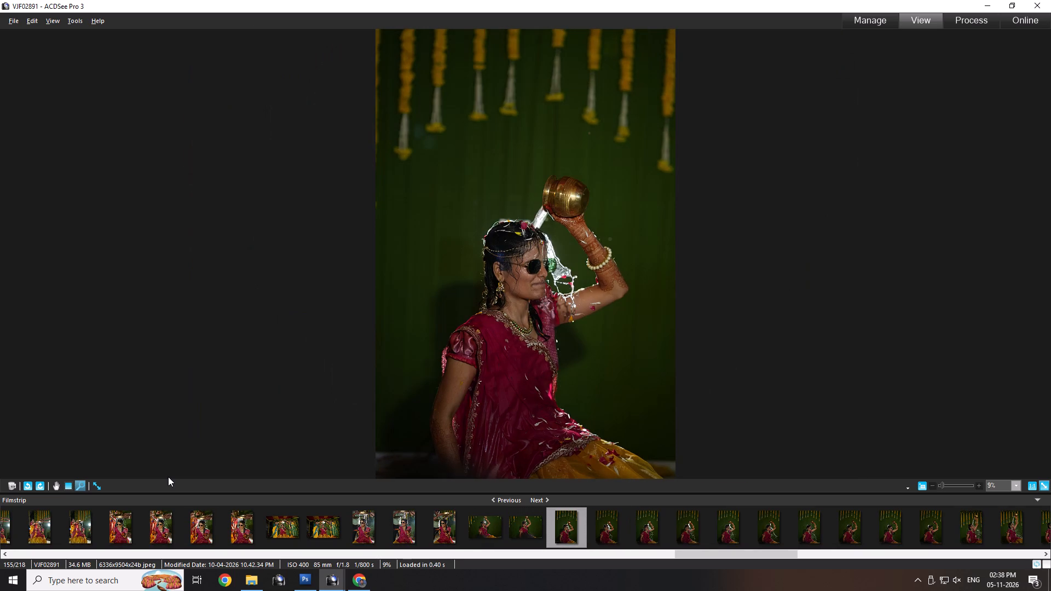
{"action": "key", "text": "Right"}
{"action": "key", "text": "Right"}
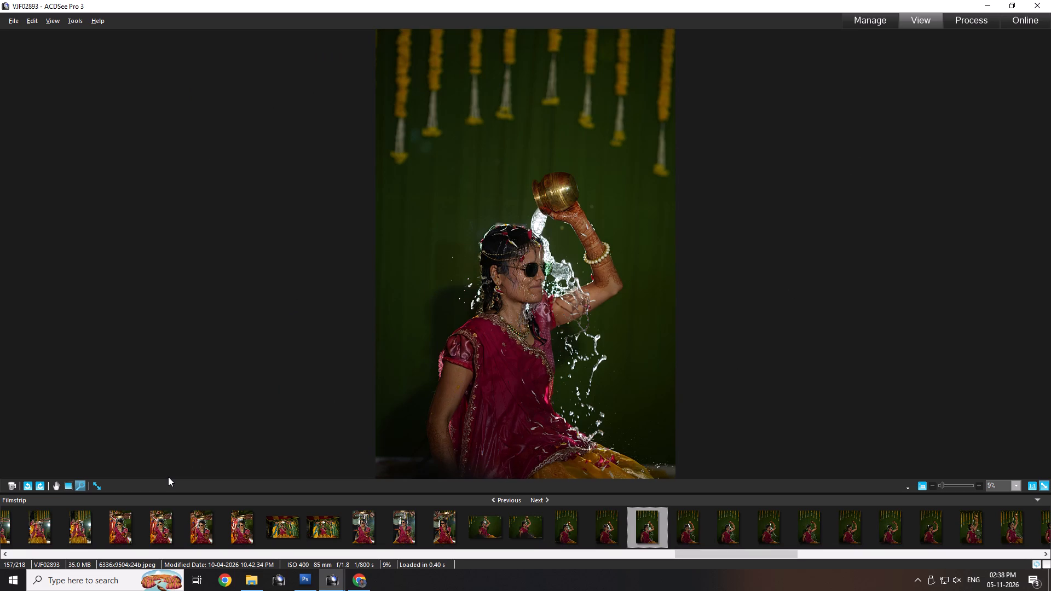
{"action": "key", "text": "Left"}
{"action": "key", "text": "Left"}
{"action": "key", "text": "Delete"}
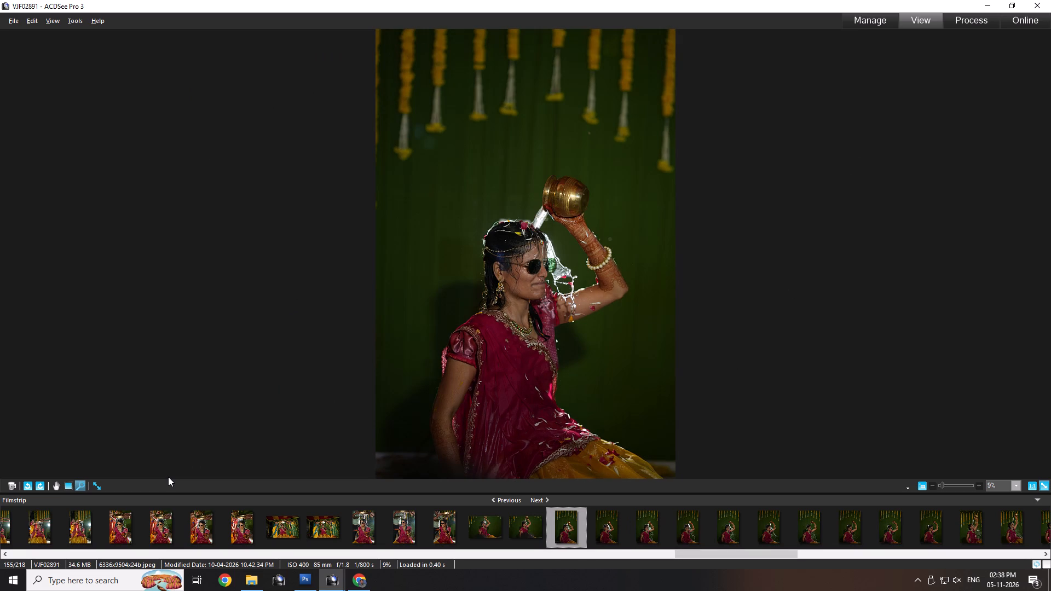
Review the following portrait brass-pot shots from VJF02893 onward and delete VJF02895 and VJF02896.
{"action": "key", "text": "Right"}
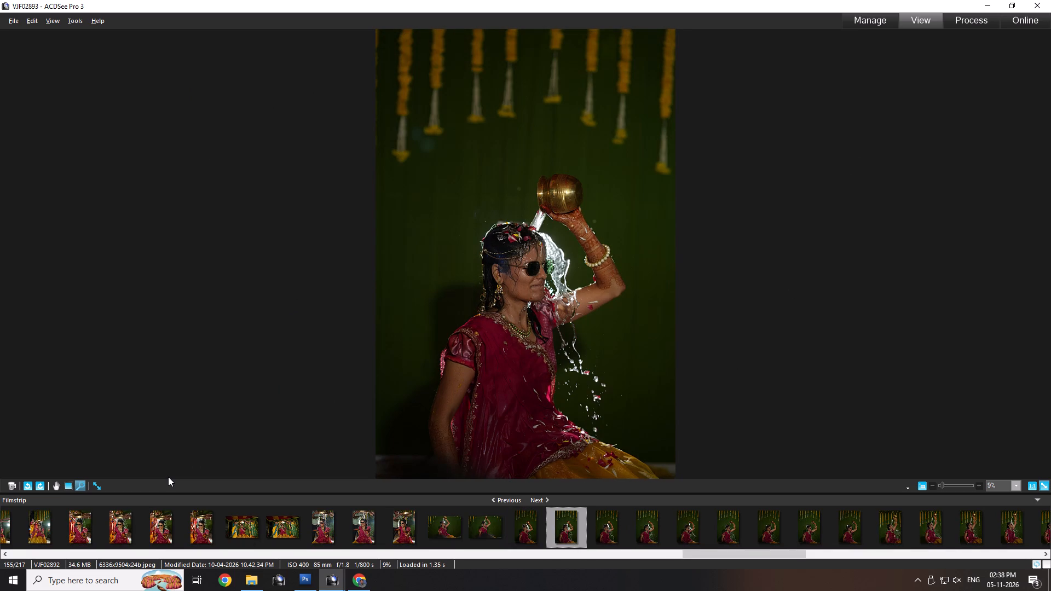
{"action": "key", "text": "Right"}
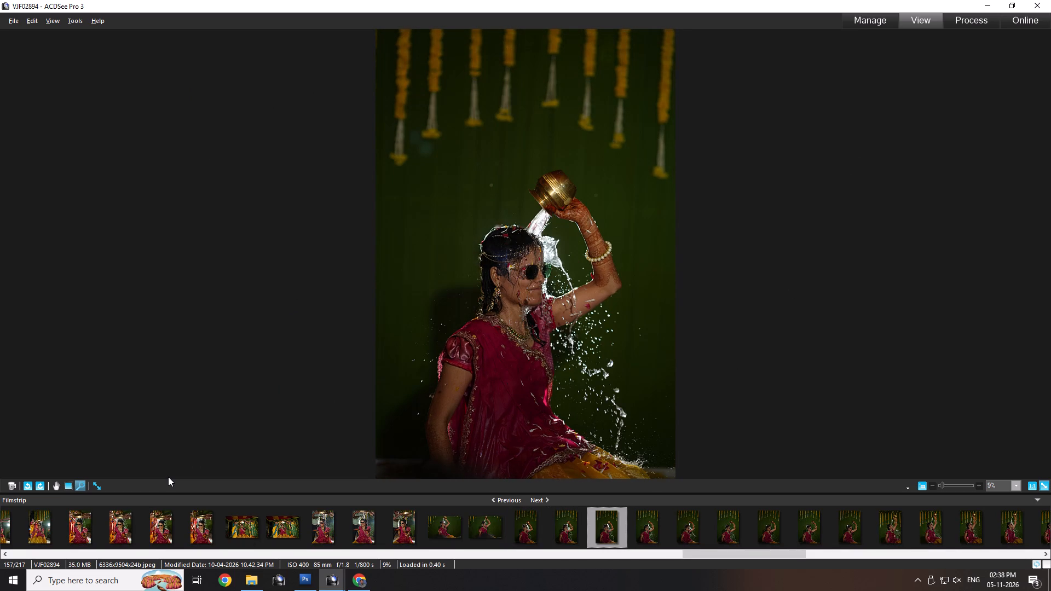
{"action": "key", "text": "Right"}
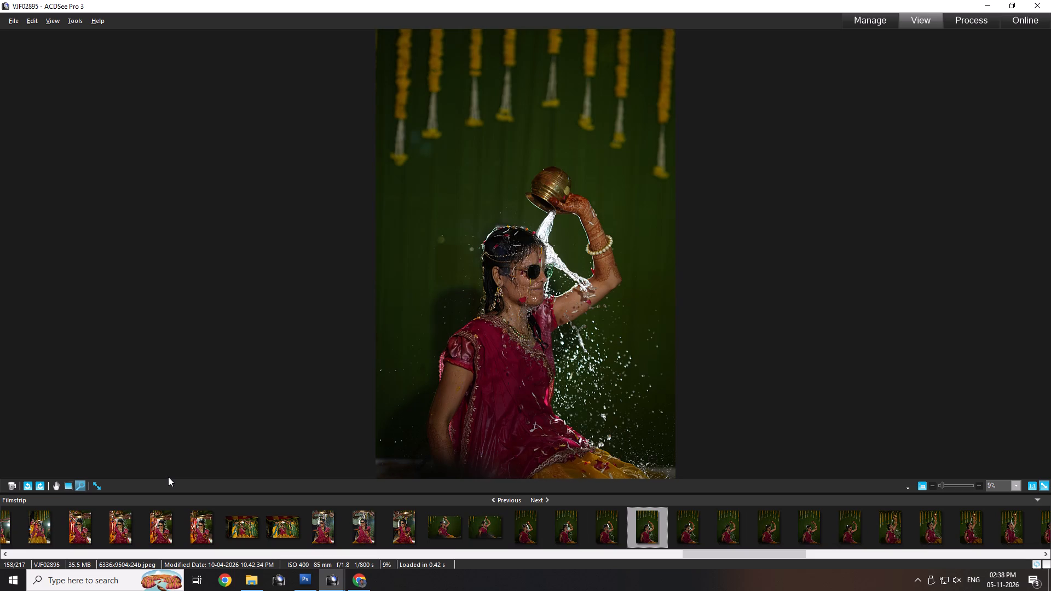
{"action": "key", "text": "Delete"}
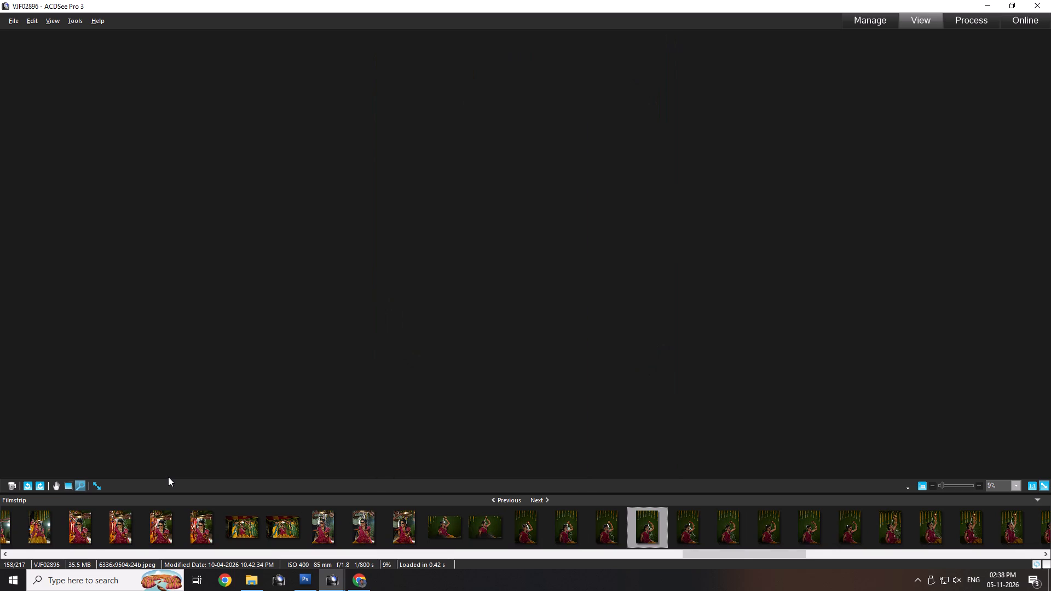
{"action": "key", "text": "Delete"}
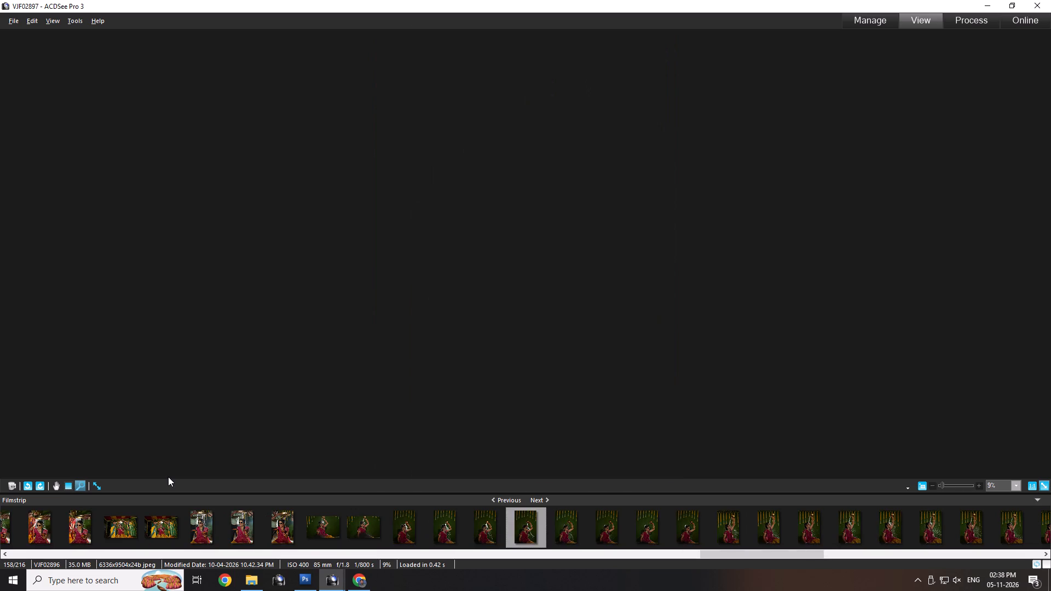
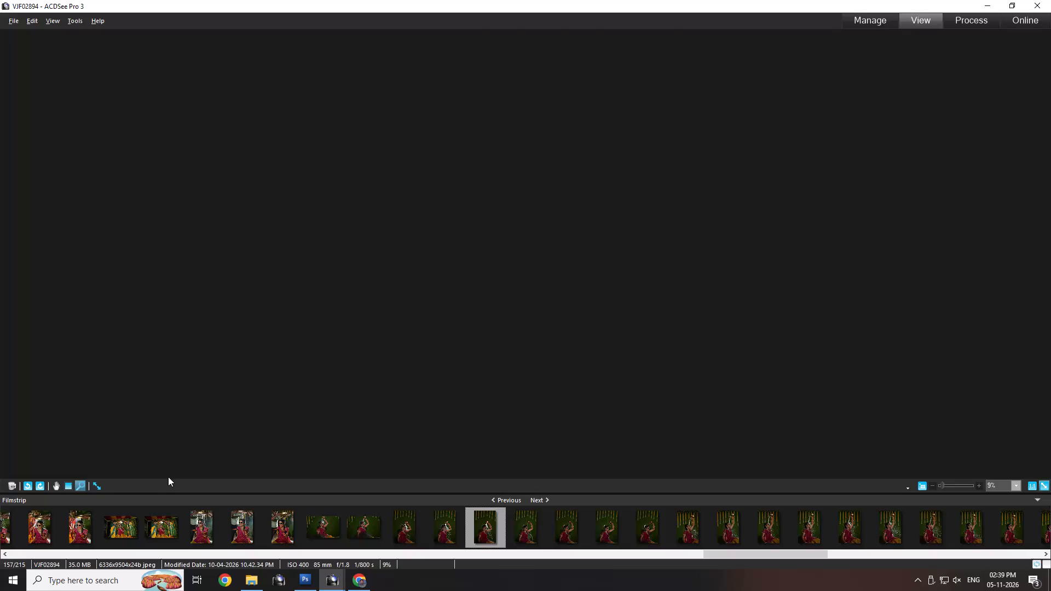
Review the portrait brass-pot shots after VJF02894, keep VJF02897, and delete VJF02898, VJF02899 and VJF02900.
{"action": "key", "text": "Right"}
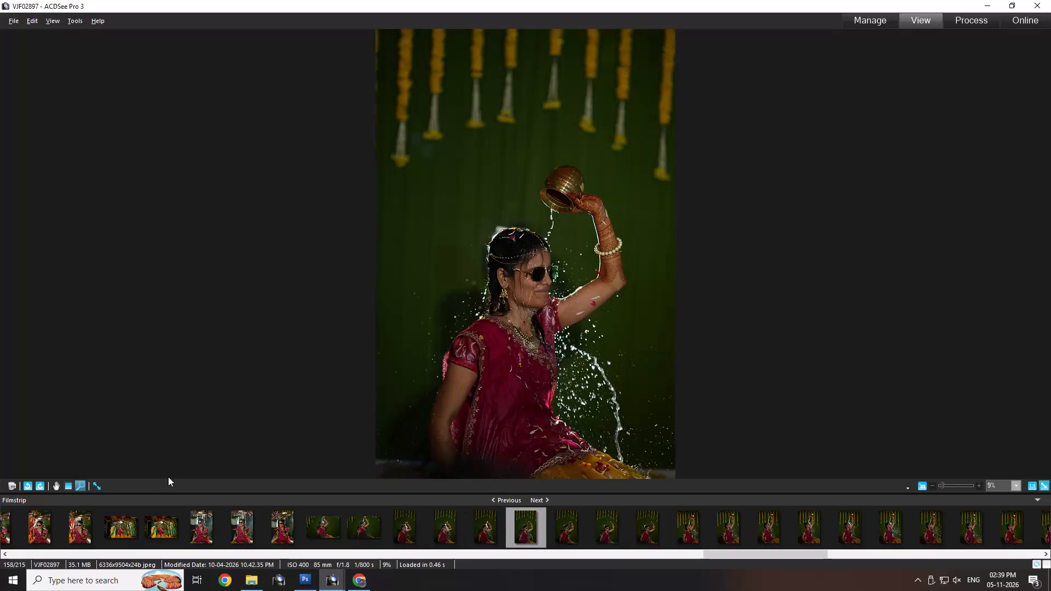
{"action": "key", "text": "Right"}
{"action": "key", "text": "Delete"}
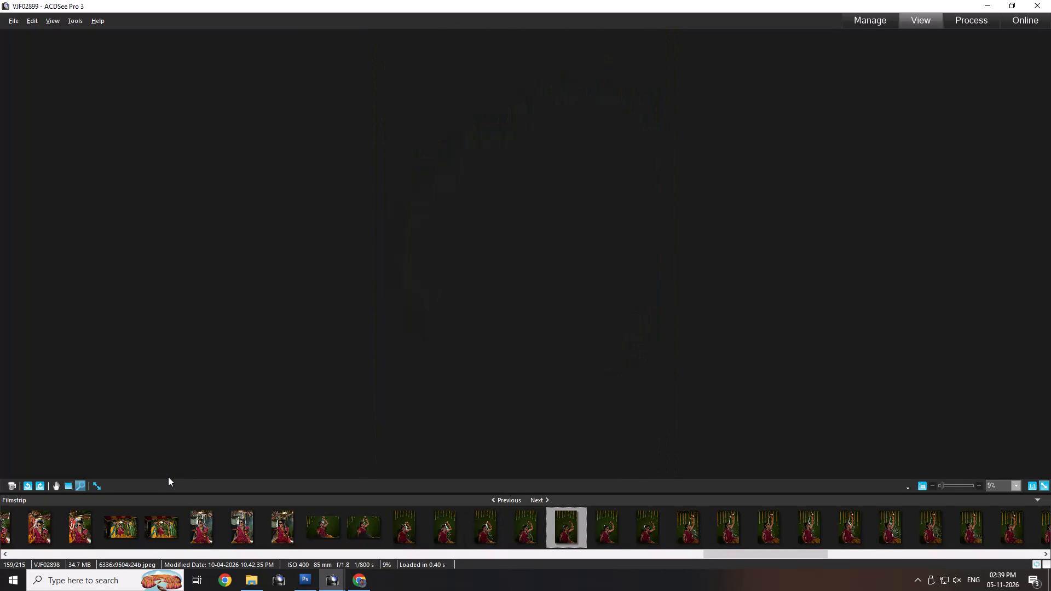
{"action": "key", "text": "Delete"}
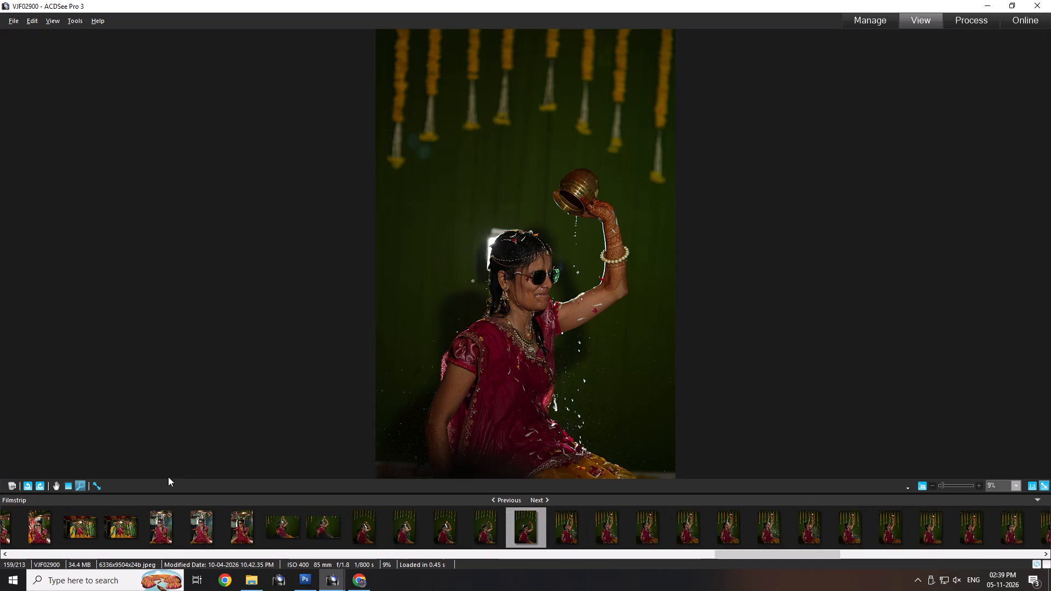
{"action": "key", "text": "Delete"}
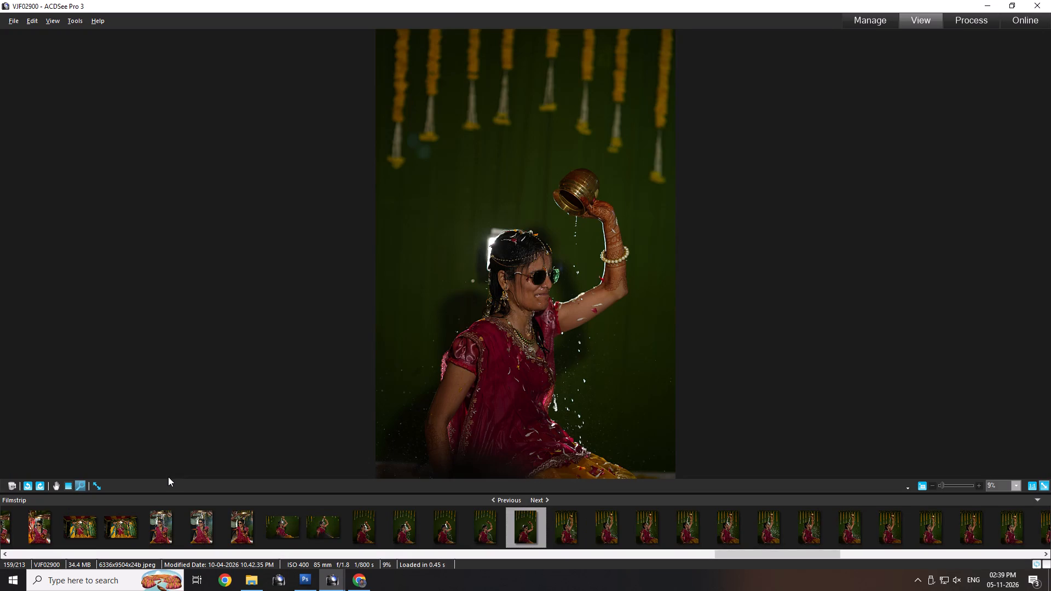
Review the raised-arm brass-pot portraits from VJF02902 onward and delete VJF02903, VJF02905, VJF02906, VJF02908 and VJF02909.
{"action": "key", "text": "Right"}
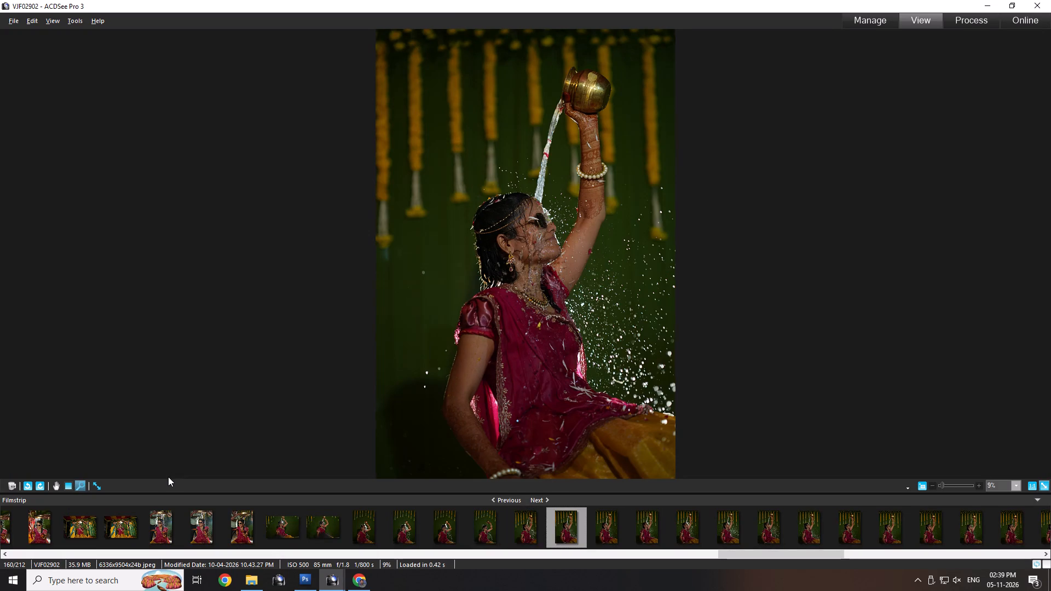
{"action": "key", "text": "Right"}
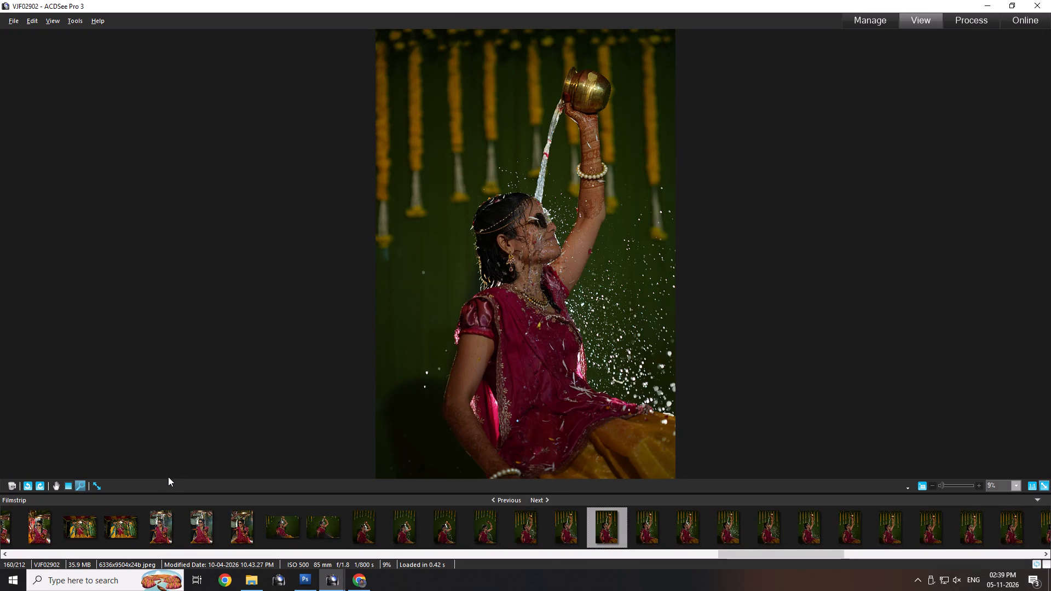
{"action": "key", "text": "Delete"}
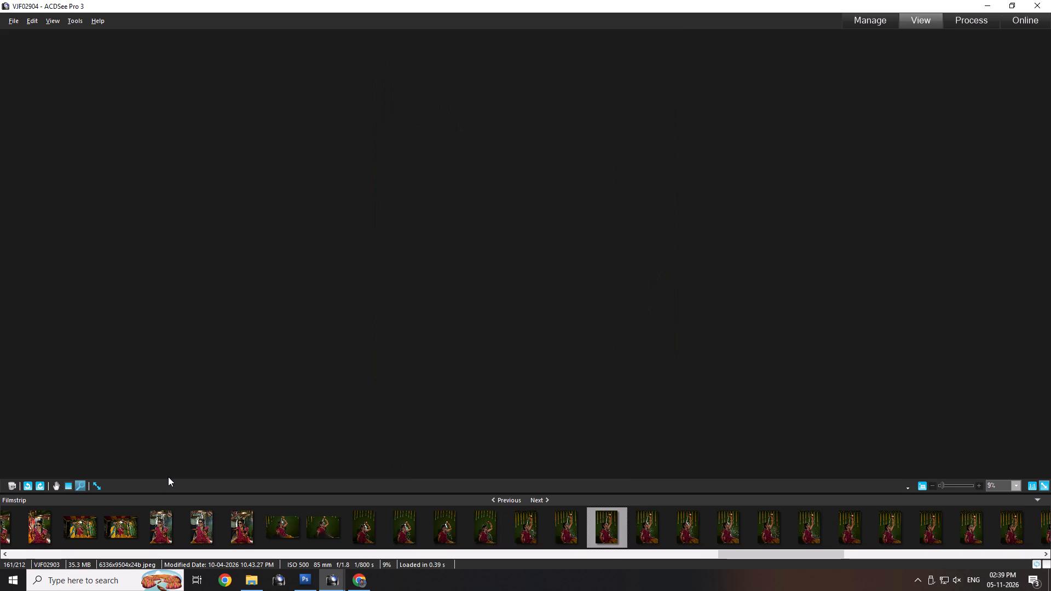
{"action": "key", "text": "Right"}
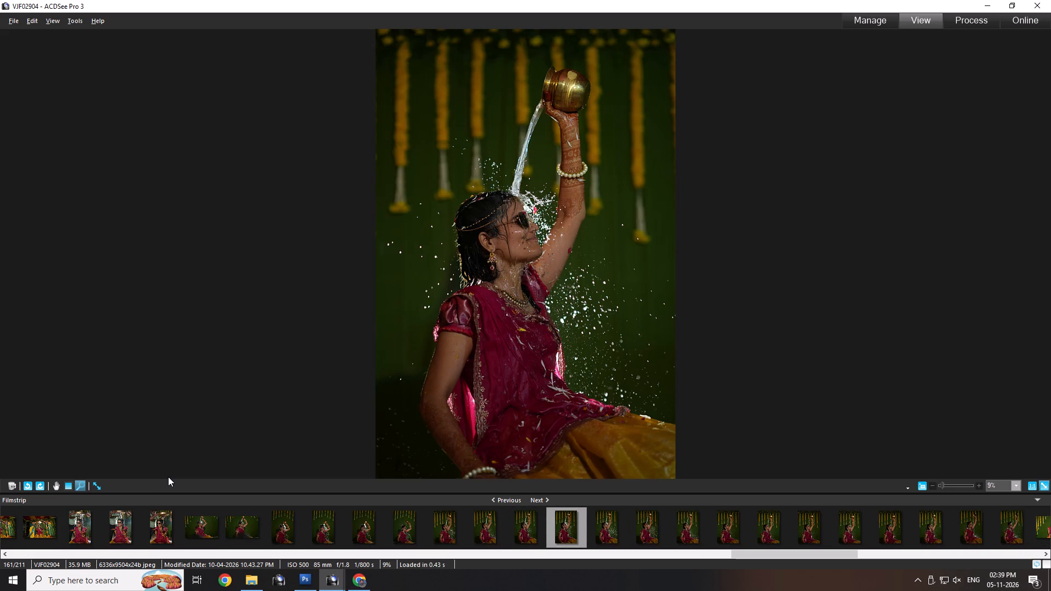
{"action": "key", "text": "Delete"}
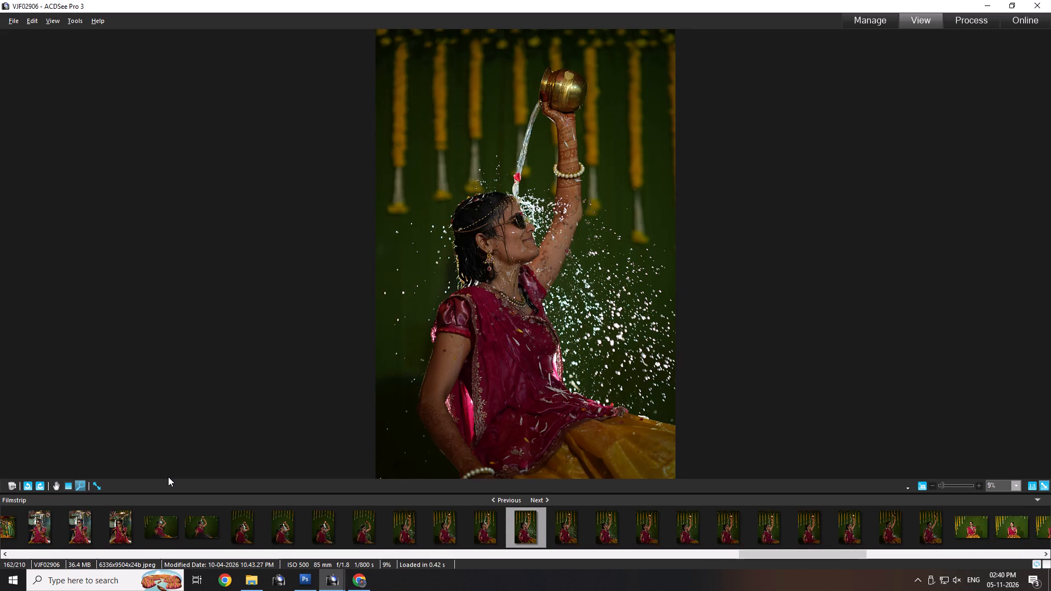
{"action": "key", "text": "Delete"}
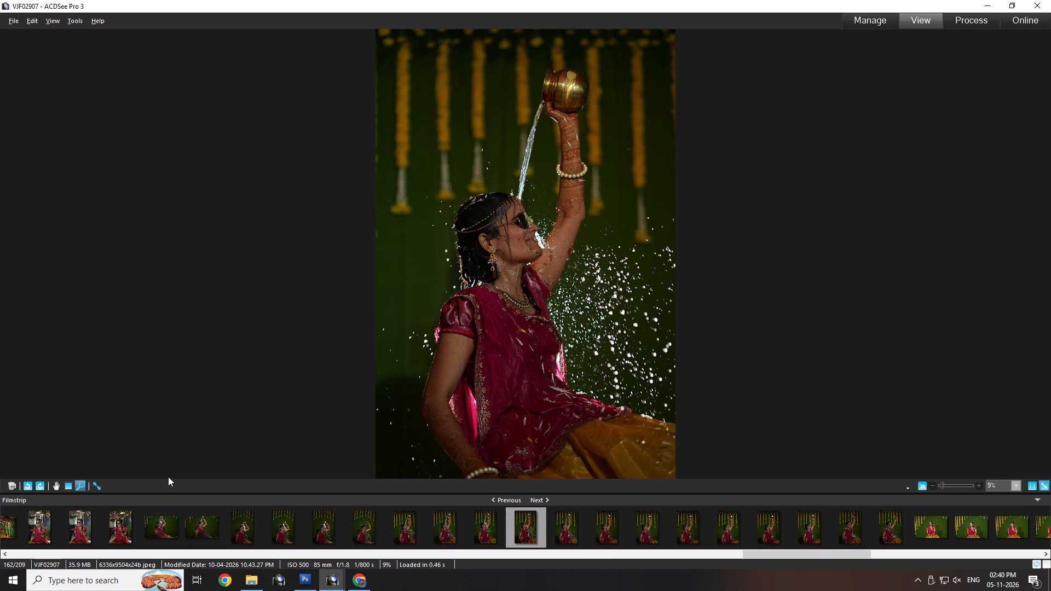
{"action": "key", "text": "Right"}
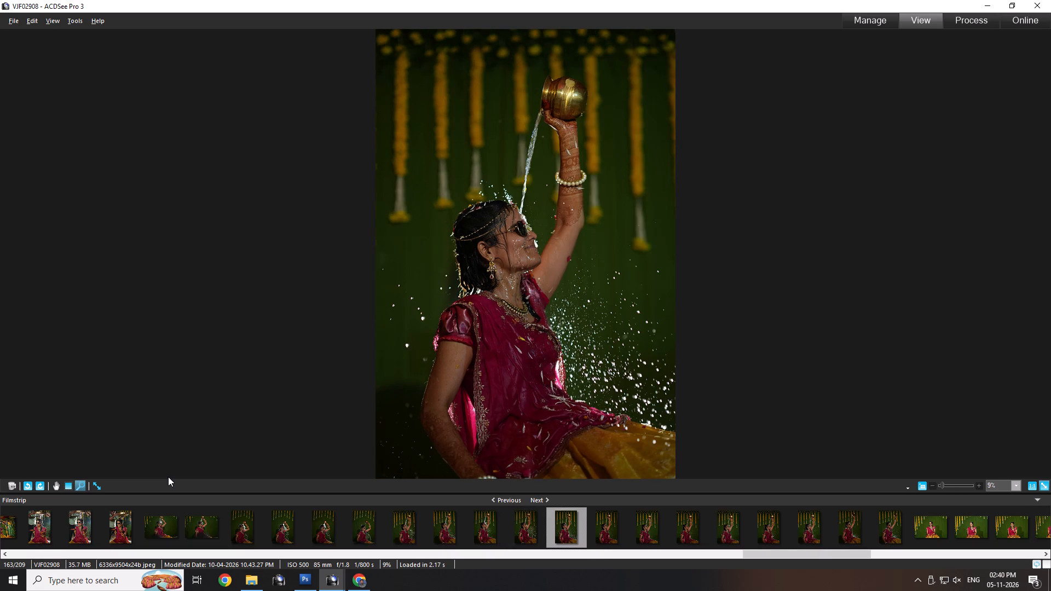
{"action": "key", "text": "Delete"}
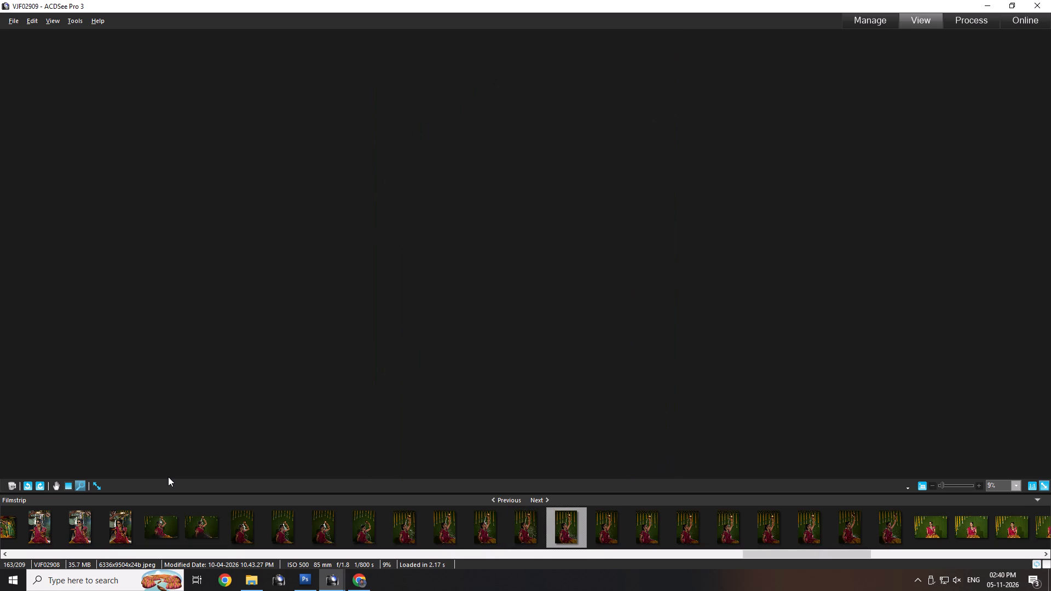
{"action": "key", "text": "Delete"}
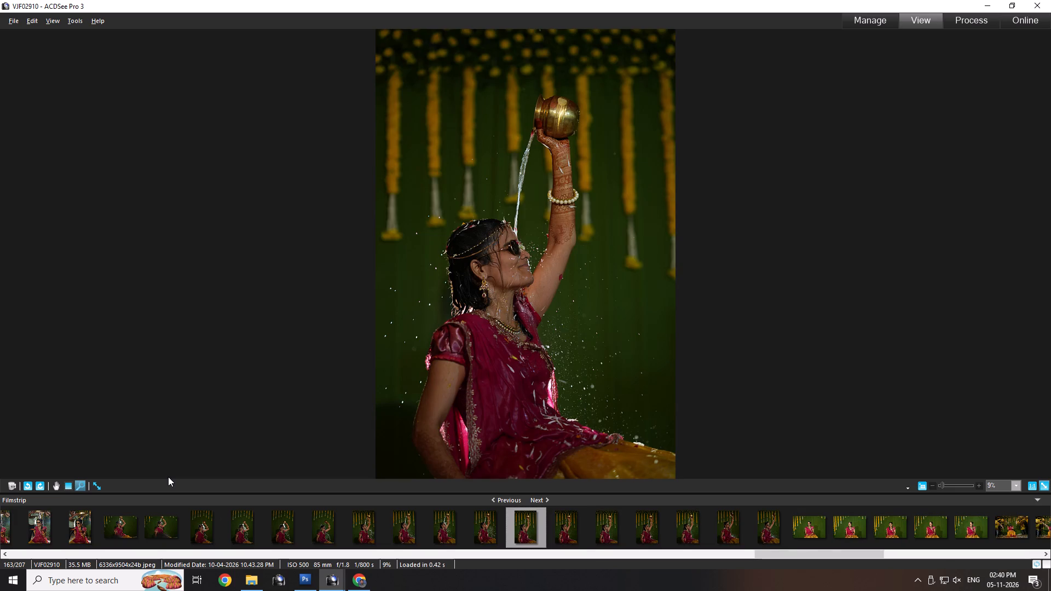
Compare VJF02910 with VJF02911, continue through the brass-pot portraits, and delete VJF02911, VJF02912, VJF02913, VJF02915 and VJF02916.
{"action": "key", "text": "Right"}
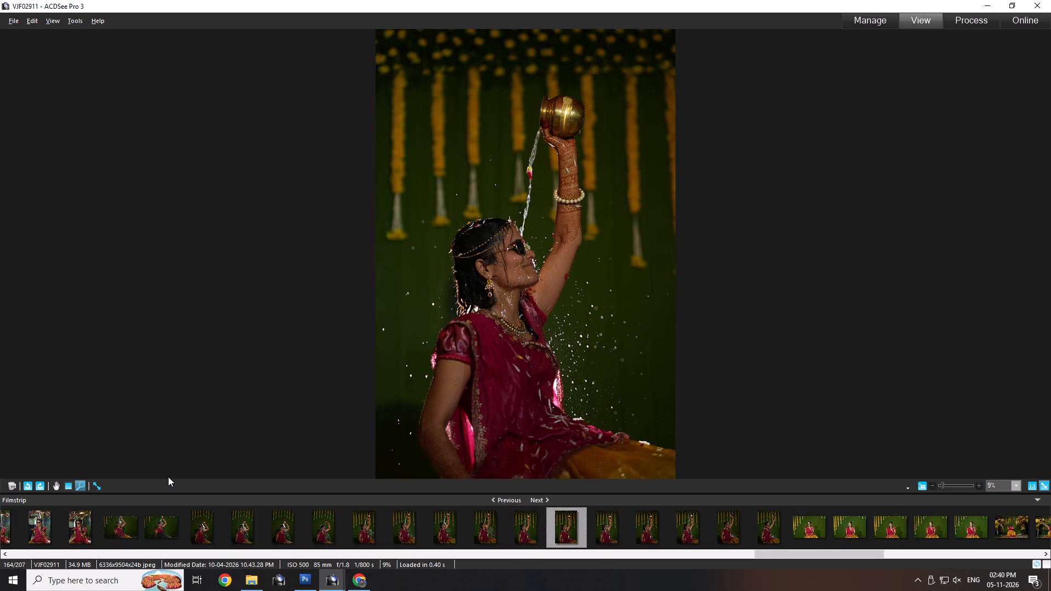
{"action": "key", "text": "Left"}
{"action": "key", "text": "Right"}
{"action": "key", "text": "Delete"}
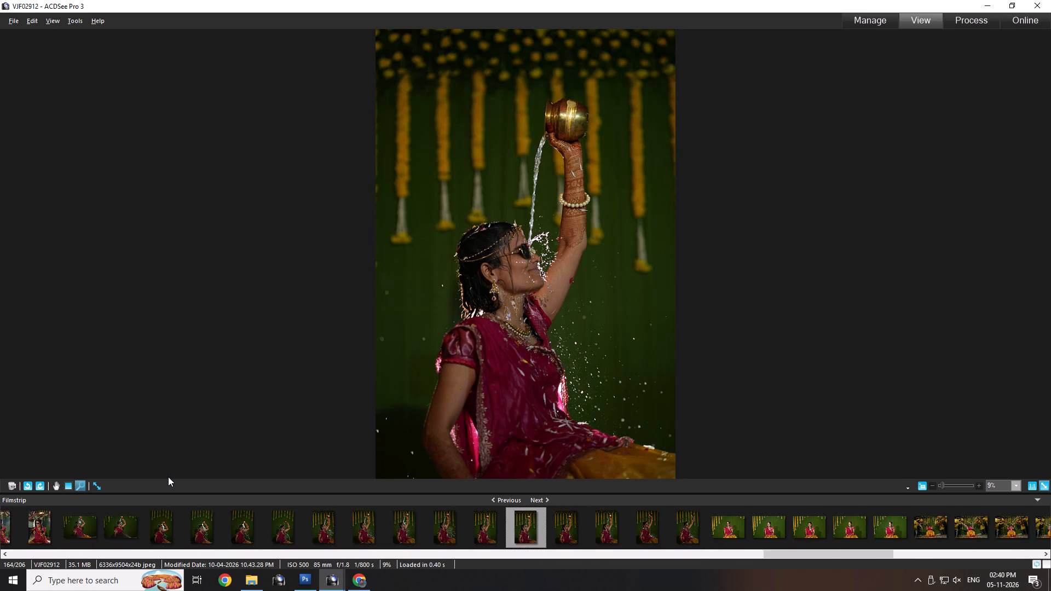
{"action": "key", "text": "Delete"}
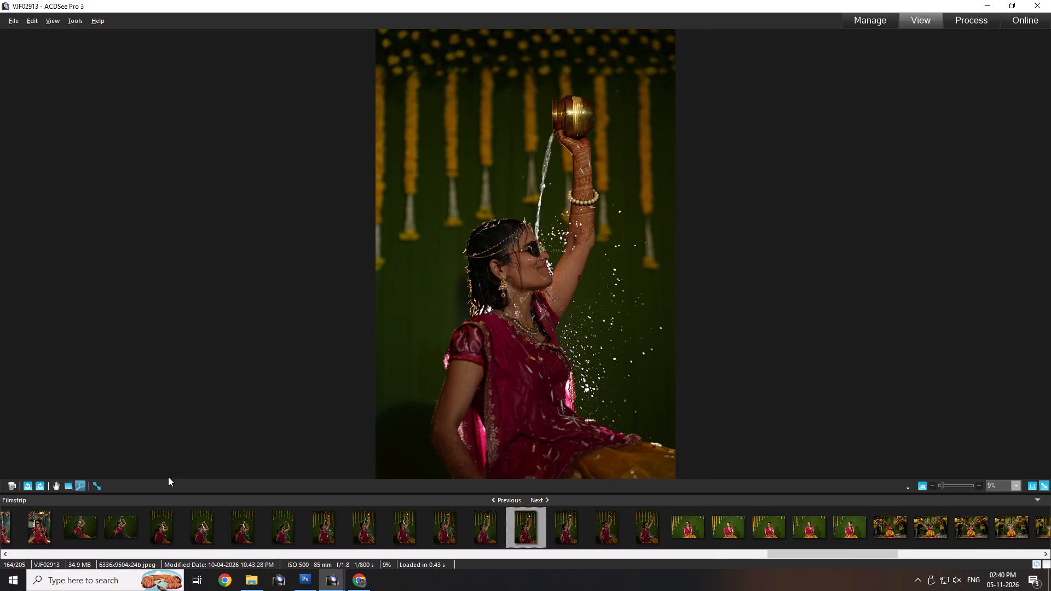
{"action": "key", "text": "Delete"}
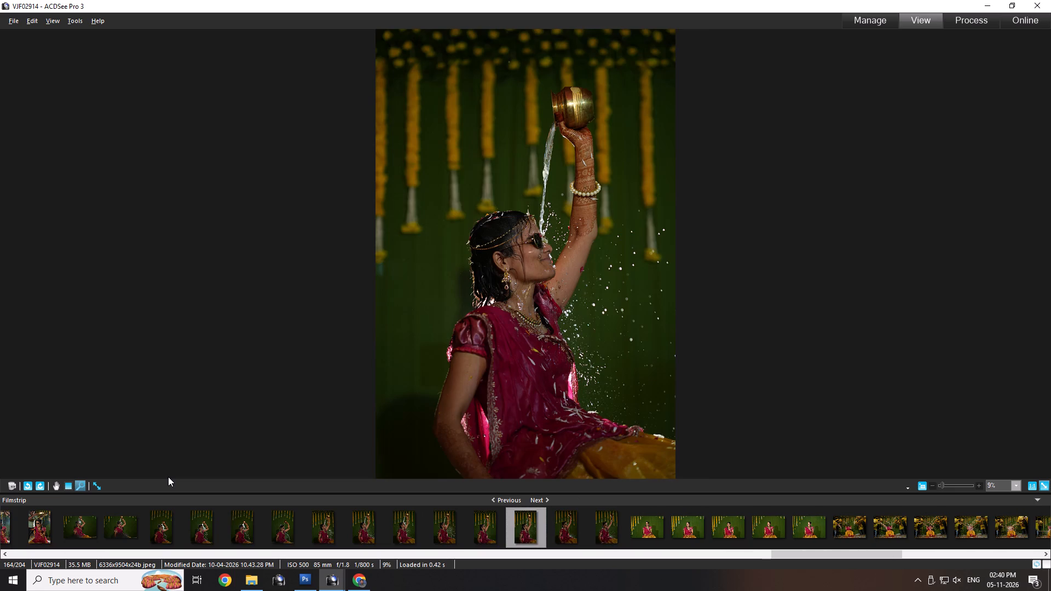
{"action": "key", "text": "Right"}
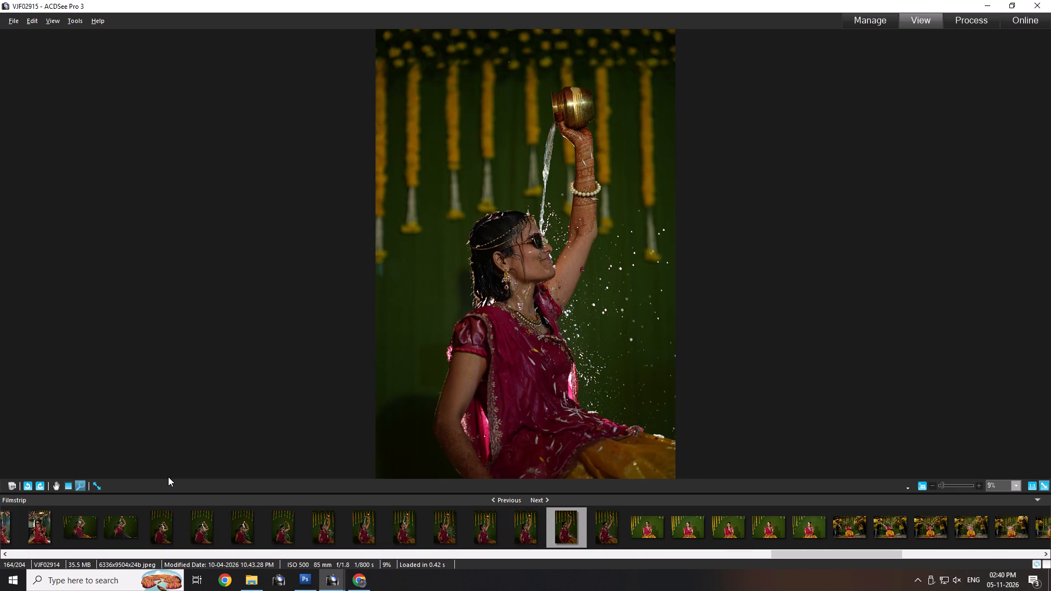
{"action": "key", "text": "Delete"}
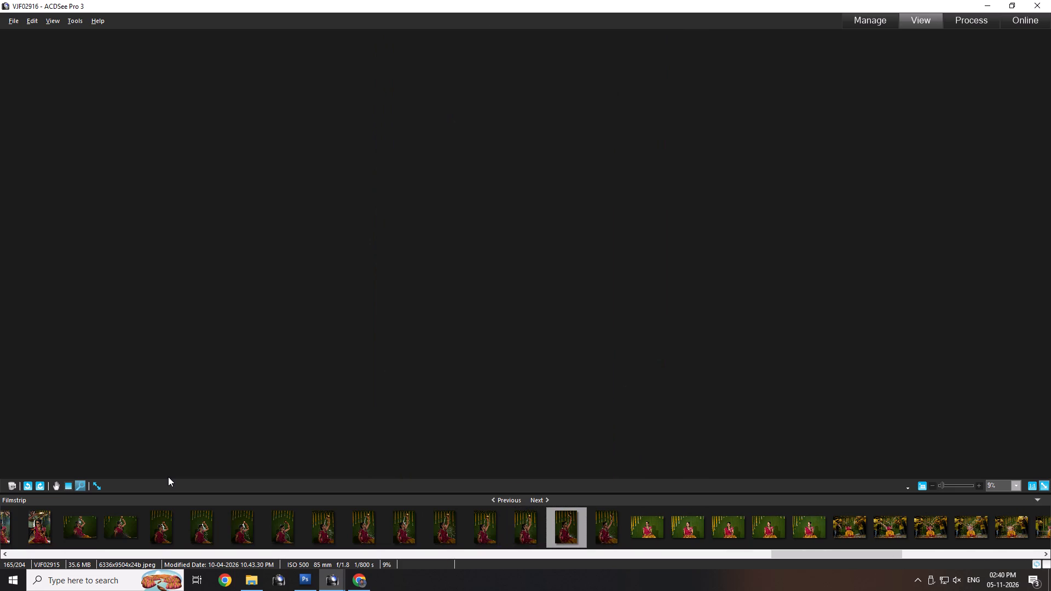
{"action": "key", "text": "Delete"}
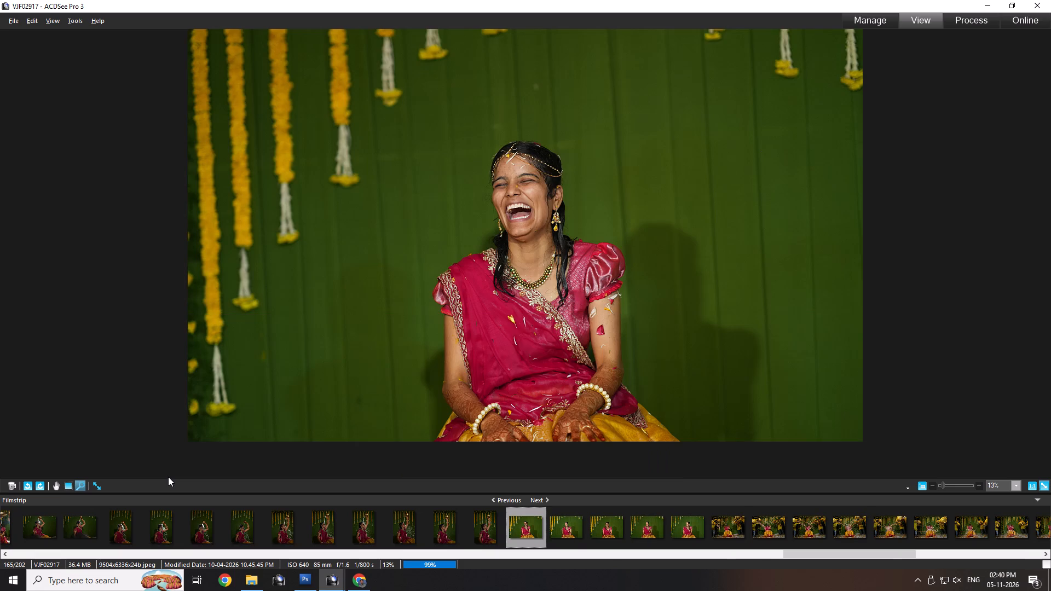
Review the landscape shots of the bride laughing against the green backdrop and delete VJF02917, VJF02918, VJF02919, VJF02920 and VJF02921.
{"action": "key", "text": "Delete"}
{"action": "key", "text": "Delete"}
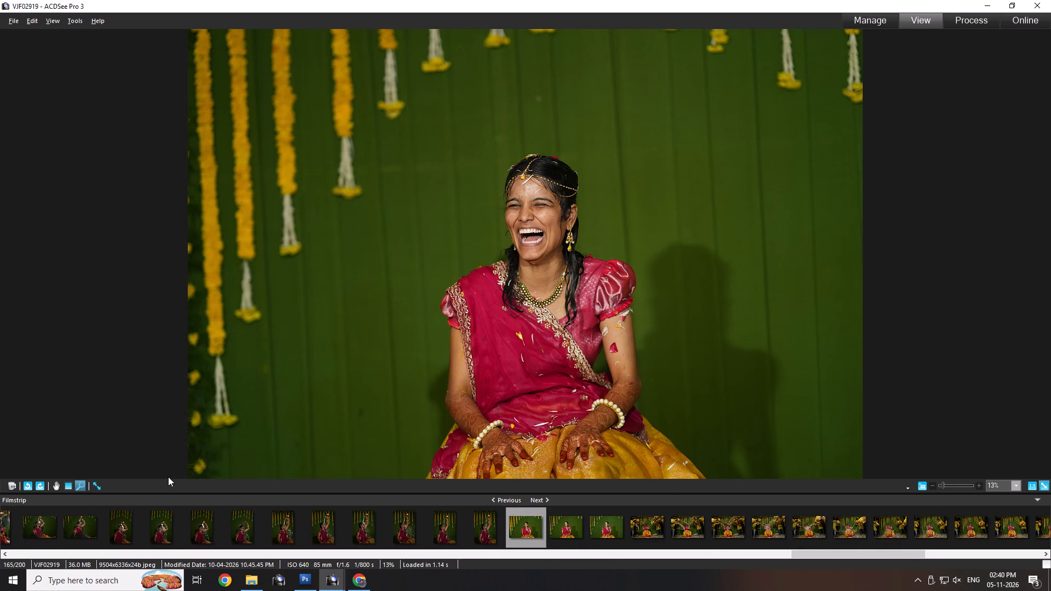
{"action": "key", "text": "Right"}
{"action": "key", "text": "Left"}
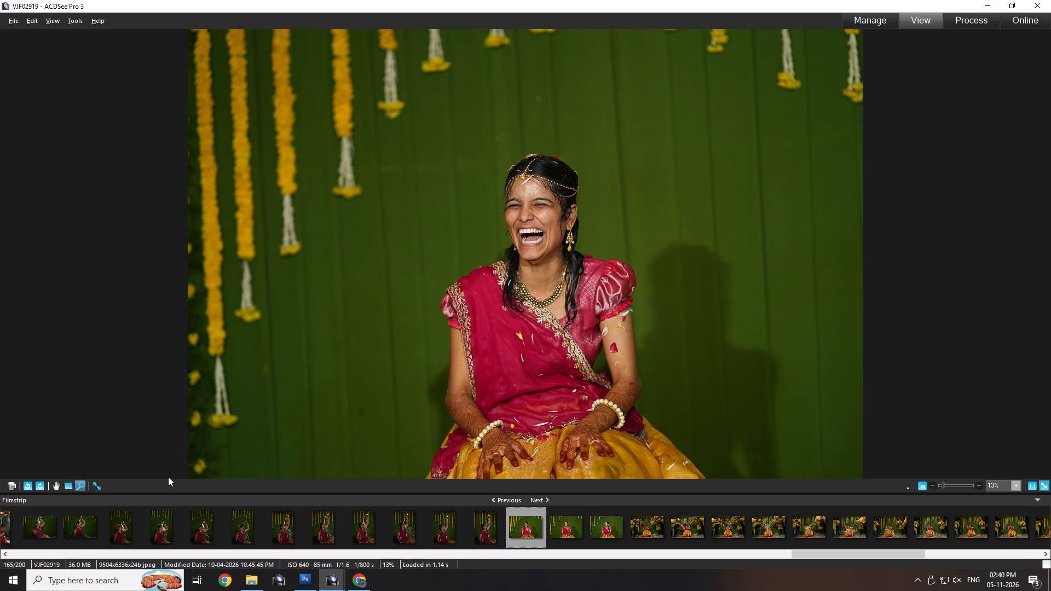
{"action": "key", "text": "Right"}
{"action": "key", "text": "Right"}
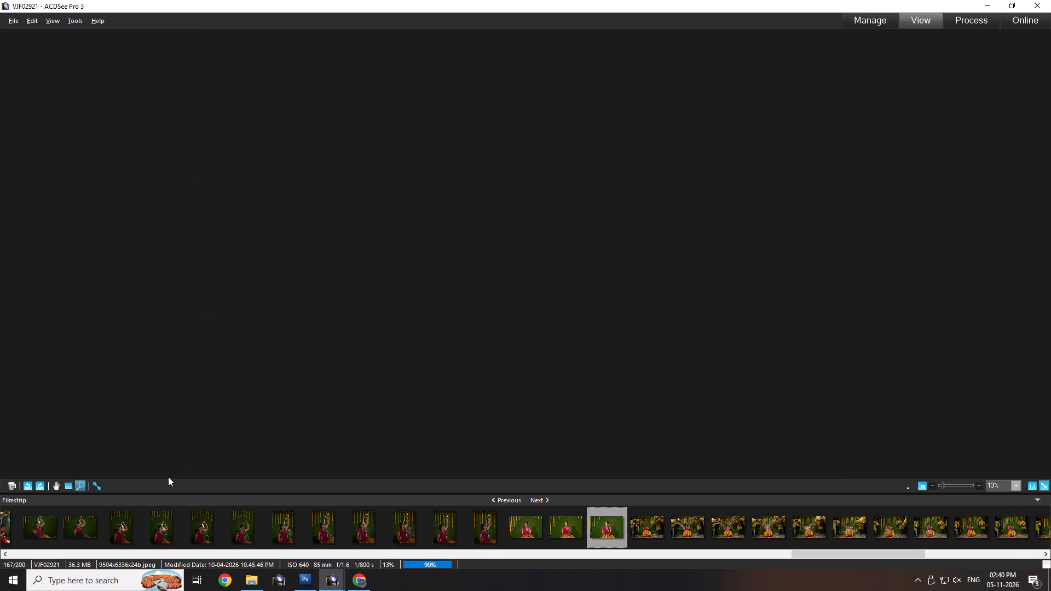
{"action": "key", "text": "Left"}
{"action": "key", "text": "Left"}
{"action": "key", "text": "Delete"}
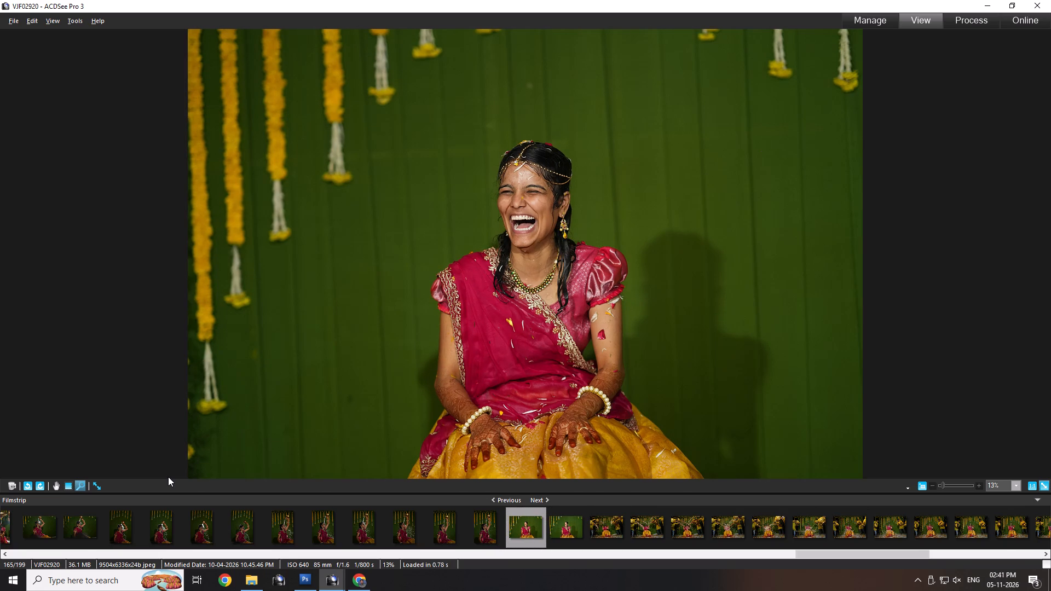
{"action": "key", "text": "Delete"}
{"action": "key", "text": "Delete"}
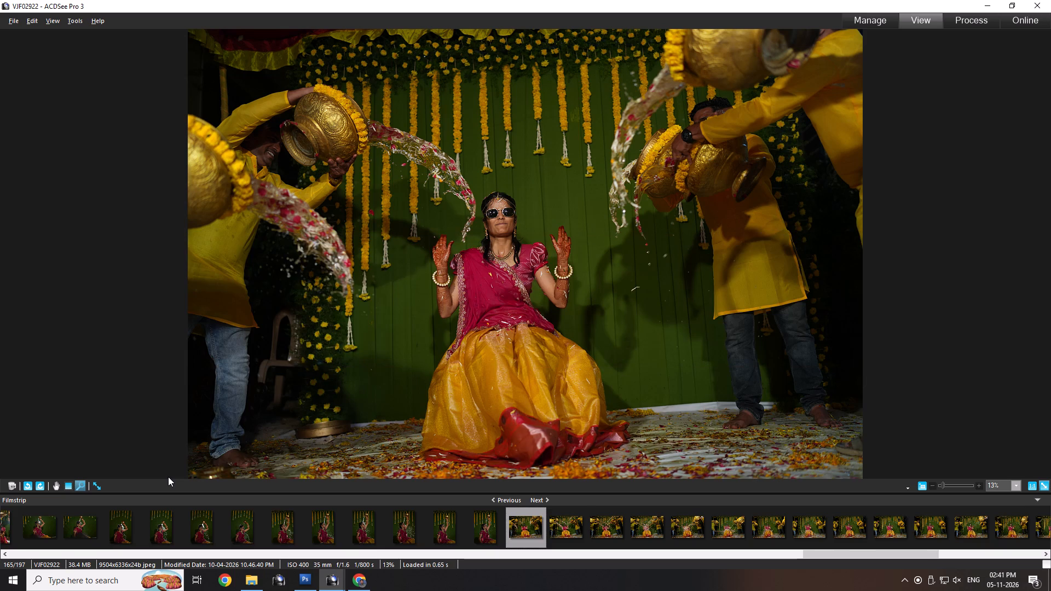
Compare the wide petal-shower shots VJF02922 and VJF02923 of the bride seated between the men emptying brass pots.
{"action": "key", "text": "Right"}
{"action": "key", "text": "Left"}
{"action": "key", "text": "Right"}
{"action": "key", "text": "Left"}
{"action": "key", "text": "Right"}
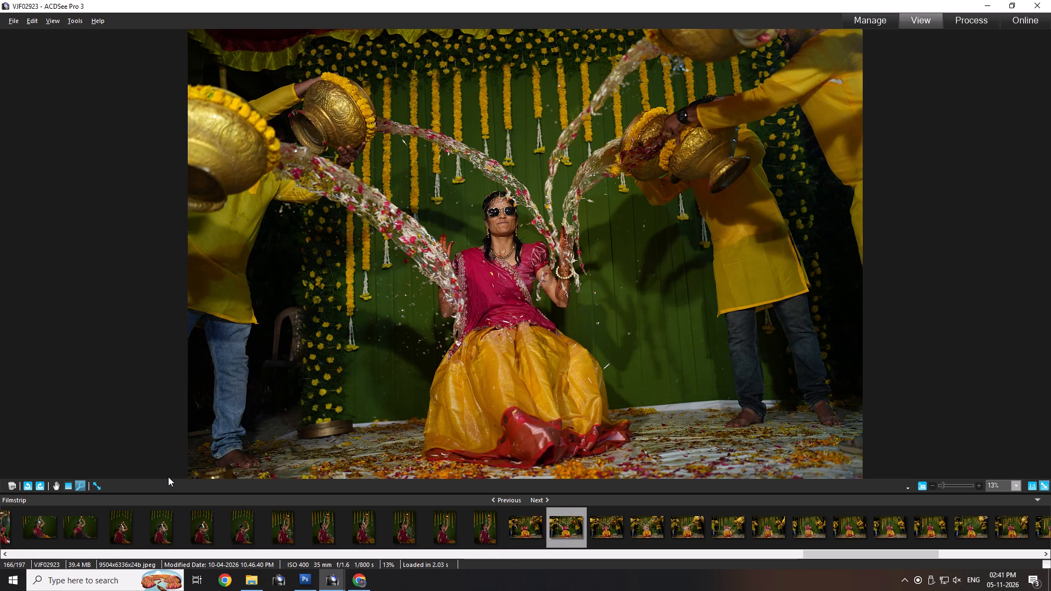
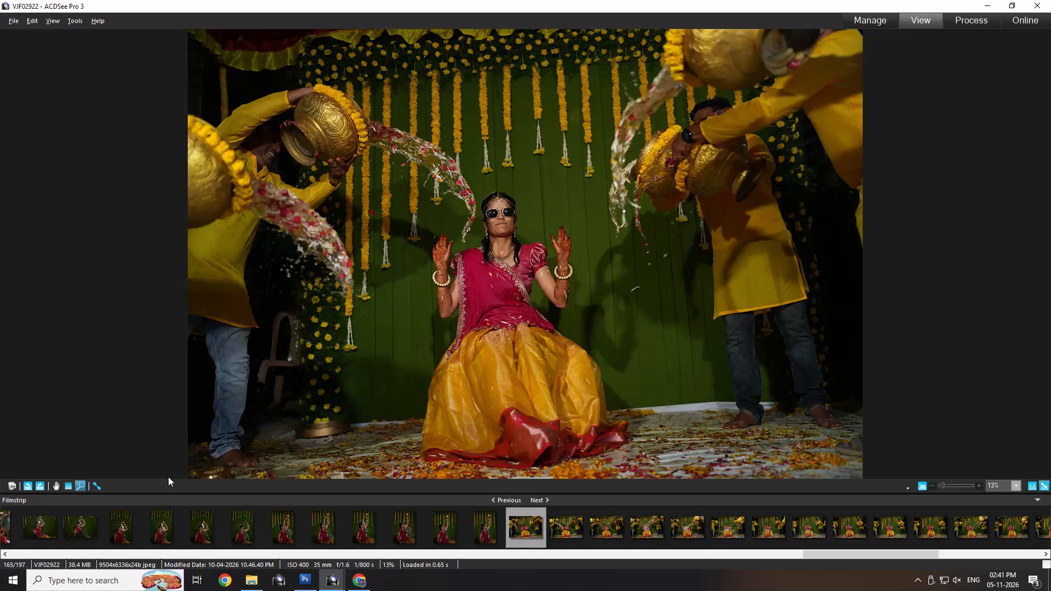
Compare the wide petal-shower frames VJF02922 through VJF02925, going back and forth through the stages of the brass pots being emptied over the bride.
{"action": "key", "text": "Right"}
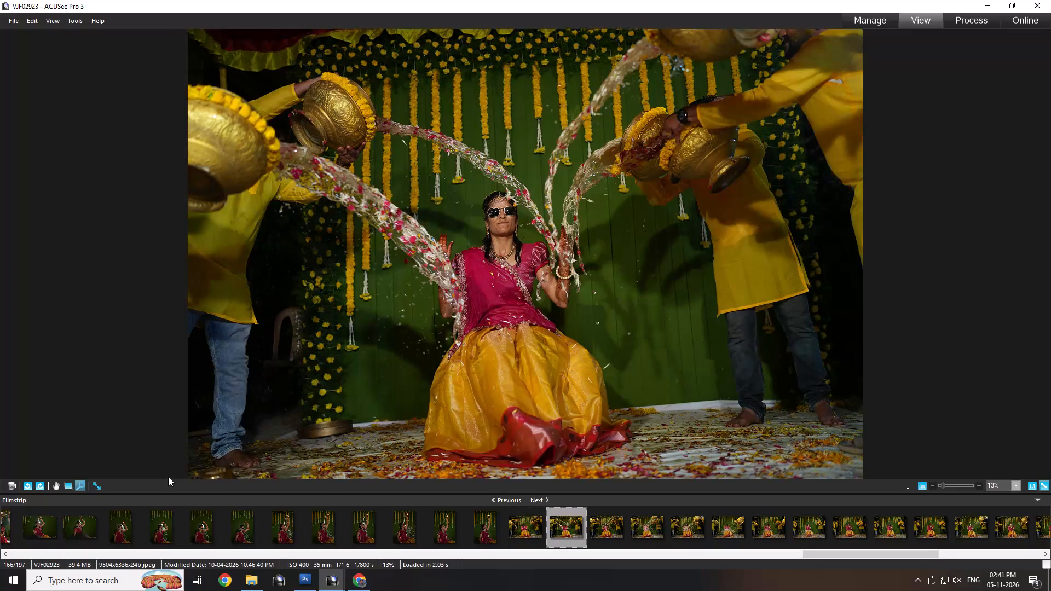
{"action": "key", "text": "Left"}
{"action": "key", "text": "Right"}
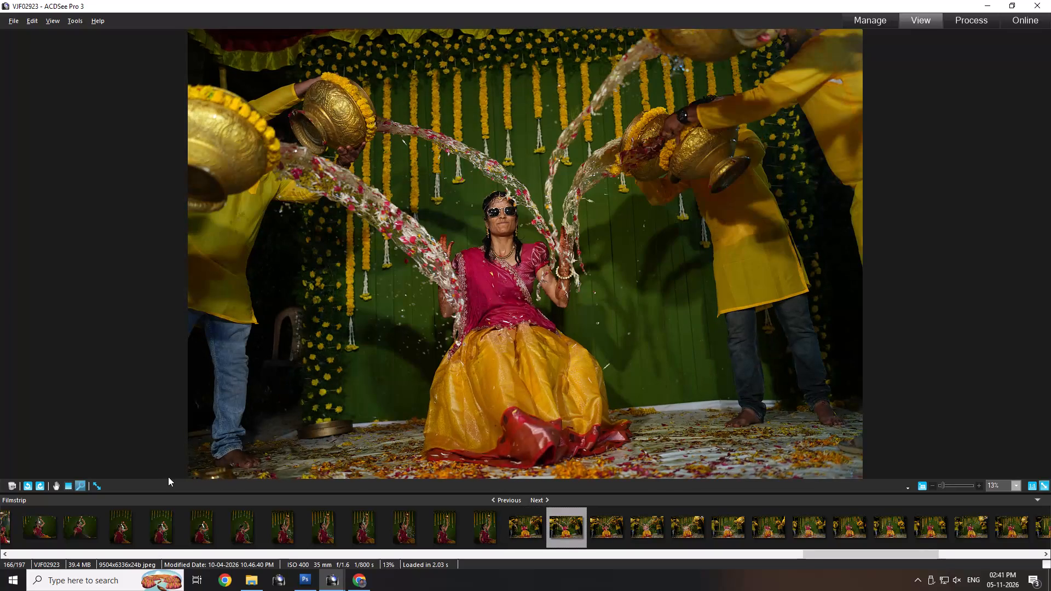
{"action": "key", "text": "Right"}
{"action": "key", "text": "Right"}
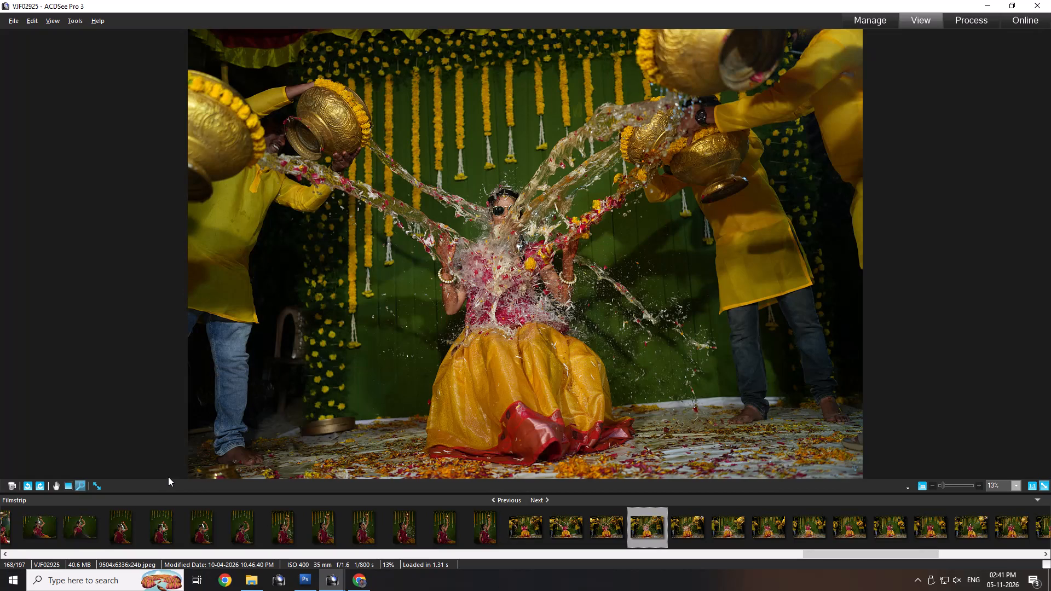
{"action": "key", "text": "Left"}
{"action": "key", "text": "Left"}
{"action": "key", "text": "Left"}
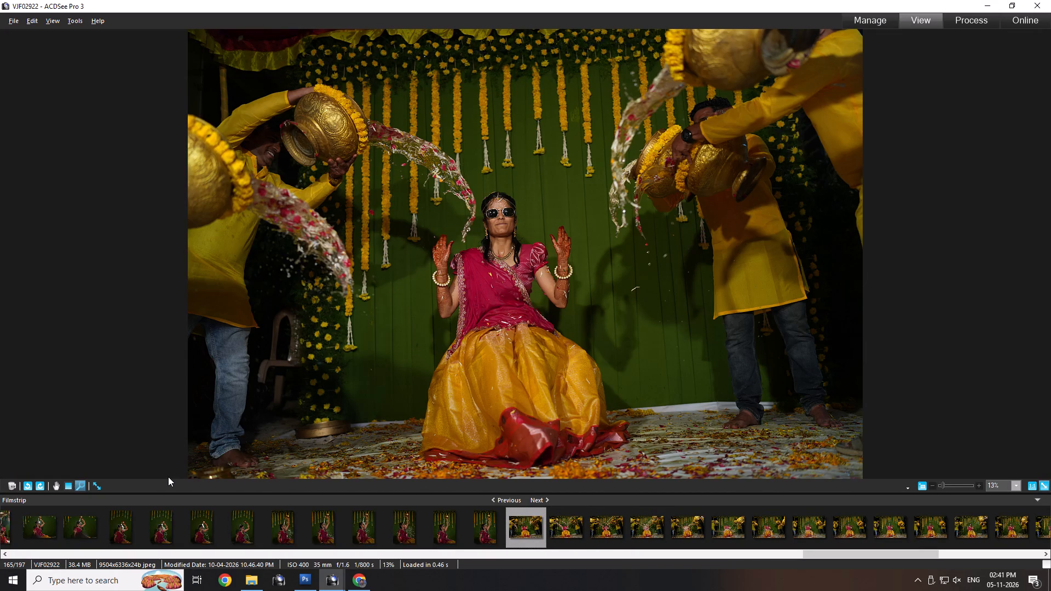
{"action": "key", "text": "Right"}
{"action": "key", "text": "Right"}
{"action": "key", "text": "Right"}
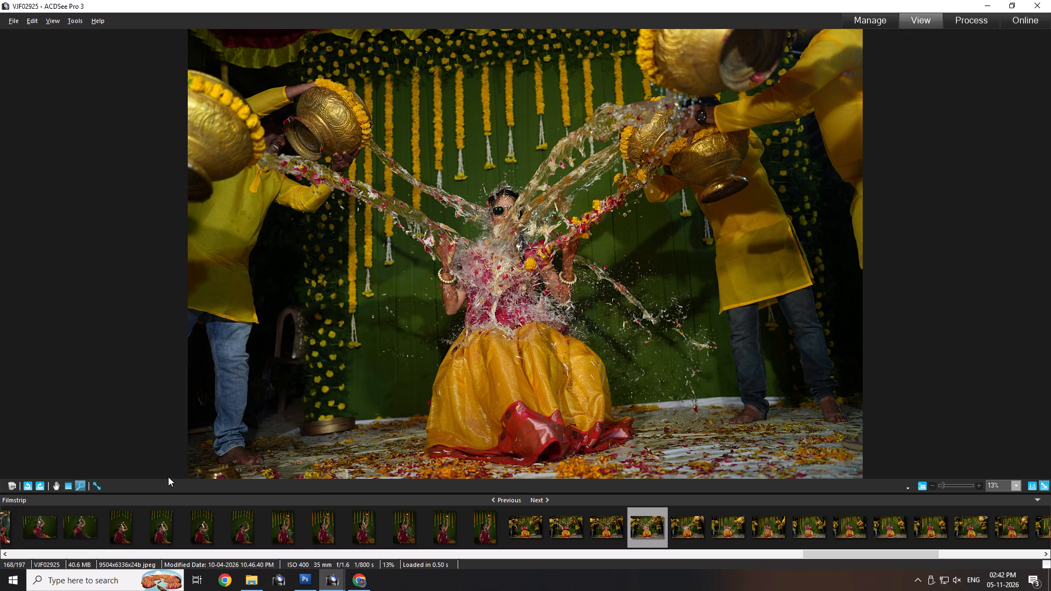
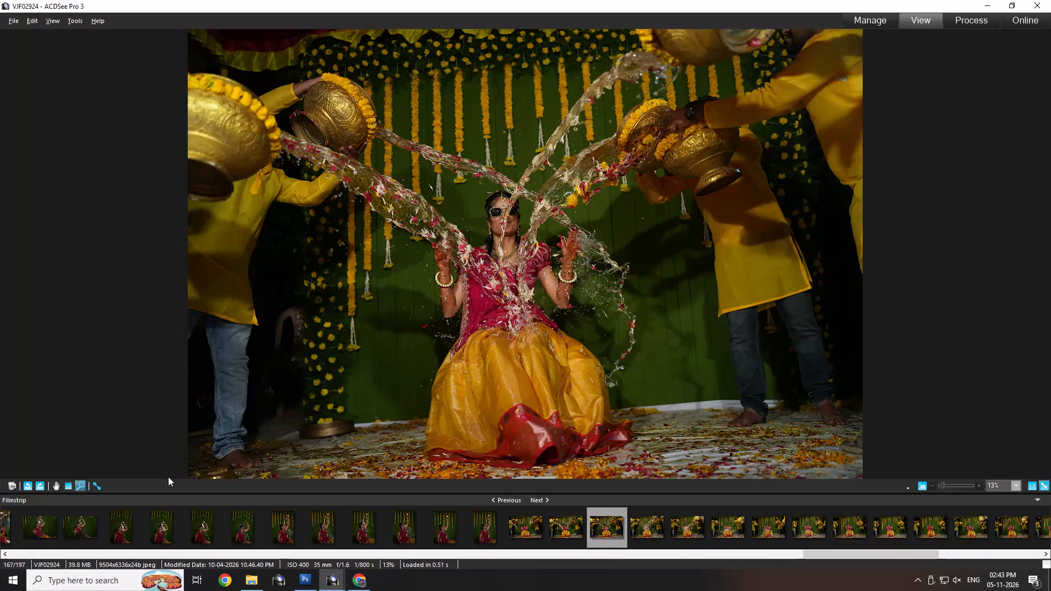
Compare the opening petal-shower frames VJF02922 and VJF02923, and delete VJF02922.
{"action": "key", "text": "Left"}
{"action": "key", "text": "Left"}
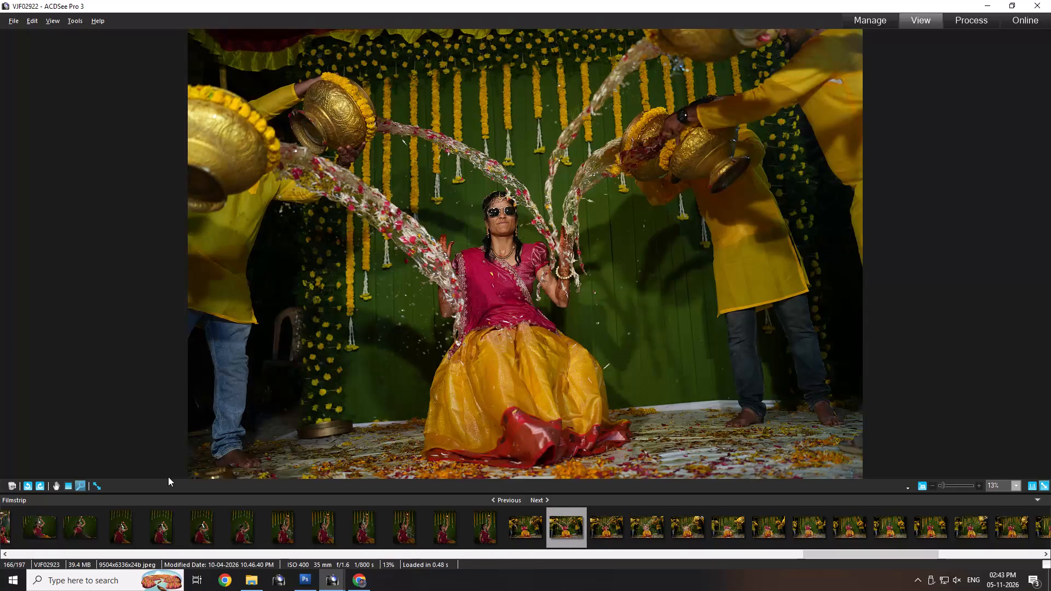
{"action": "key", "text": "Right"}
{"action": "key", "text": "Left"}
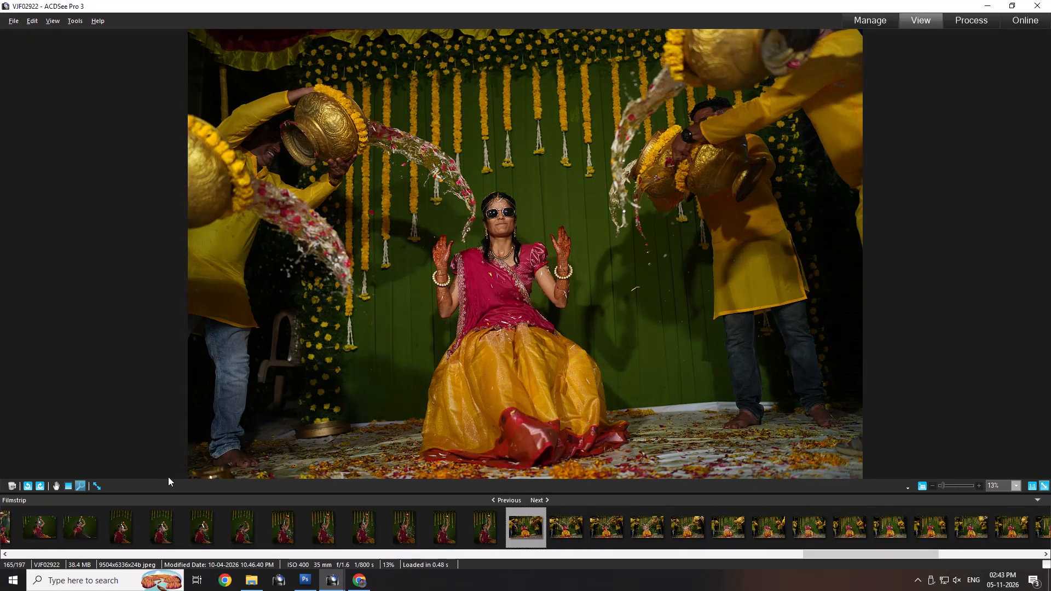
{"action": "key", "text": "Delete"}
Review the wide petal-shower frames VJF02924 to VJF02926, keep them, and delete VJF02927.
{"action": "key", "text": "Right"}
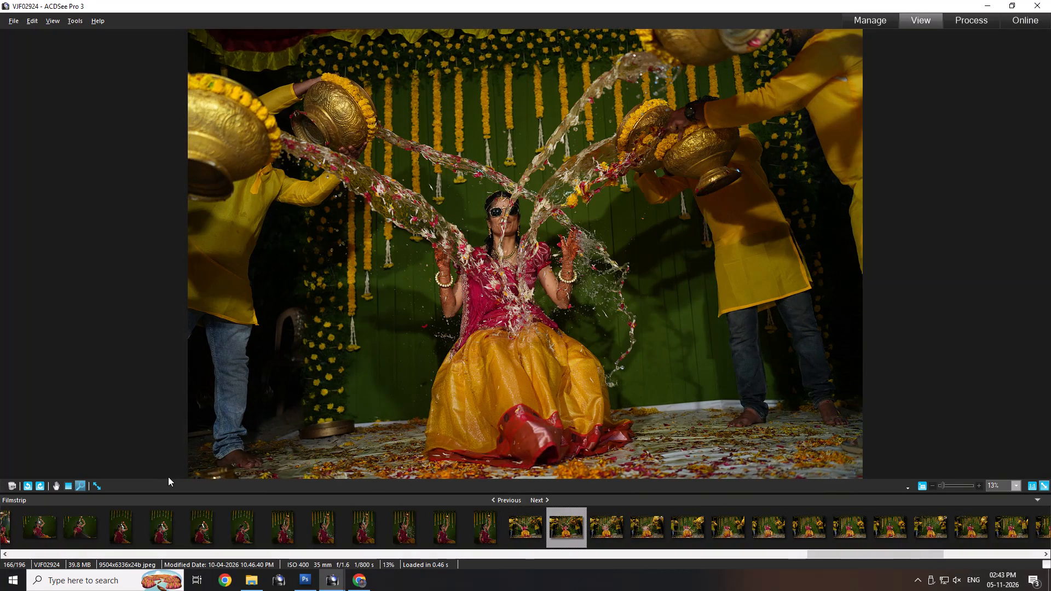
{"action": "key", "text": "Right"}
{"action": "key", "text": "Right"}
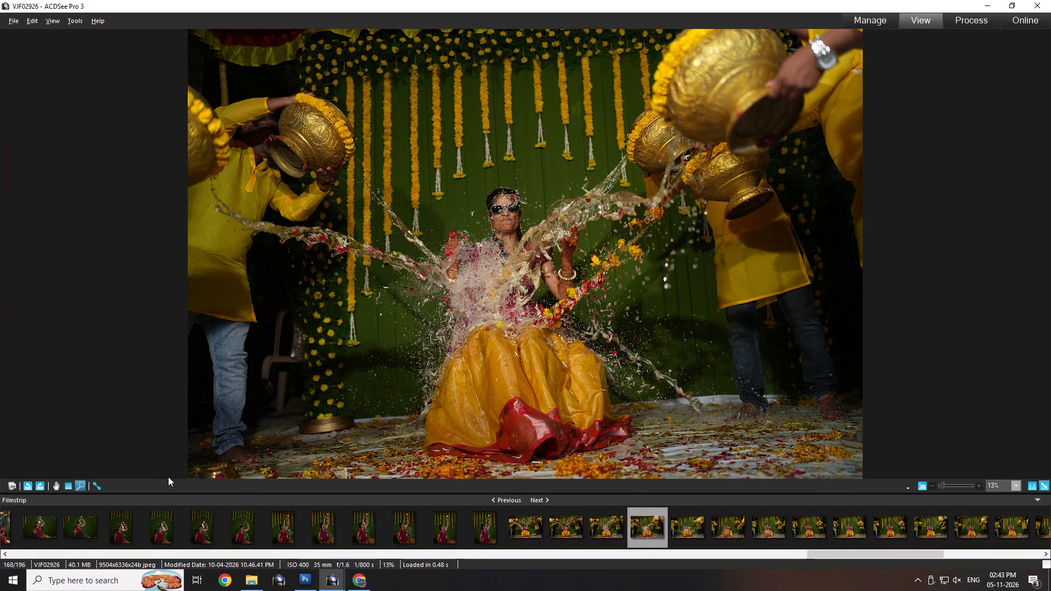
{"action": "key", "text": "Right"}
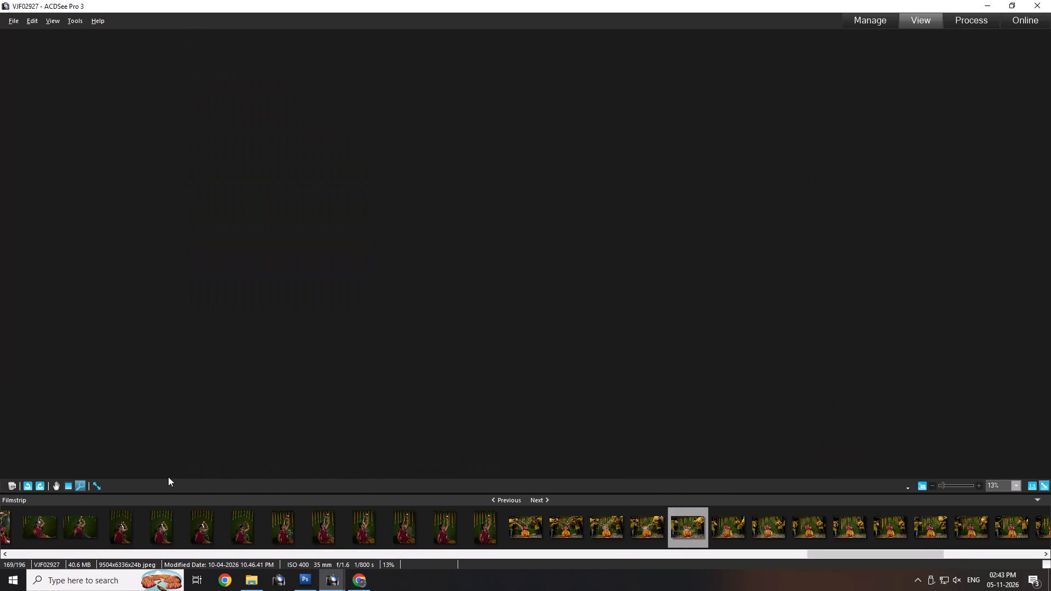
{"action": "key", "text": "Delete"}
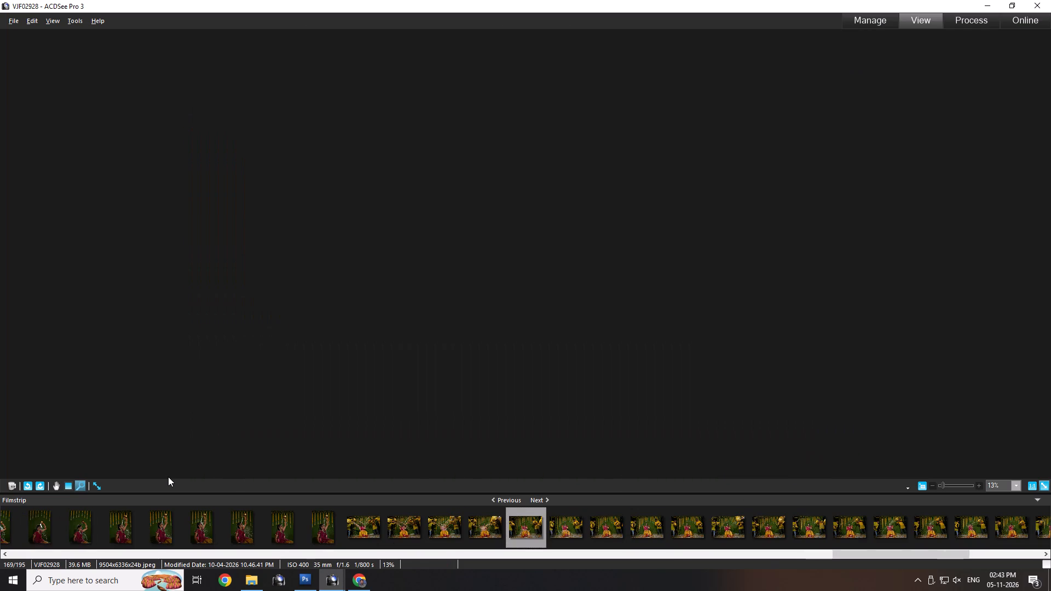
Keep VJF02928 and delete the weaker petal-shower frames VJF02929 through VJF02936 one after another.
{"action": "key", "text": "Right"}
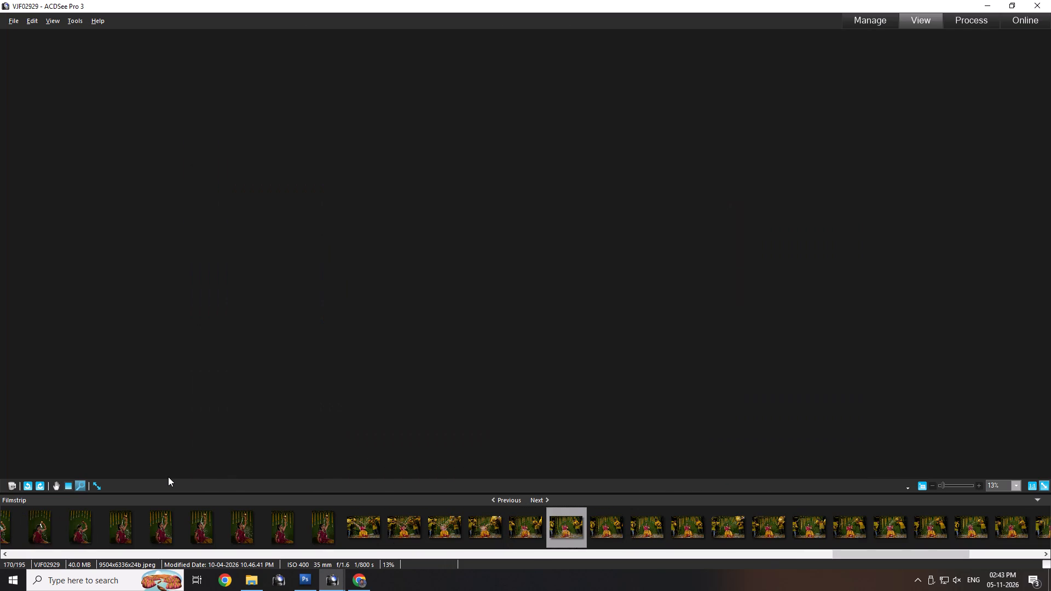
{"action": "key", "text": "Delete"}
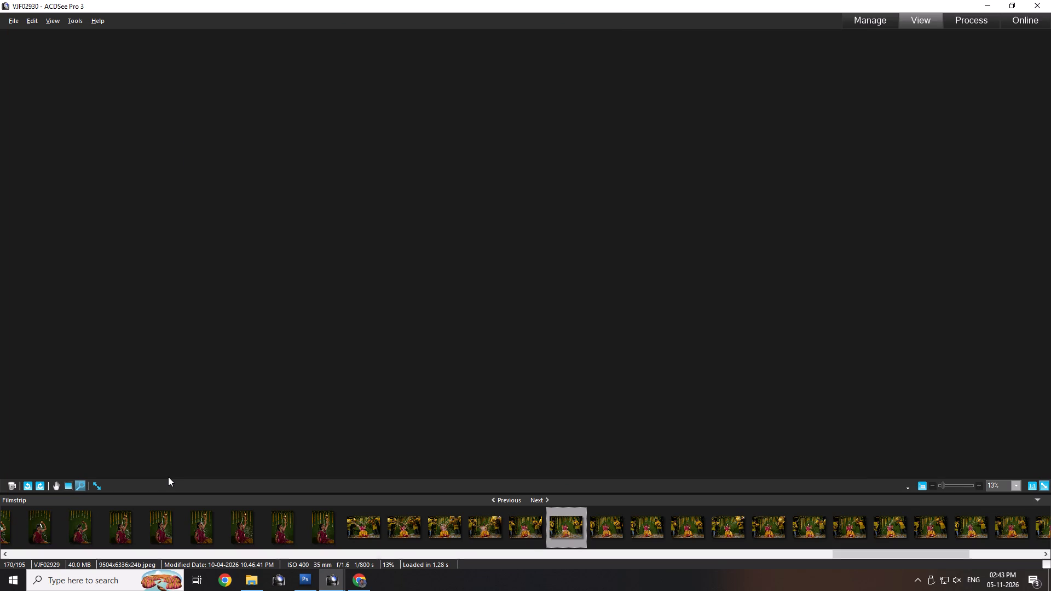
{"action": "key", "text": "Delete"}
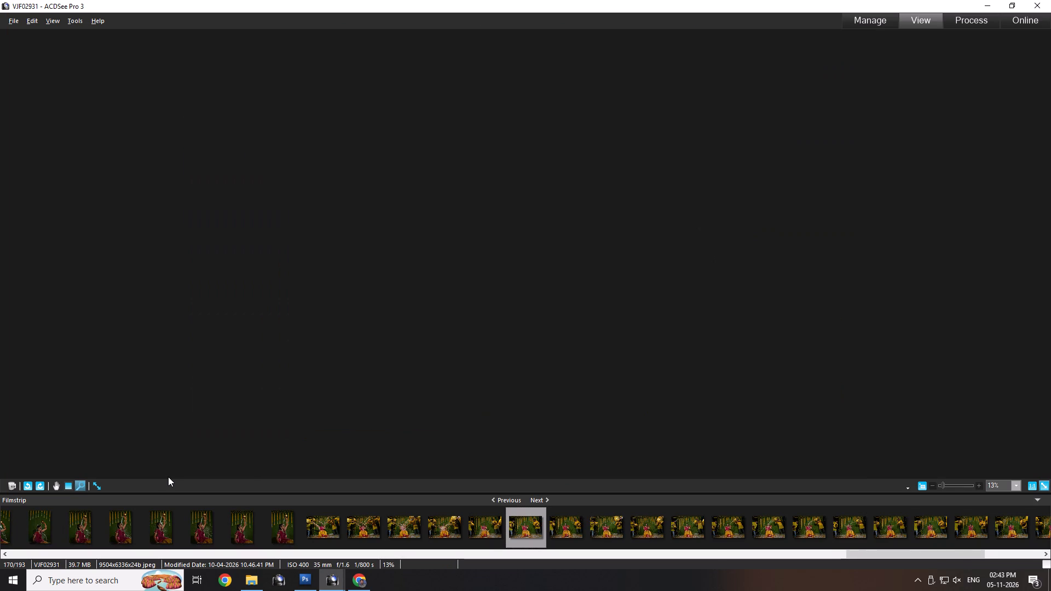
{"action": "key", "text": "Delete"}
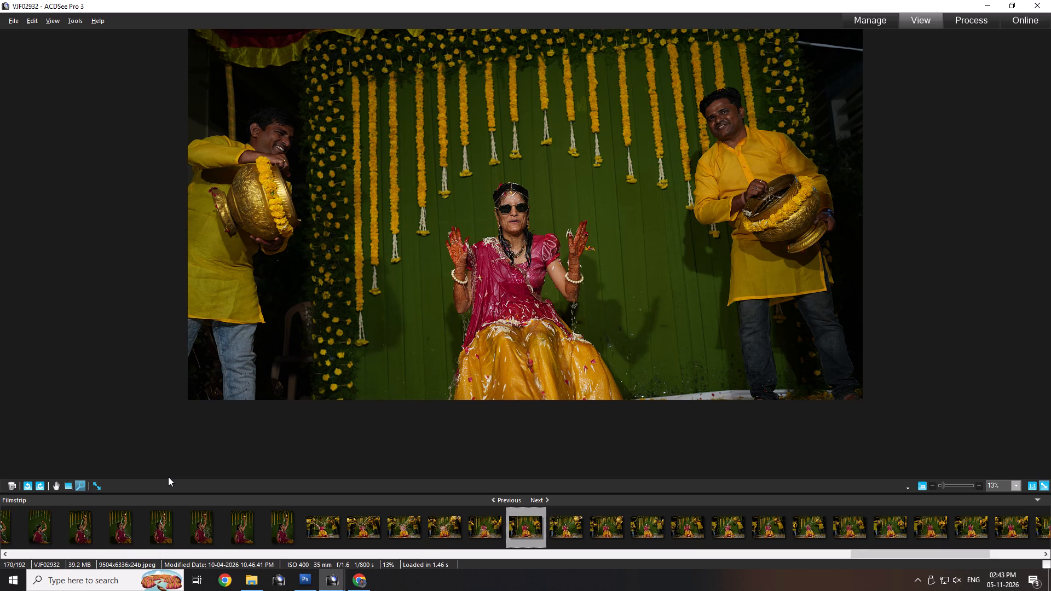
{"action": "key", "text": "Delete"}
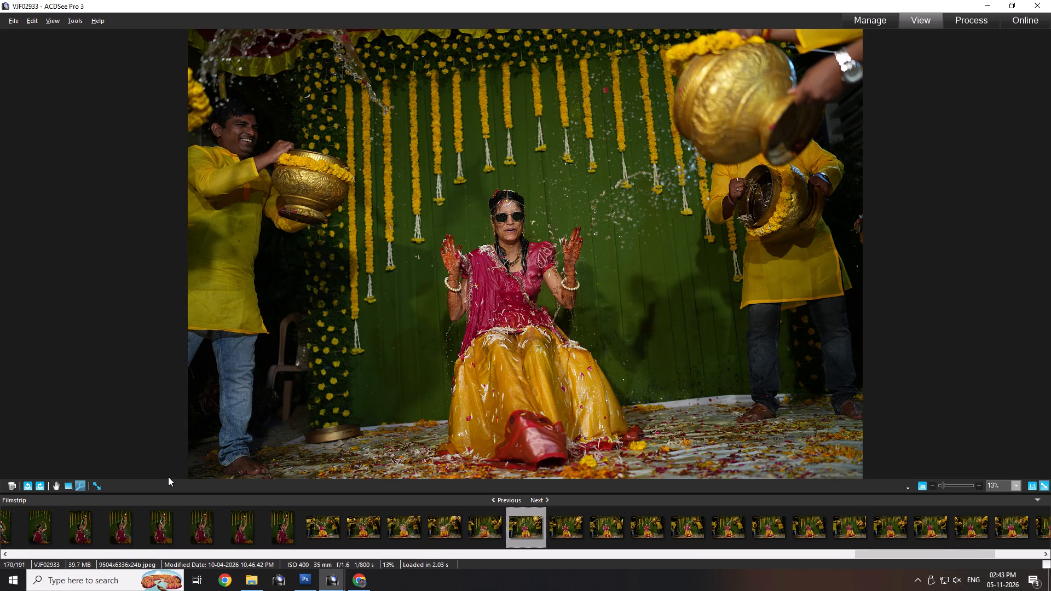
{"action": "key", "text": "Delete"}
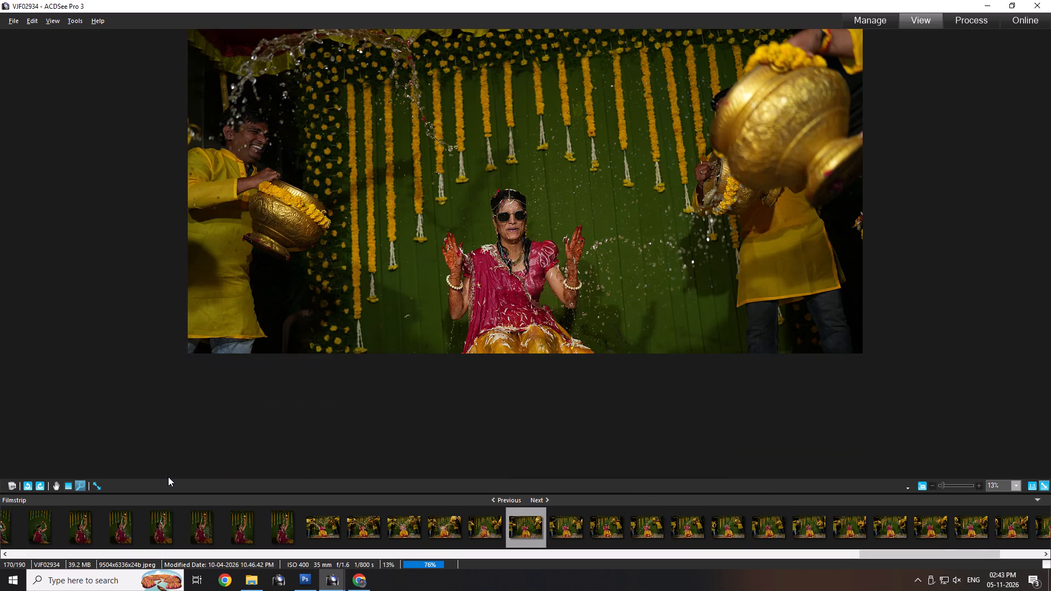
{"action": "key", "text": "Delete"}
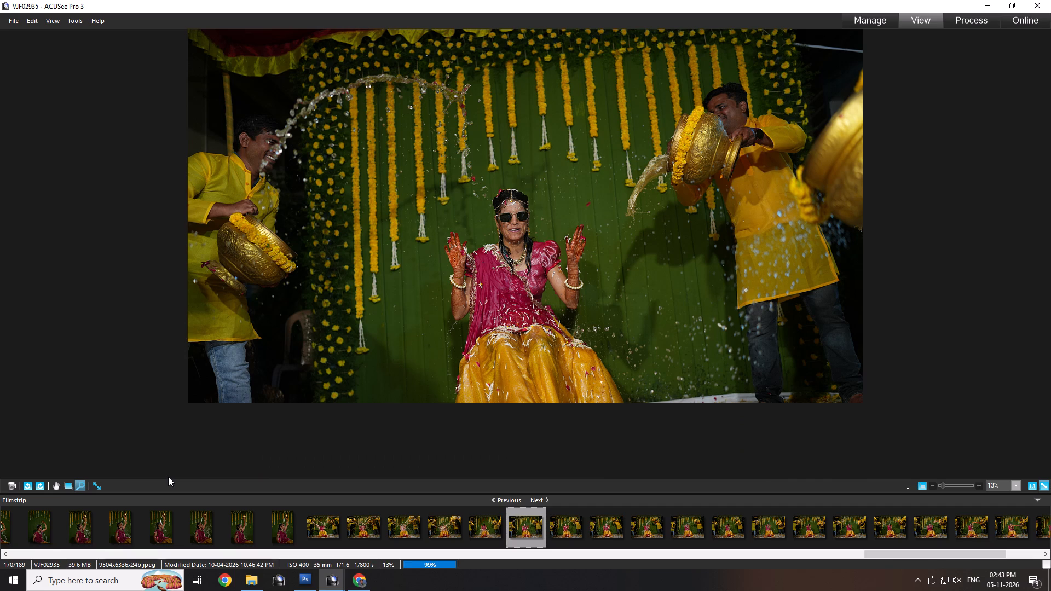
{"action": "key", "text": "Delete"}
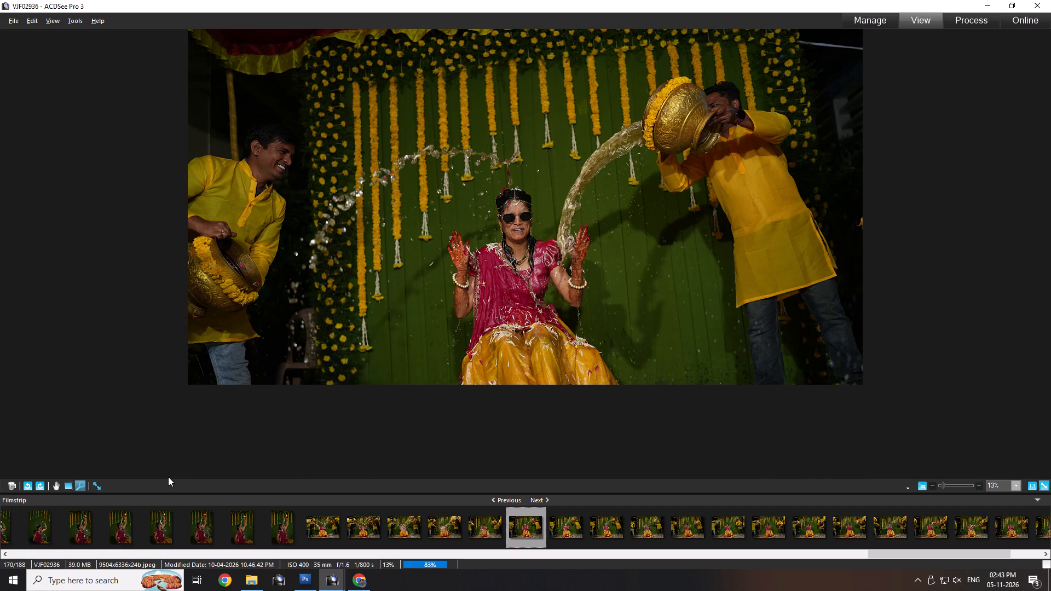
{"action": "key", "text": "Delete"}
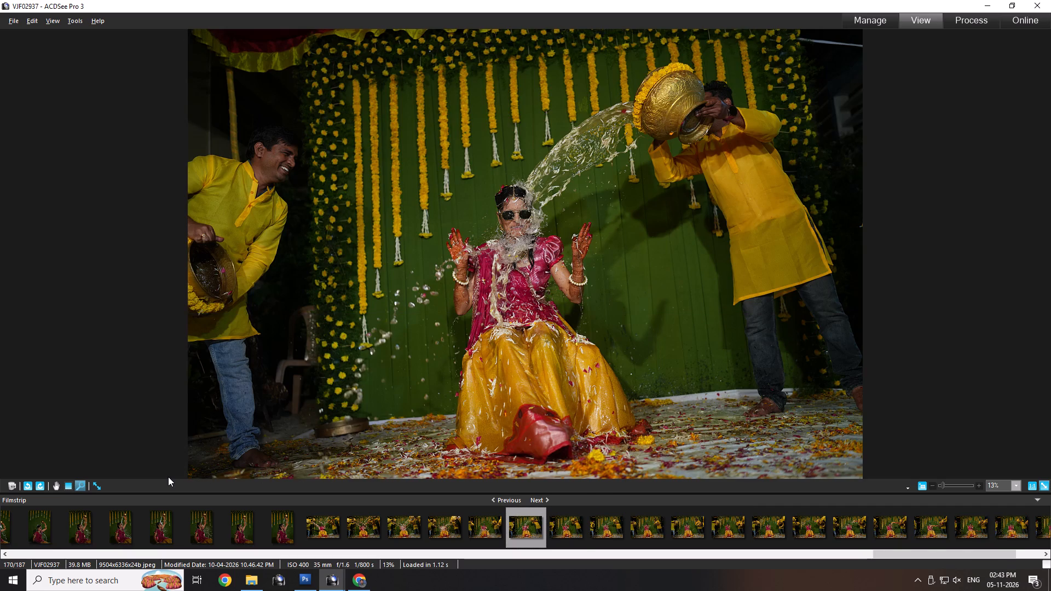
Keep VJF02937 through VJF02939, where the single pot is emptied over the bride, and delete VJF02940 through VJF02944.
{"action": "key", "text": "Right"}
{"action": "key", "text": "Right"}
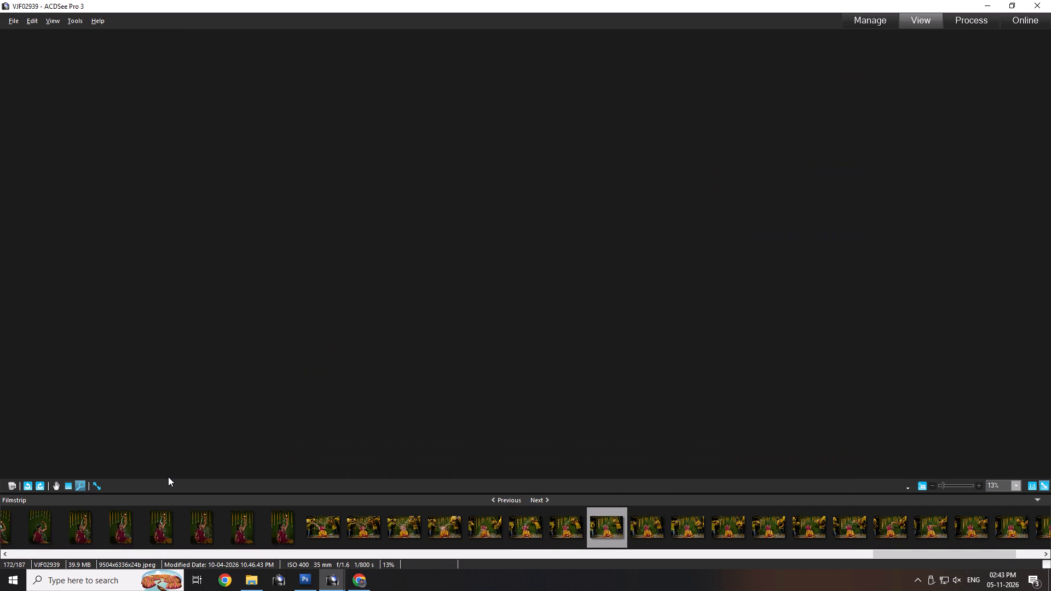
{"action": "key", "text": "Right"}
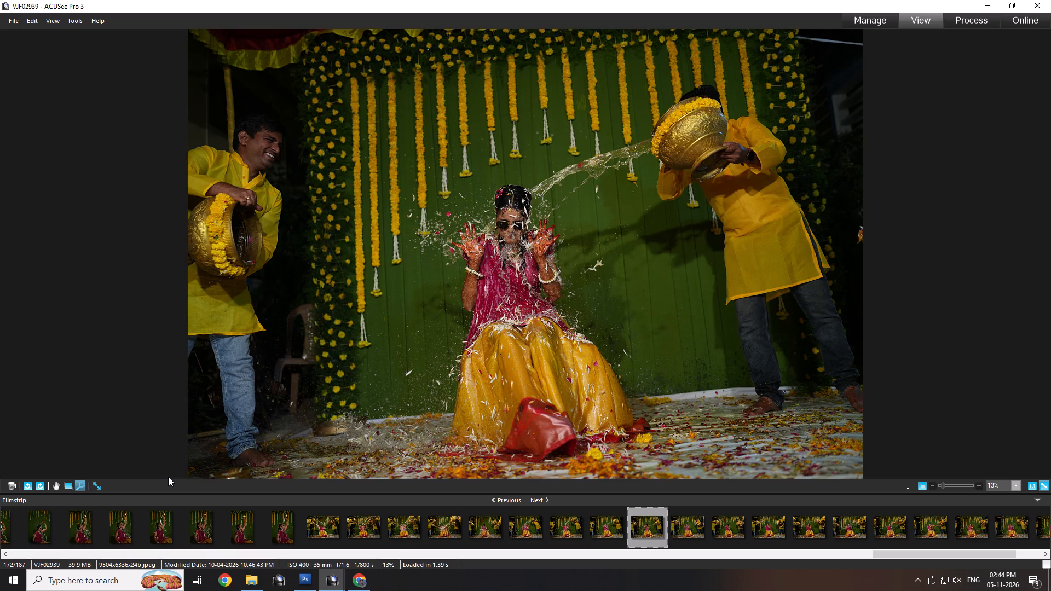
{"action": "key", "text": "Delete"}
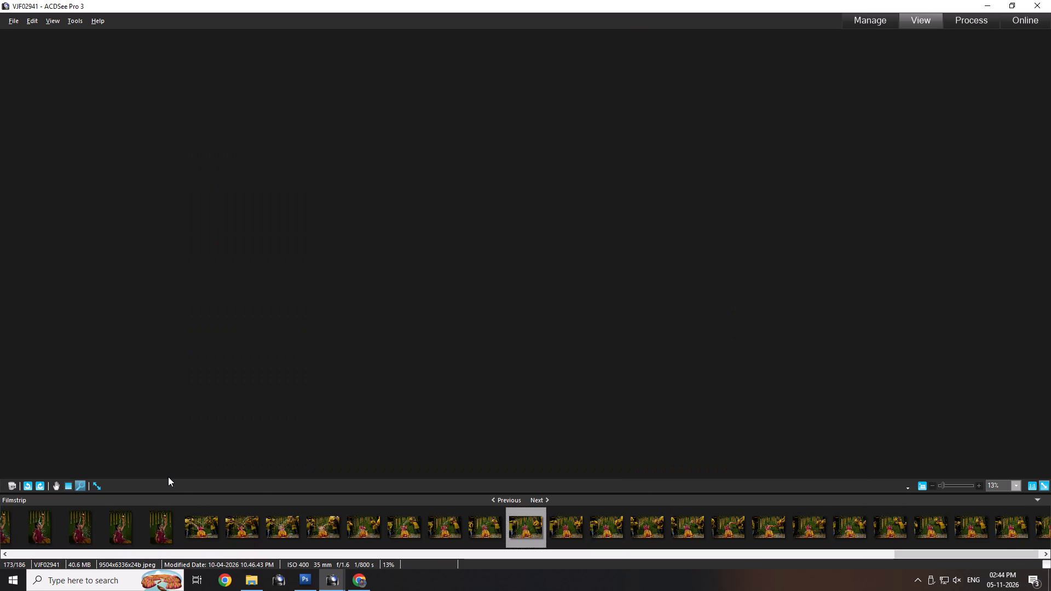
{"action": "key", "text": "Delete"}
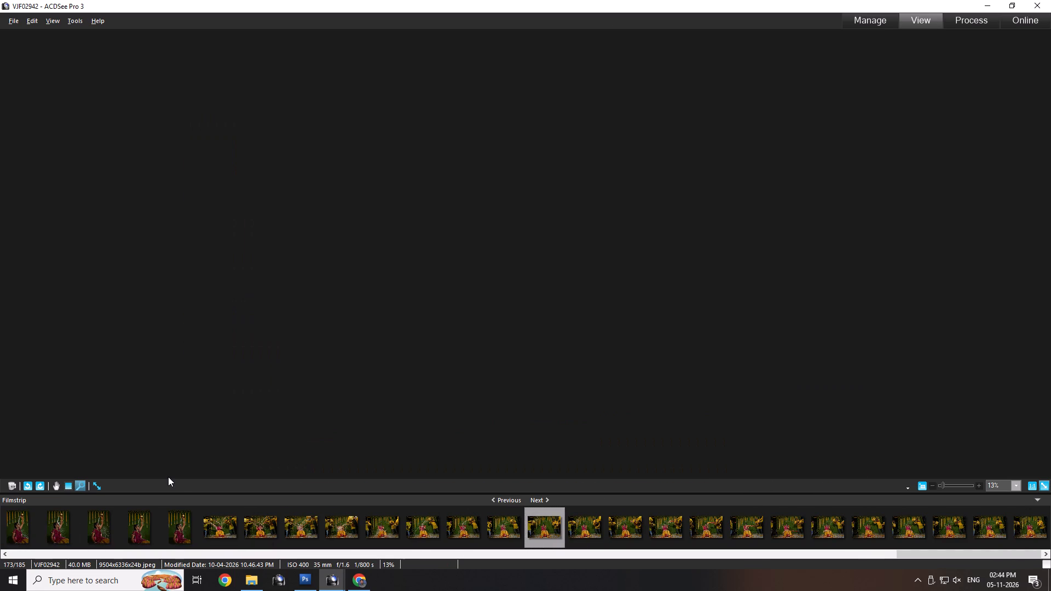
{"action": "key", "text": "Delete"}
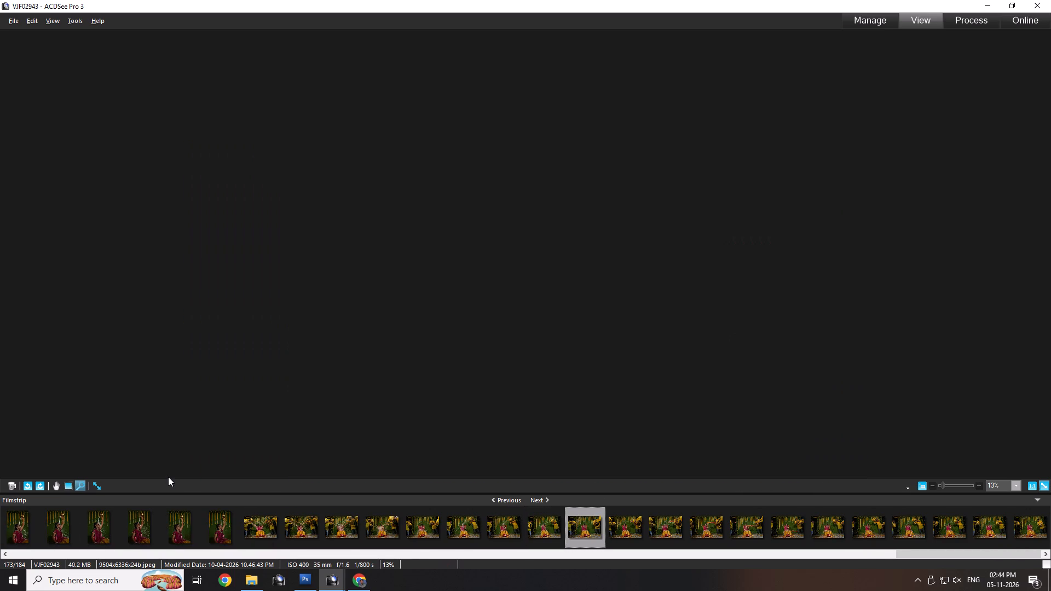
{"action": "key", "text": "Delete"}
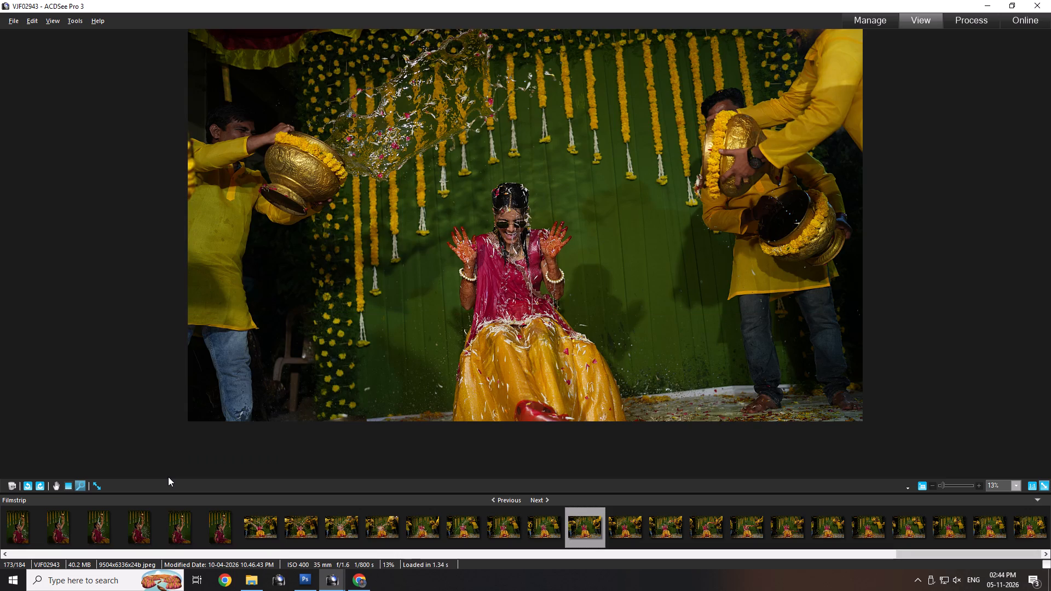
{"action": "key", "text": "Delete"}
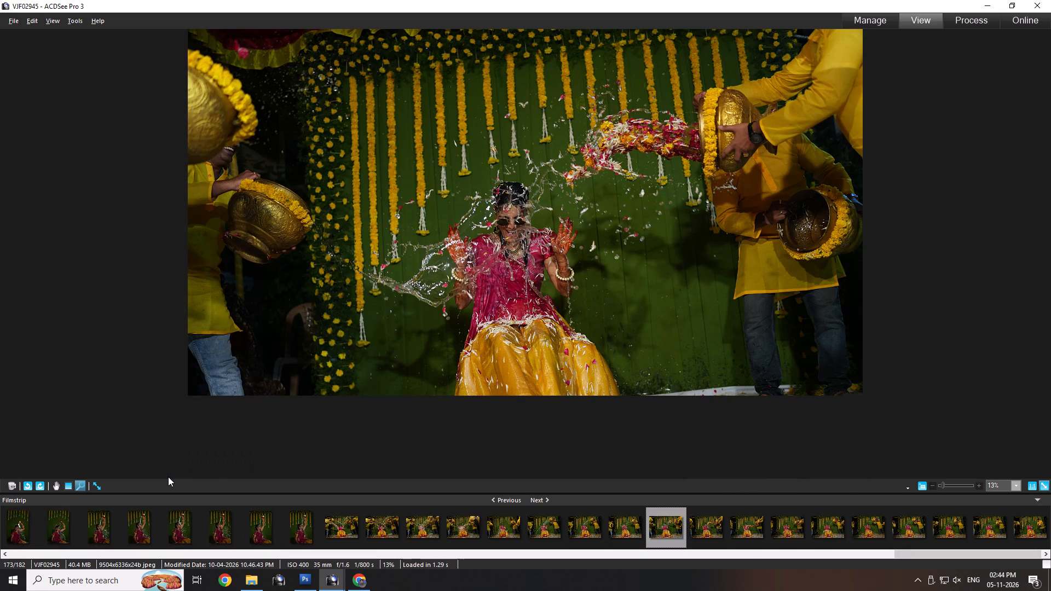
Keep VJF02945 and delete the remaining petal-shower frames VJF02946 through VJF02954 at the end of the set.
{"action": "key", "text": "Right"}
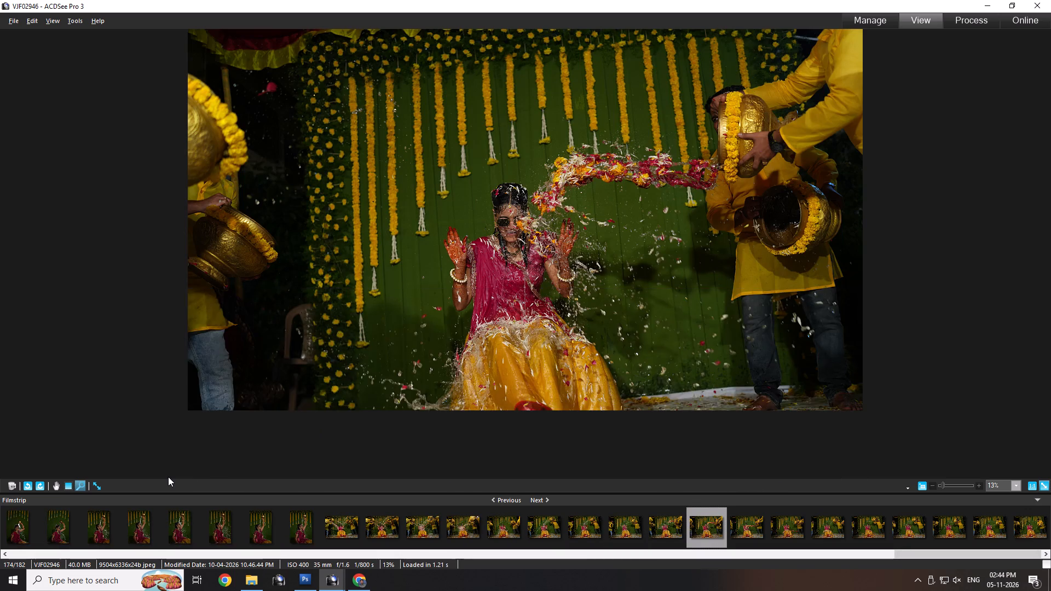
{"action": "key", "text": "Delete"}
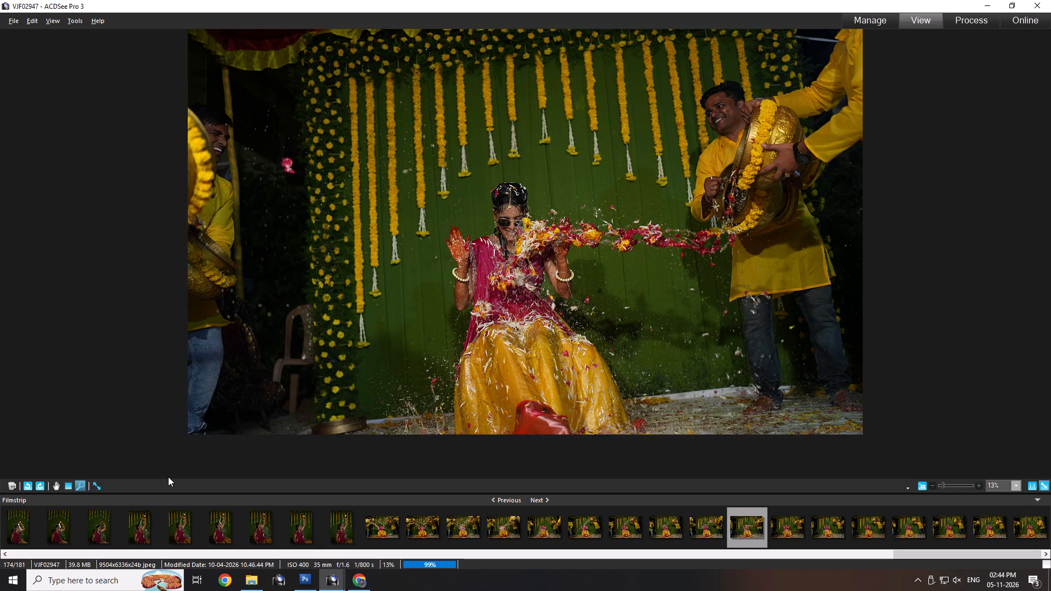
{"action": "key", "text": "Delete"}
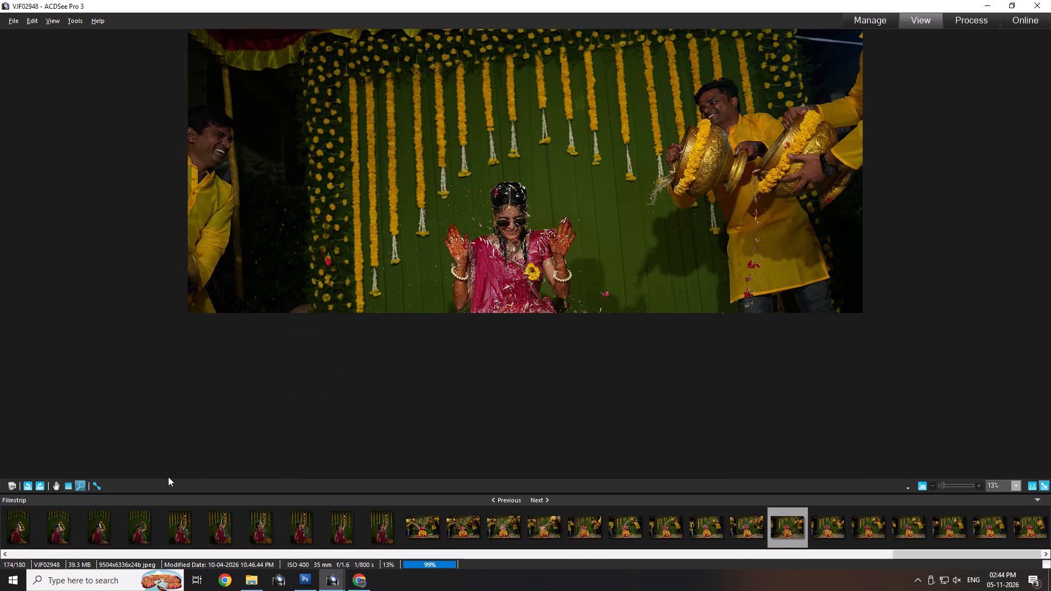
{"action": "key", "text": "Delete"}
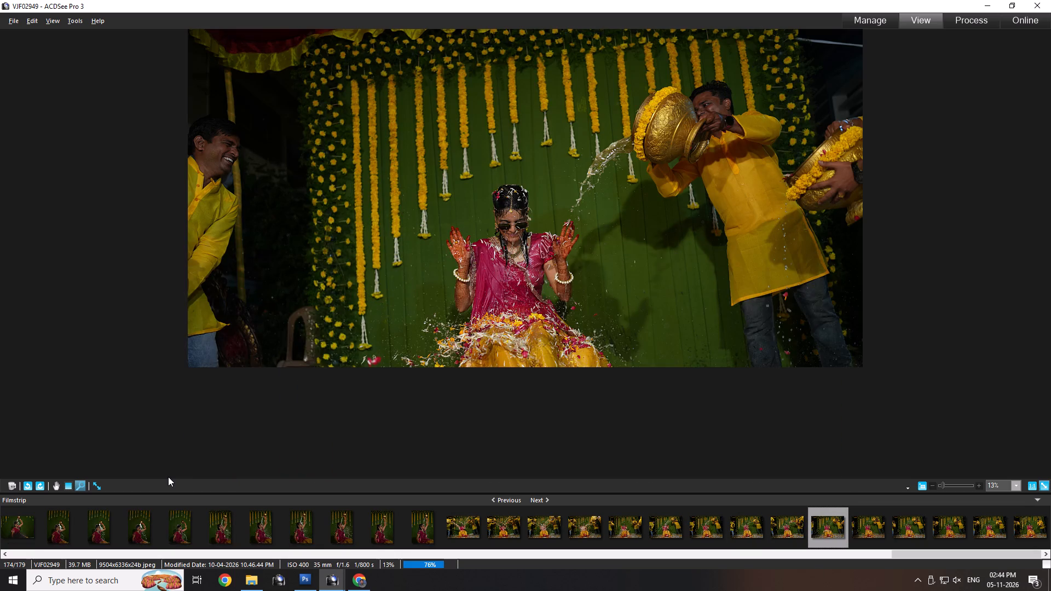
{"action": "key", "text": "Delete"}
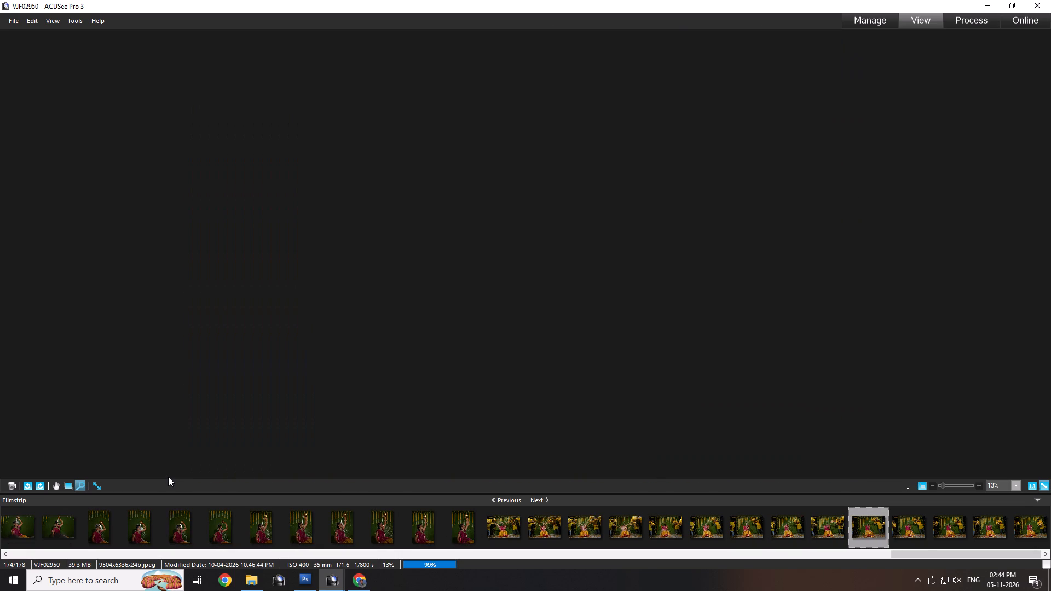
{"action": "key", "text": "Delete"}
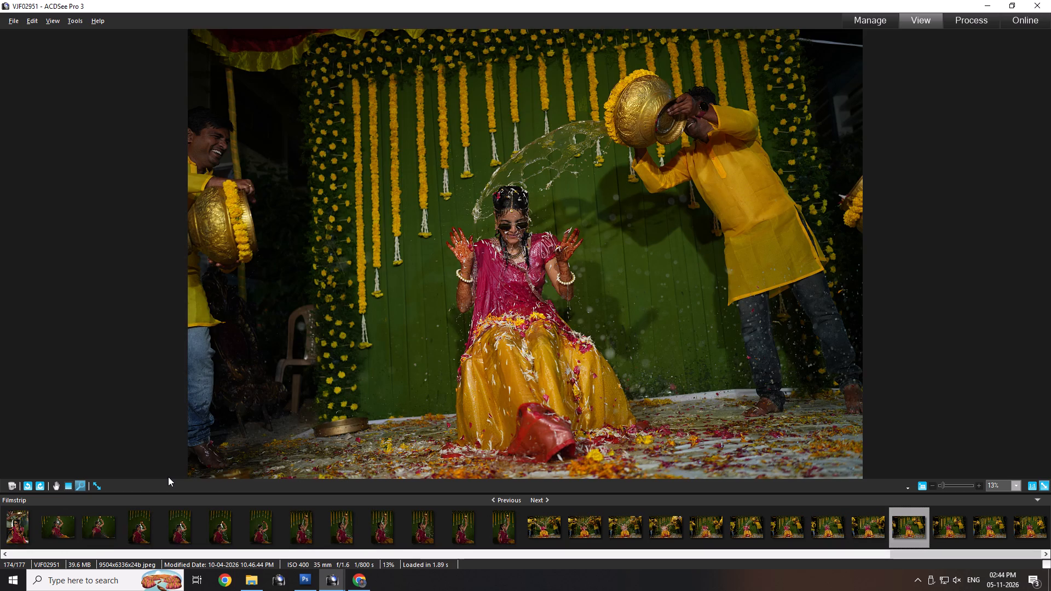
{"action": "key", "text": "Delete"}
{"action": "key", "text": "Delete"}
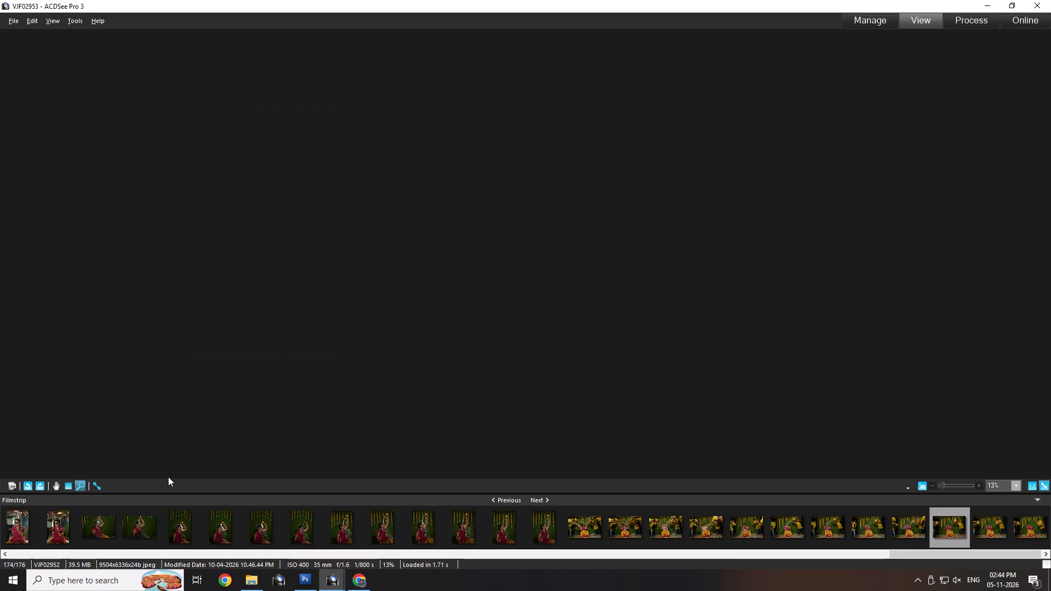
{"action": "key", "text": "Delete"}
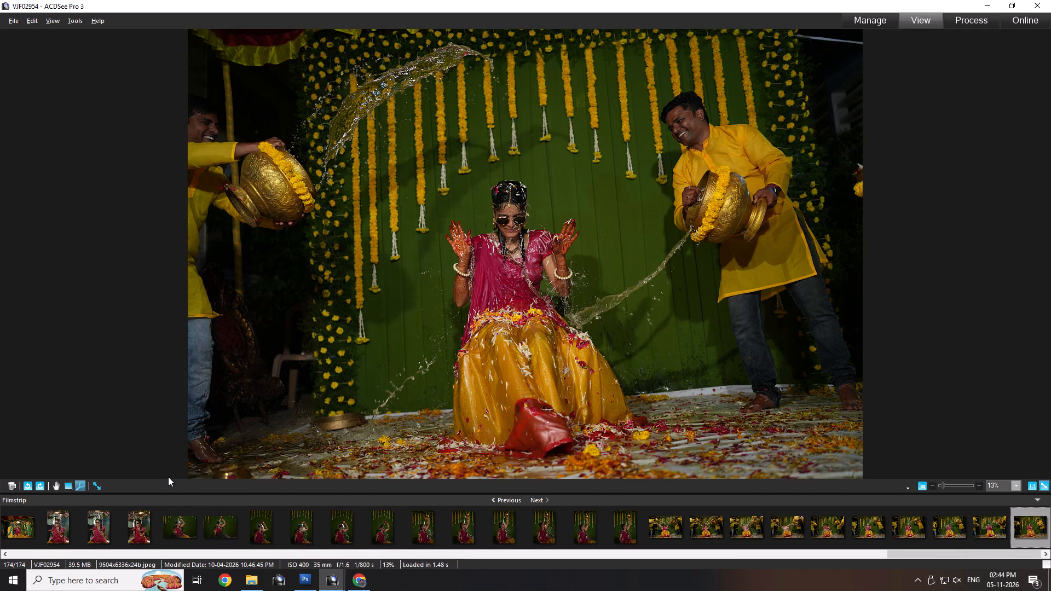
{"action": "key", "text": "Delete"}
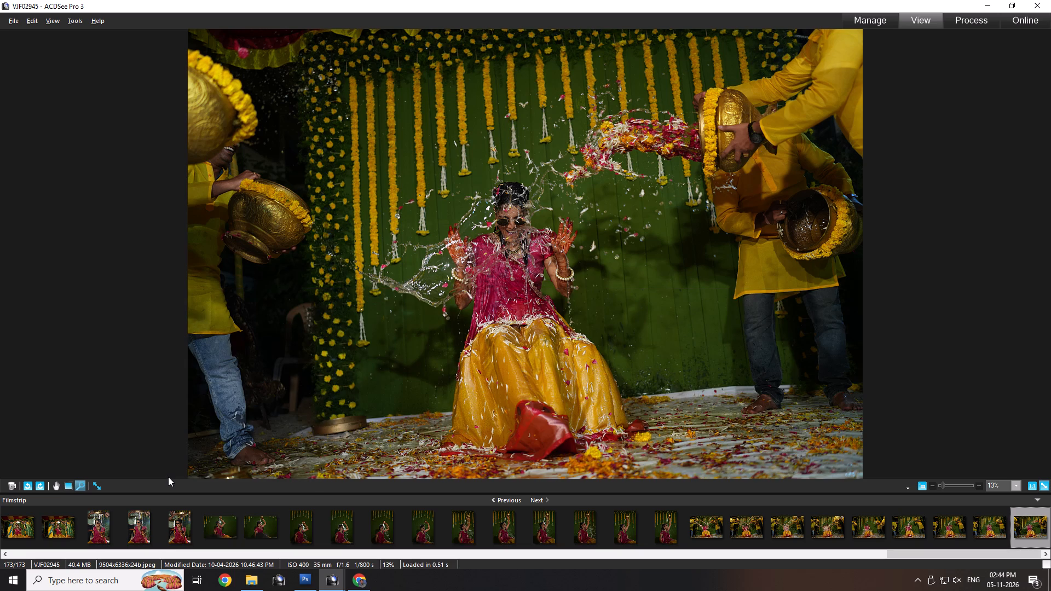
Look back through the kept photos from VJF02945 to the bride's side-on brass-pot shot VJF02888.
{"action": "key", "text": "Left"}
{"action": "key", "text": "Left"}
{"action": "key", "text": "Left"}
{"action": "key", "text": "Left"}
{"action": "key", "text": "Left"}
{"action": "key", "text": "Left"}
{"action": "key", "text": "Left"}
{"action": "key", "text": "Left"}
{"action": "key", "text": "Left"}
{"action": "key", "text": "Left"}
{"action": "key", "text": "Left"}
{"action": "key", "text": "Left"}
{"action": "key", "text": "Left"}
{"action": "key", "text": "Left"}
{"action": "key", "text": "Left"}
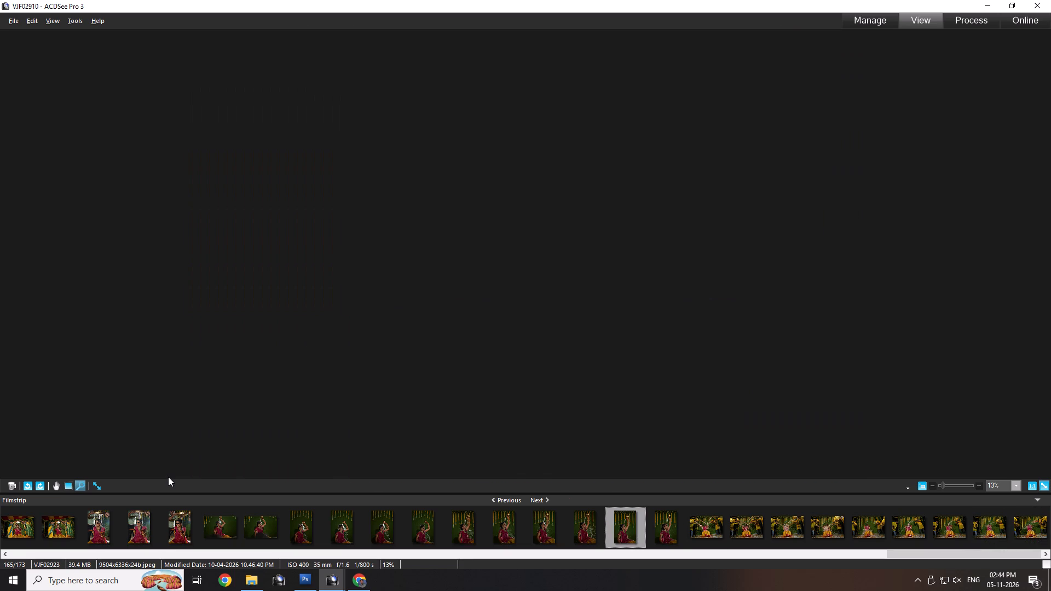
{"action": "key", "text": "Left"}
{"action": "key", "text": "Left"}
{"action": "key", "text": "Left"}
{"action": "key", "text": "Left"}
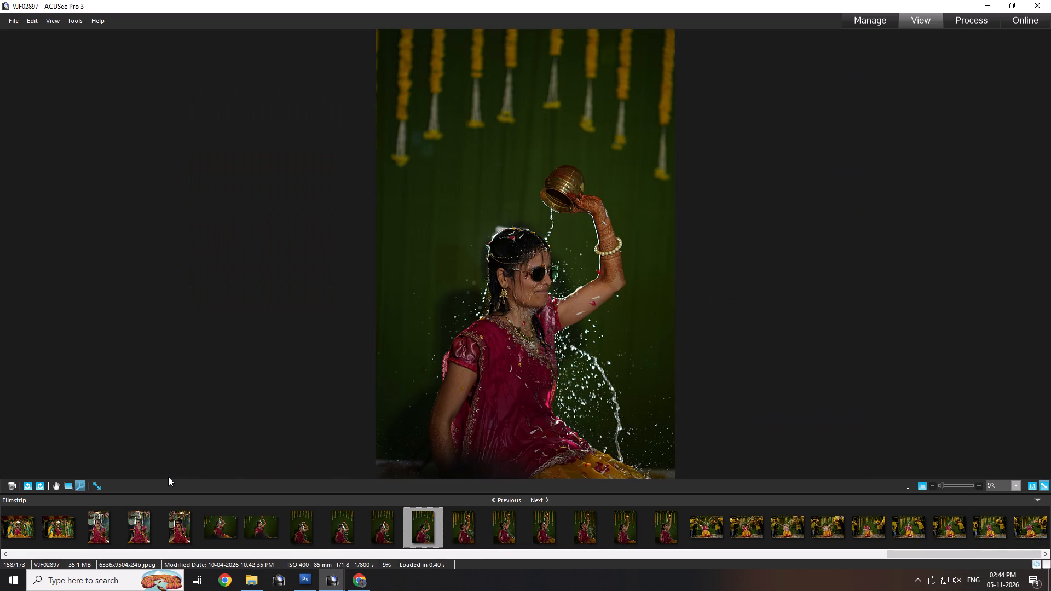
{"action": "key", "text": "Left"}
{"action": "key", "text": "Left"}
{"action": "key", "text": "Left"}
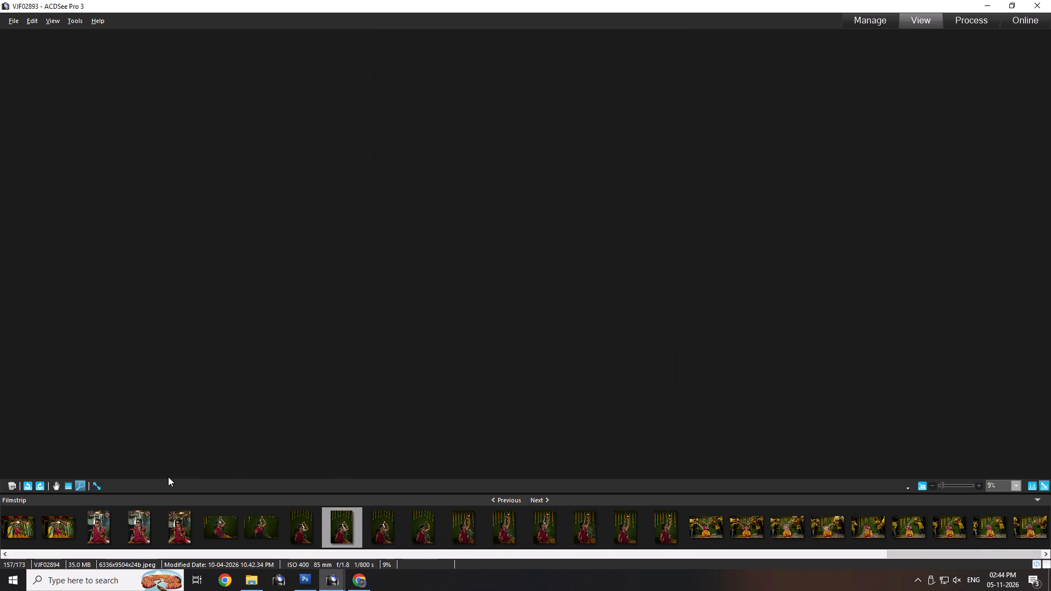
{"action": "key", "text": "Left"}
{"action": "key", "text": "Left"}
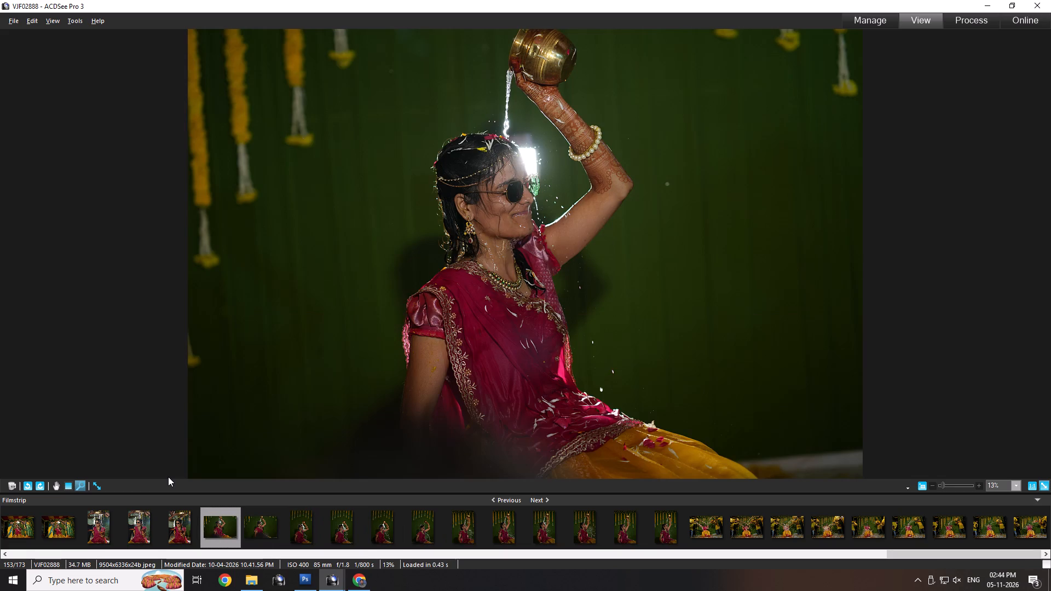
Keep side-on brass-pot shot VJF02893 and delete VJF02888, VJF02890 and the portrait frames directly before and after the kept one.
{"action": "key", "text": "Delete"}
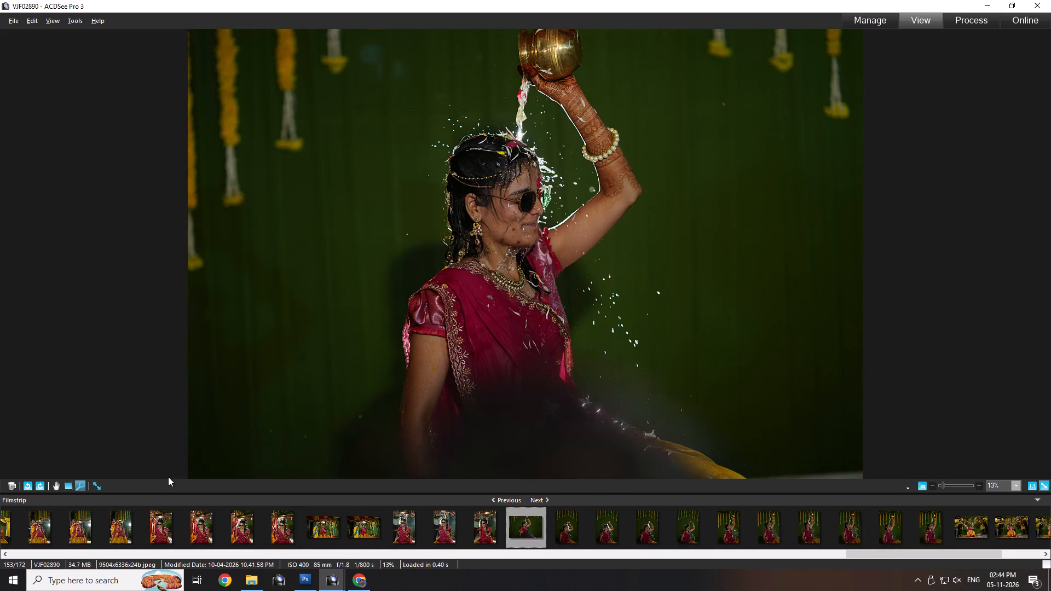
{"action": "key", "text": "Delete"}
{"action": "key", "text": "Right"}
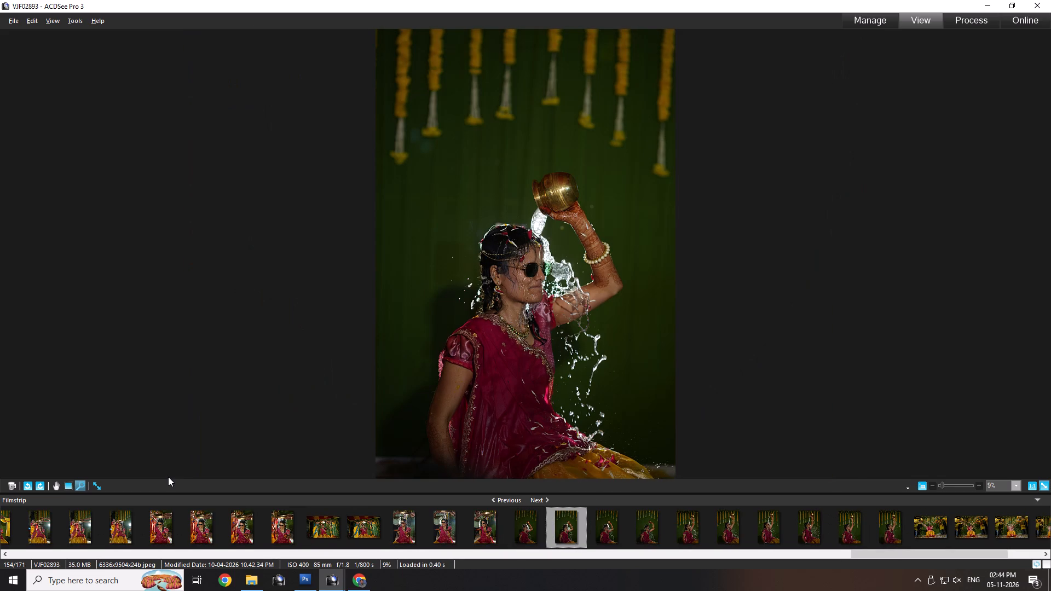
{"action": "key", "text": "Left"}
{"action": "key", "text": "Delete"}
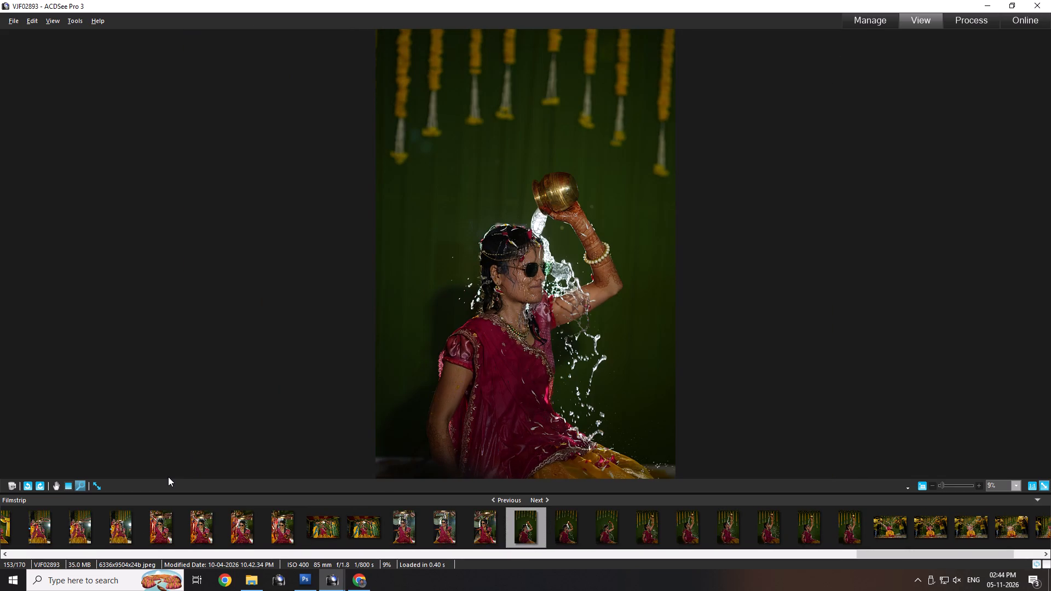
{"action": "key", "text": "Right"}
{"action": "key", "text": "Delete"}
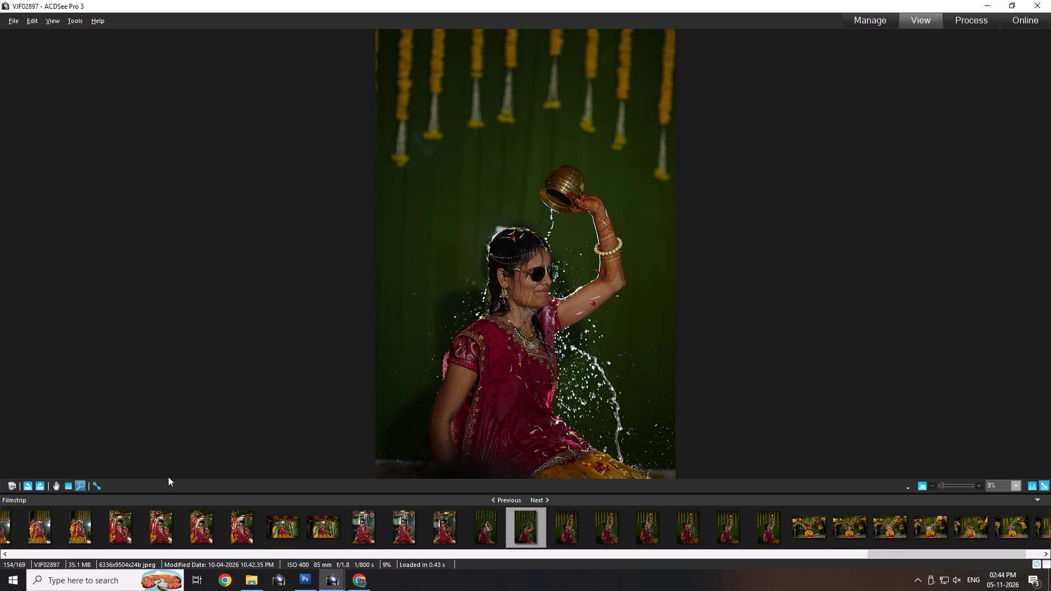
Delete side-on pouring shots VJF02897, VJF02902, VJF02907, VJF02910 and the last one before VJF02923, keeping one frame ahead of VJF02902 and one ahead of VJF02907.
{"action": "key", "text": "Delete"}
{"action": "key", "text": "Right"}
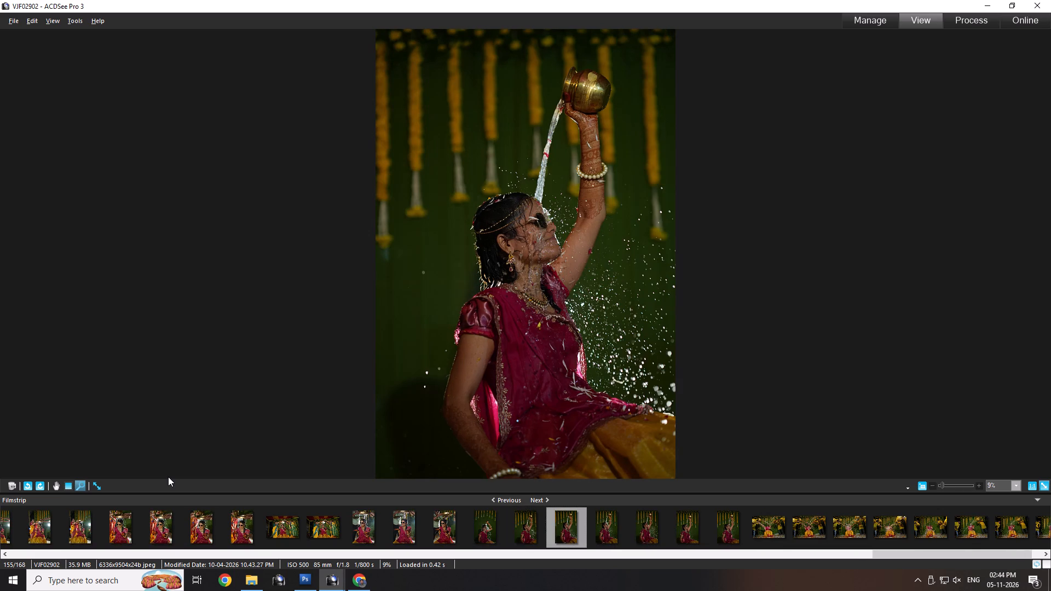
{"action": "key", "text": "Delete"}
{"action": "key", "text": "Right"}
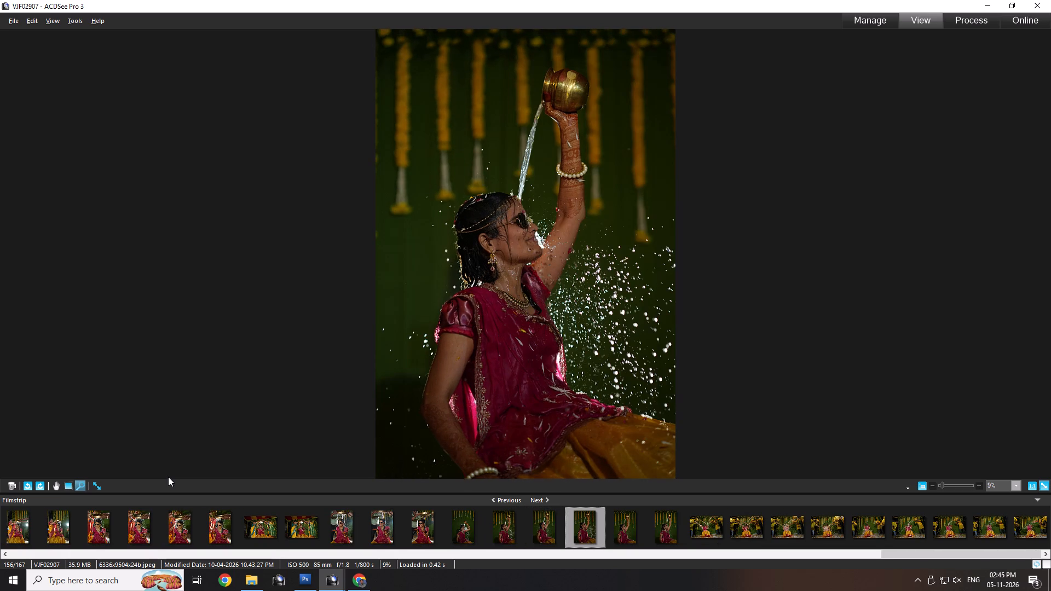
{"action": "key", "text": "Delete"}
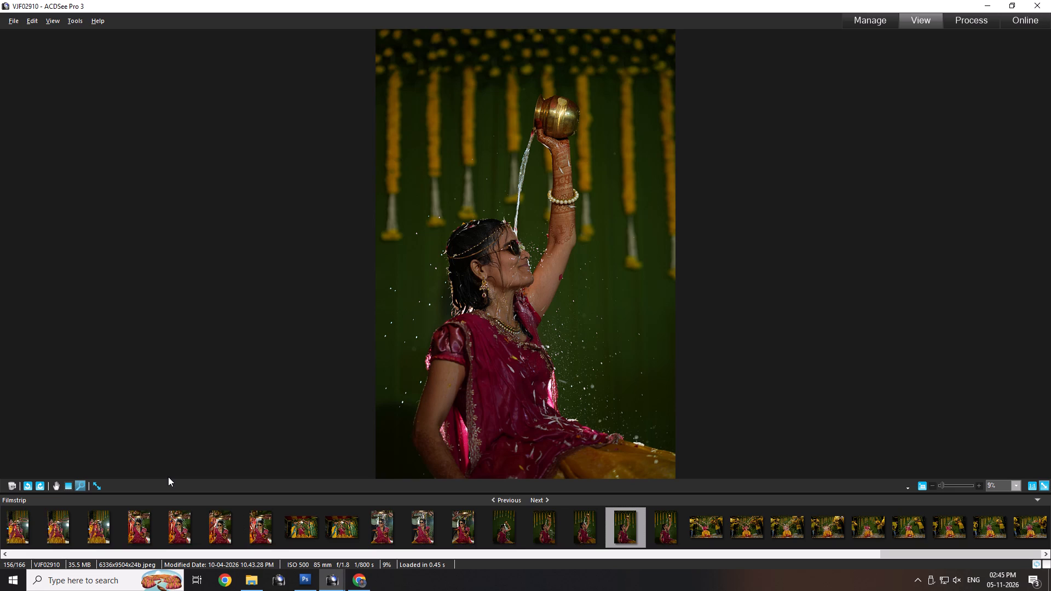
{"action": "key", "text": "Delete"}
{"action": "key", "text": "Delete"}
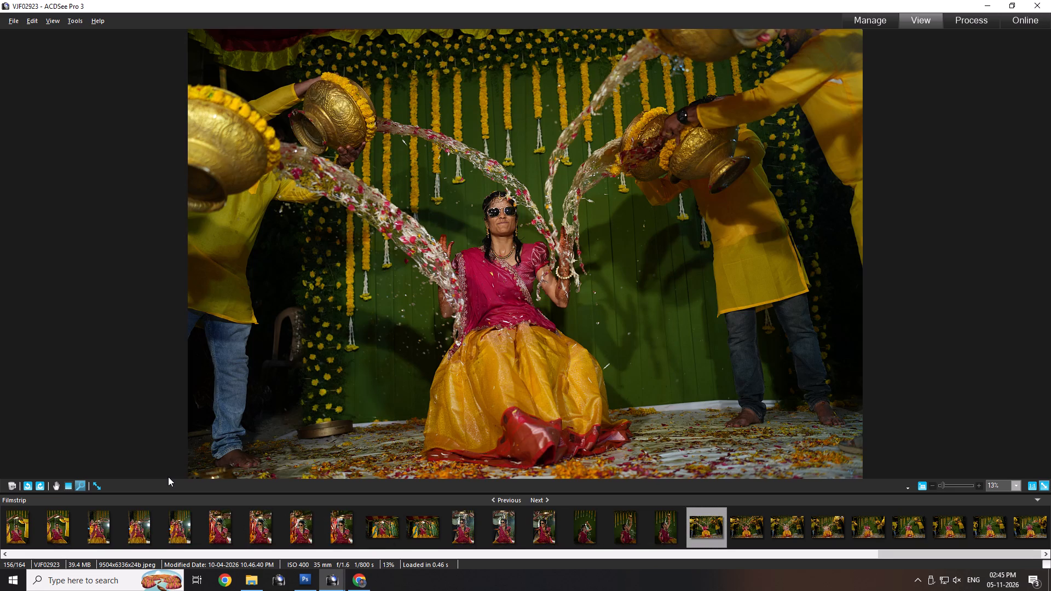
Look back through the kept side-on brass-pot shots to VJF02893 and close the photo viewer.
{"action": "key", "text": "Left"}
{"action": "key", "text": "Left"}
{"action": "key", "text": "Left"}
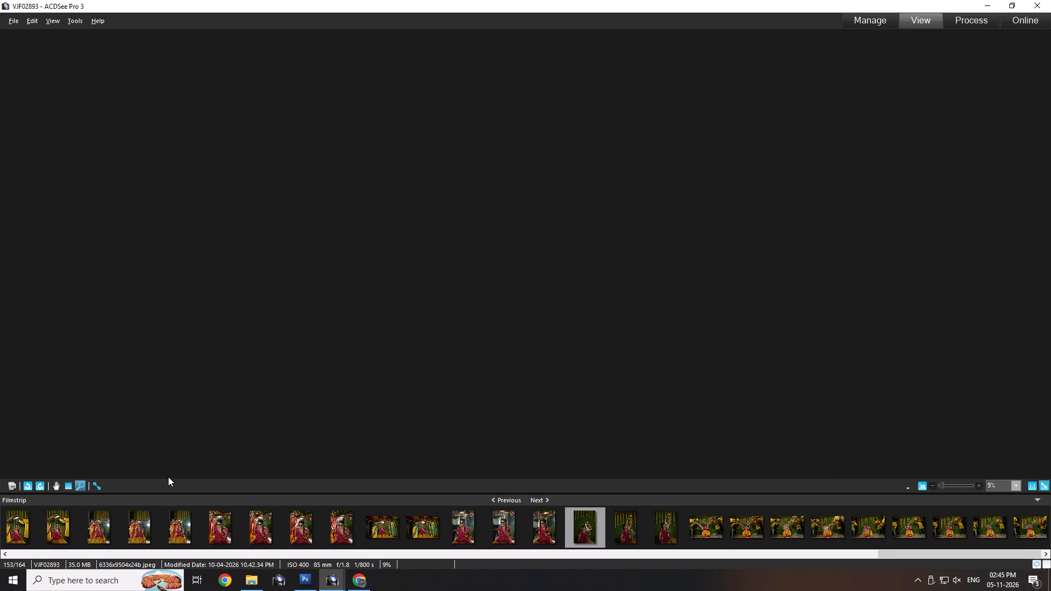
{"action": "left_click", "coordinate": [1041, 0]}
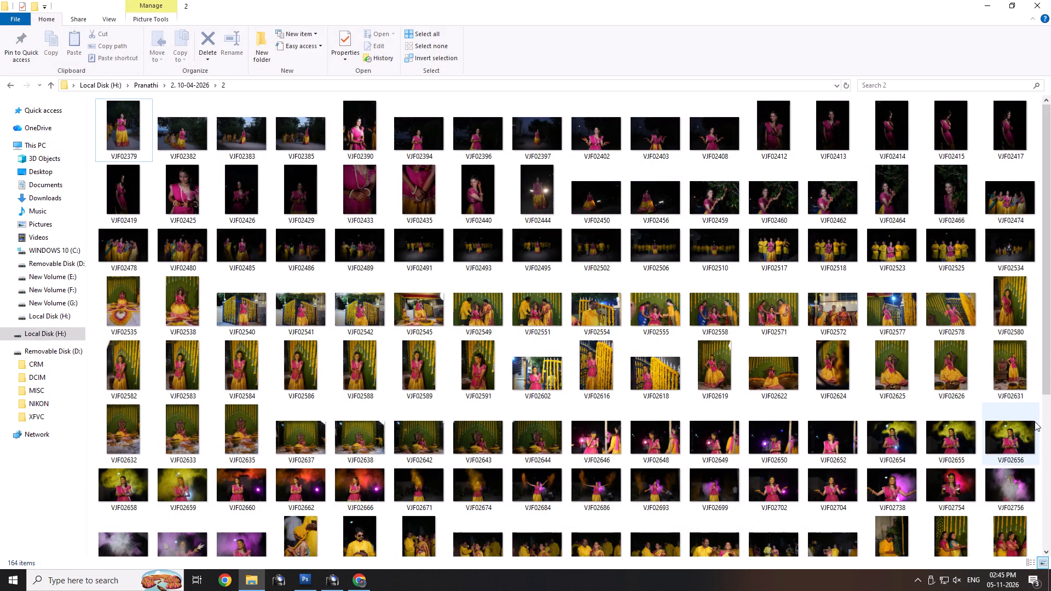
Leave folder 2 in File Explorer and open folder 1 within 2. 10-04-2026.
{"action": "right_click", "coordinate": [1040, 416]}
{"action": "left_click", "coordinate": [949, 306]}
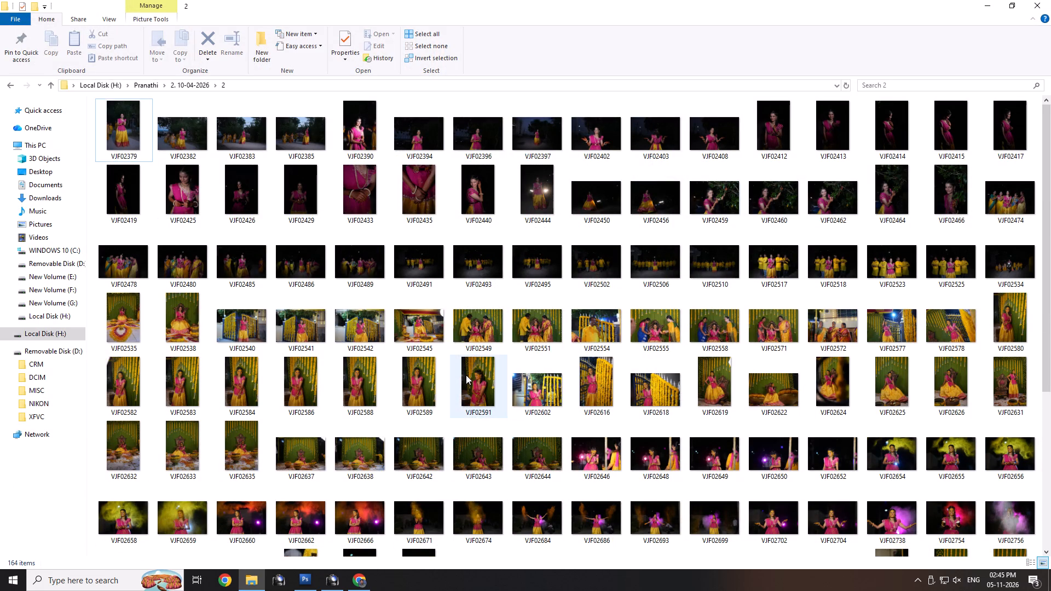
{"action": "key", "text": "BackSpace"}
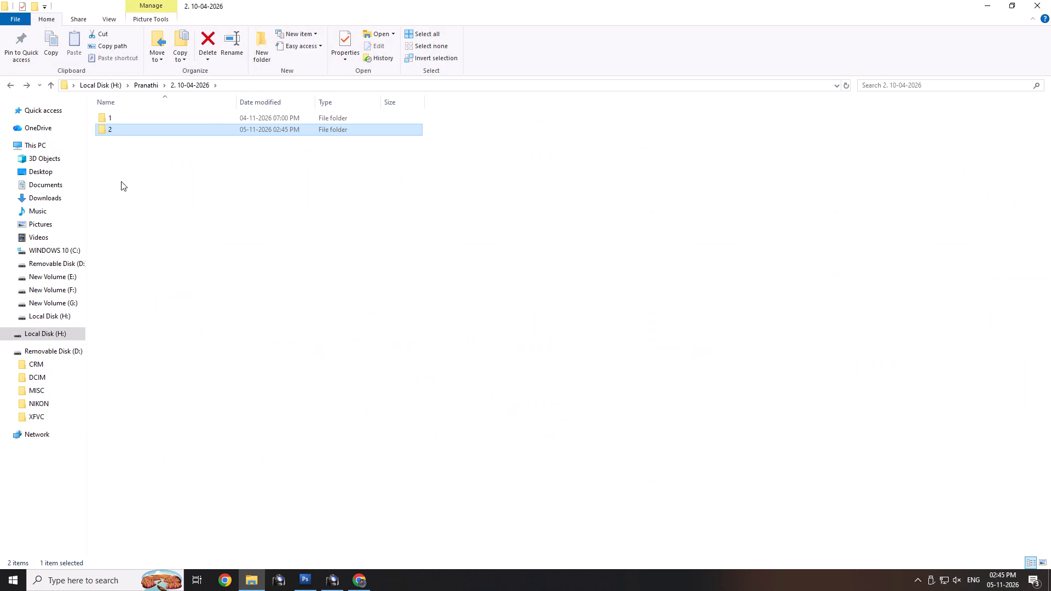
{"action": "double_click", "coordinate": [113, 121]}
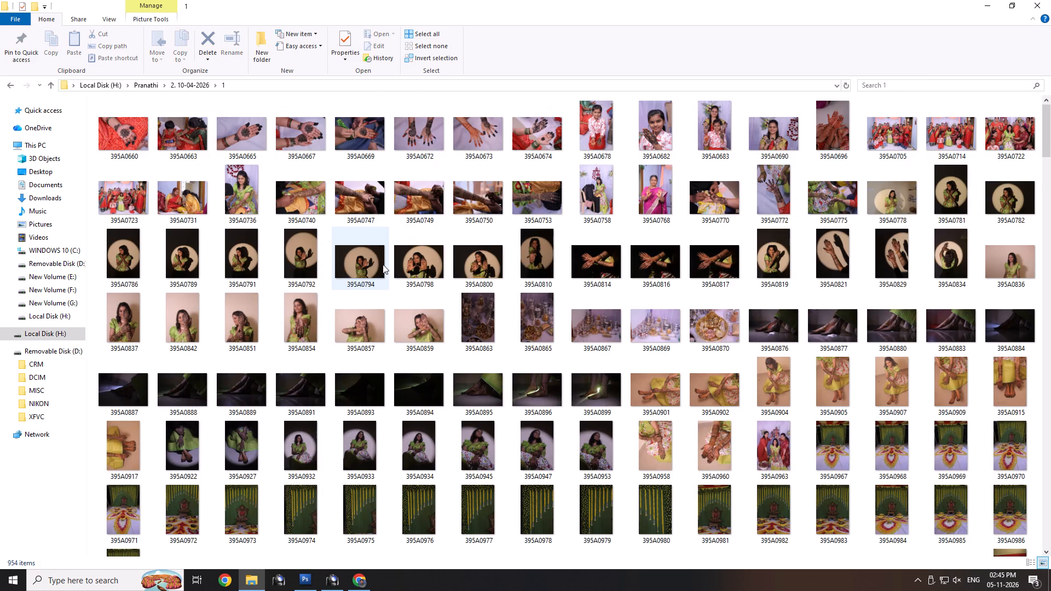
Examine the photo thumbnails of folder 1 through to the last file, 395A1828.
{"action": "scroll", "coordinate": [628, 373], "scroll_direction": "down", "scroll_amount": 14}
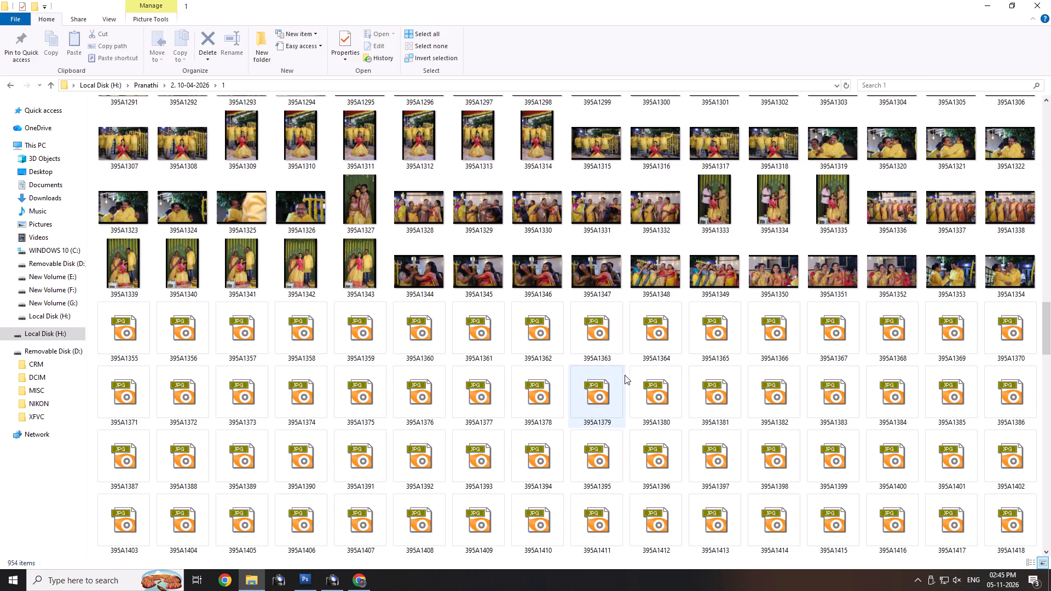
{"action": "scroll", "coordinate": [620, 376], "scroll_direction": "down", "scroll_amount": 3}
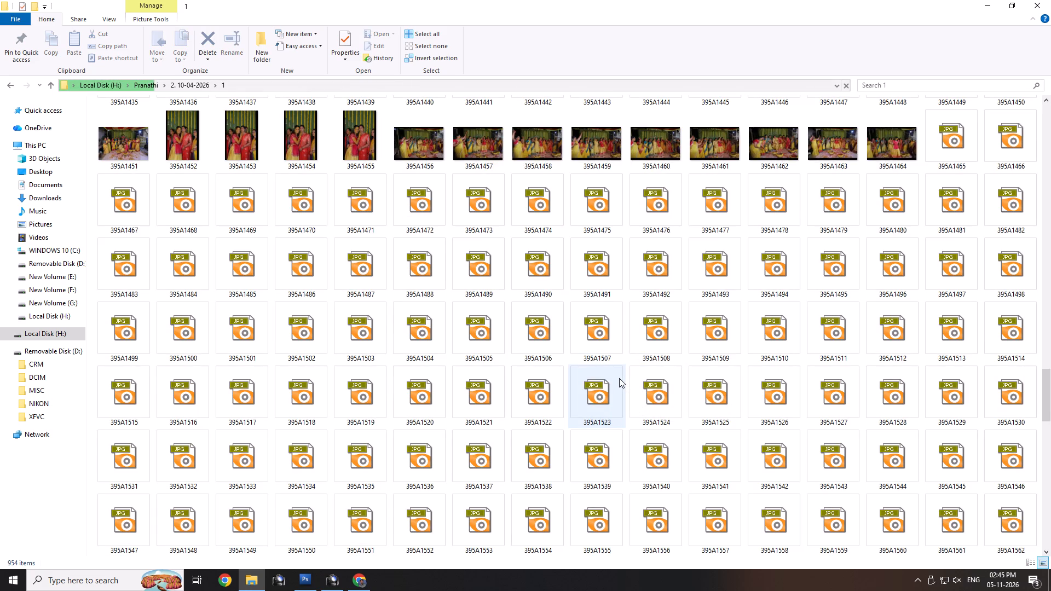
{"action": "scroll", "coordinate": [619, 378], "scroll_direction": "down", "scroll_amount": 2}
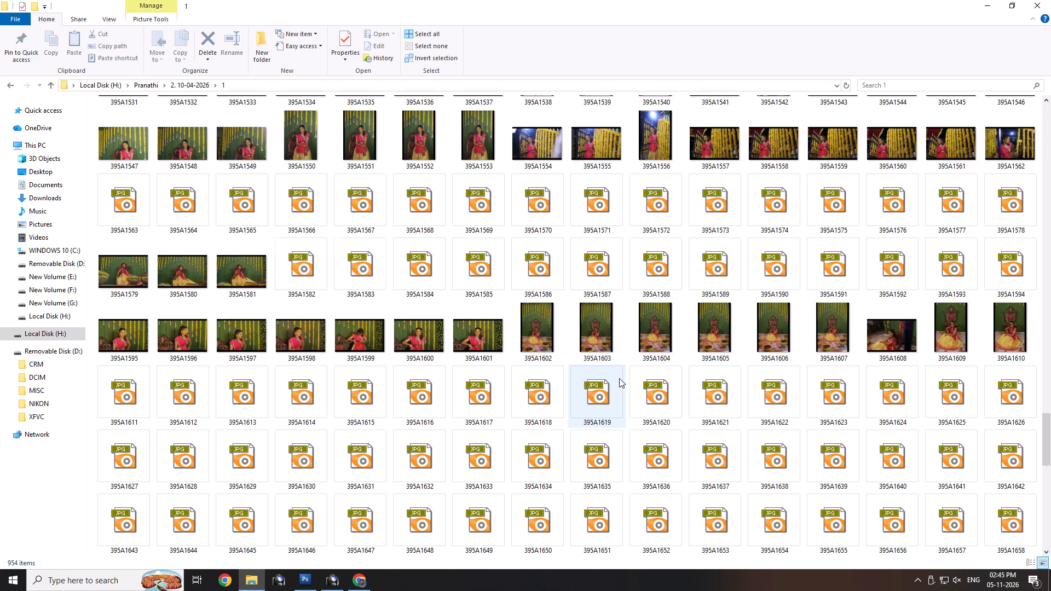
{"action": "scroll", "coordinate": [619, 378], "scroll_direction": "down", "scroll_amount": 11}
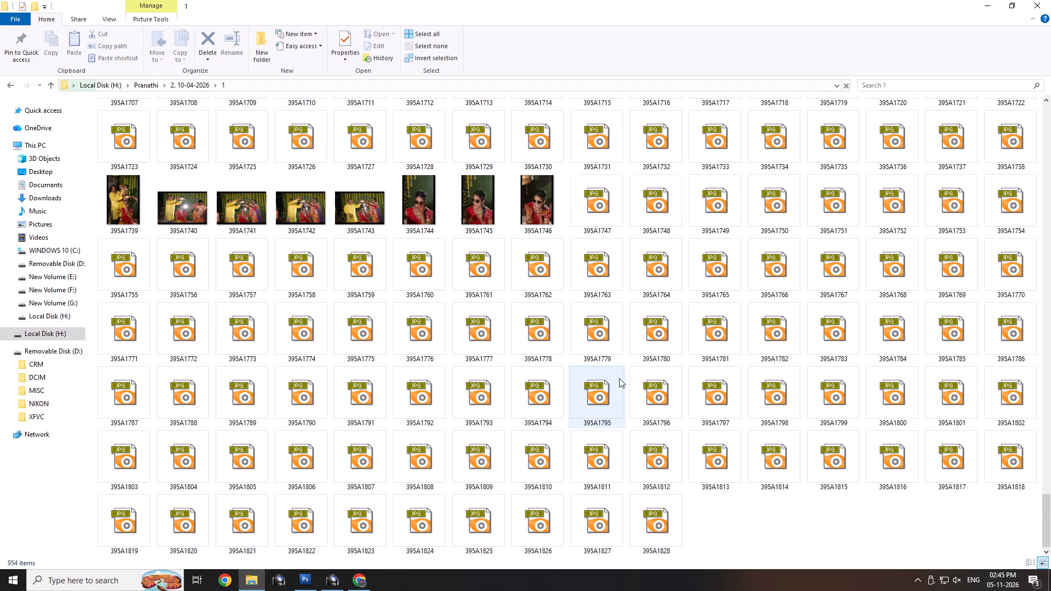
{"action": "scroll", "coordinate": [619, 378], "scroll_direction": "down", "scroll_amount": 1}
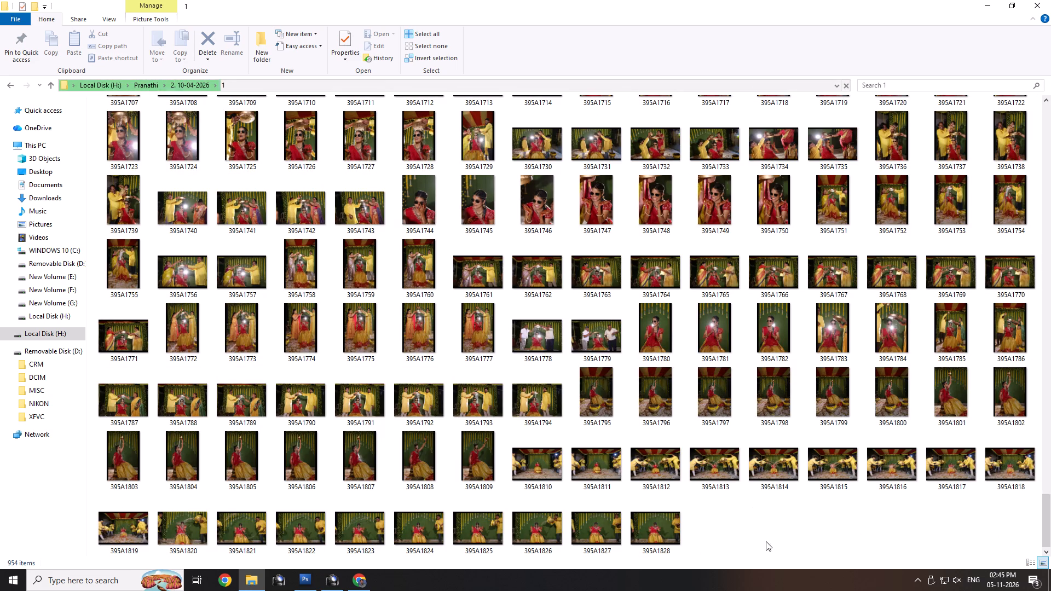
{"action": "right_click", "coordinate": [766, 541]}
{"action": "left_click", "coordinate": [809, 429]}
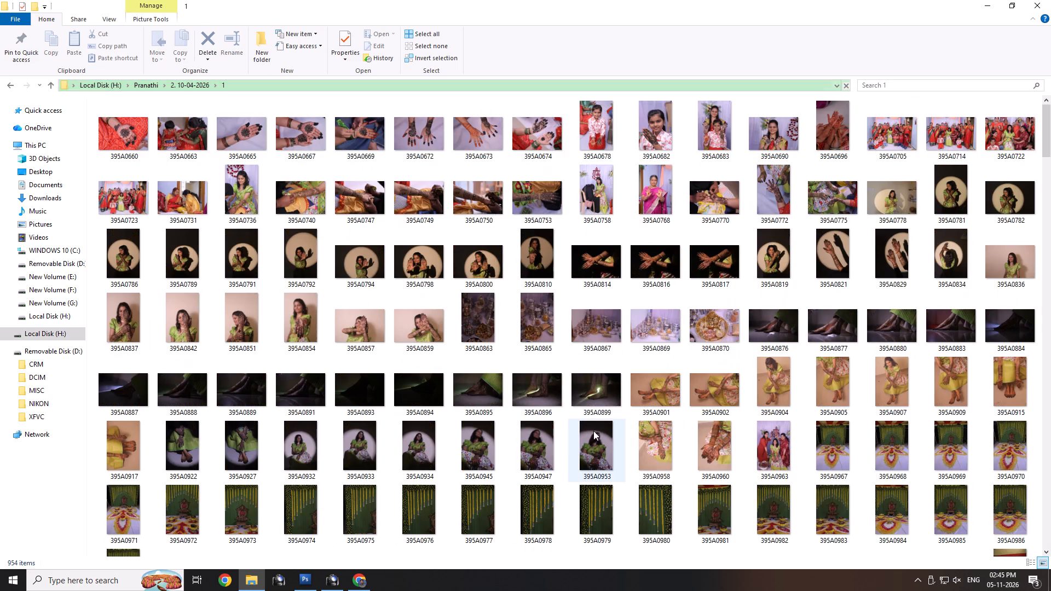
Select the photos from 395A0967 through 395A1828 to check how many there are, and clear the selection.
{"action": "scroll", "coordinate": [592, 431], "scroll_direction": "down", "scroll_amount": 1}
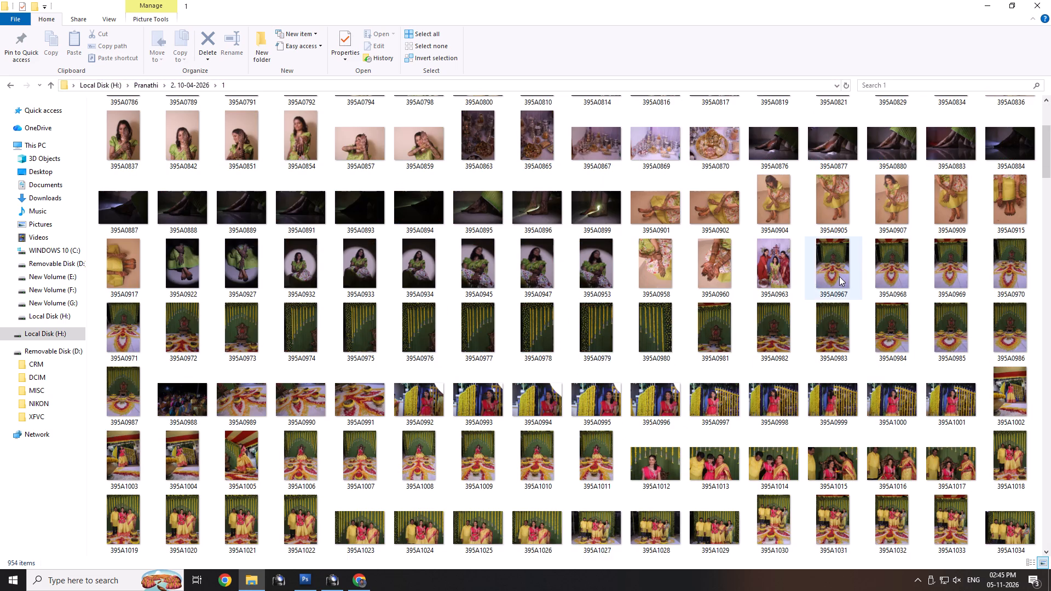
{"action": "left_click", "coordinate": [839, 276]}
{"action": "scroll", "coordinate": [856, 381], "scroll_direction": "down", "scroll_amount": 4}
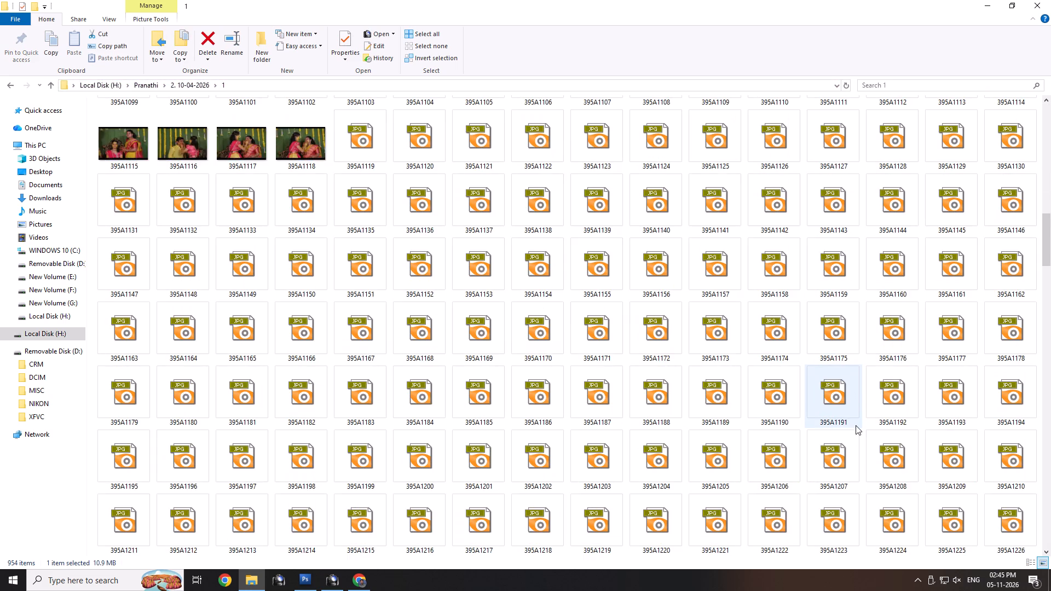
{"action": "scroll", "coordinate": [856, 425], "scroll_direction": "down", "scroll_amount": 5}
{"action": "scroll", "coordinate": [856, 426], "scroll_direction": "down", "scroll_amount": 16}
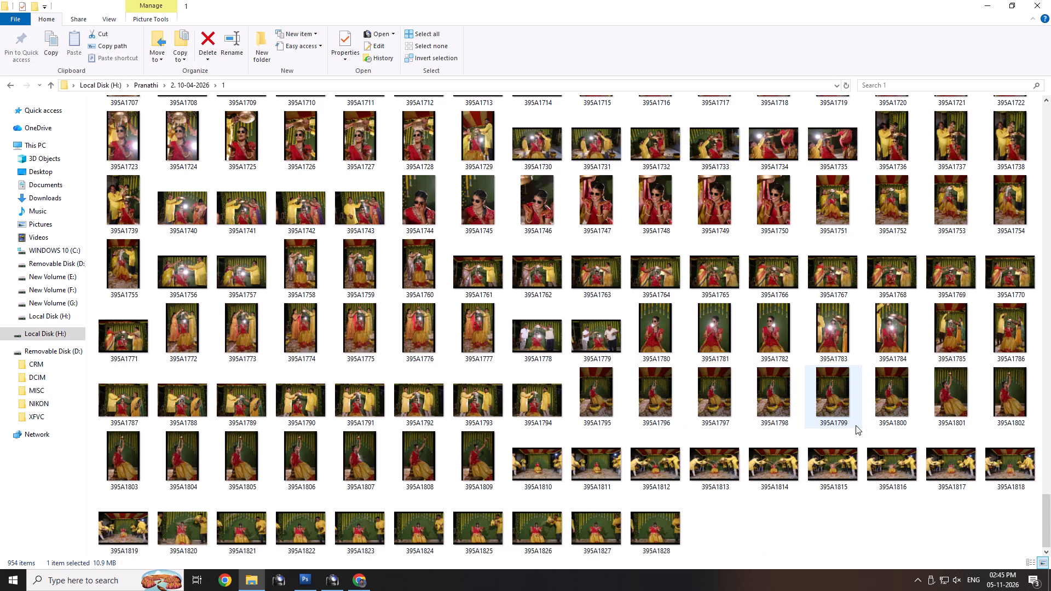
{"action": "left_click", "coordinate": [657, 541], "text": "ctrl+shift"}
{"action": "left_click_drag", "start_coordinate": [650, 532], "coordinate": [650, 525]}
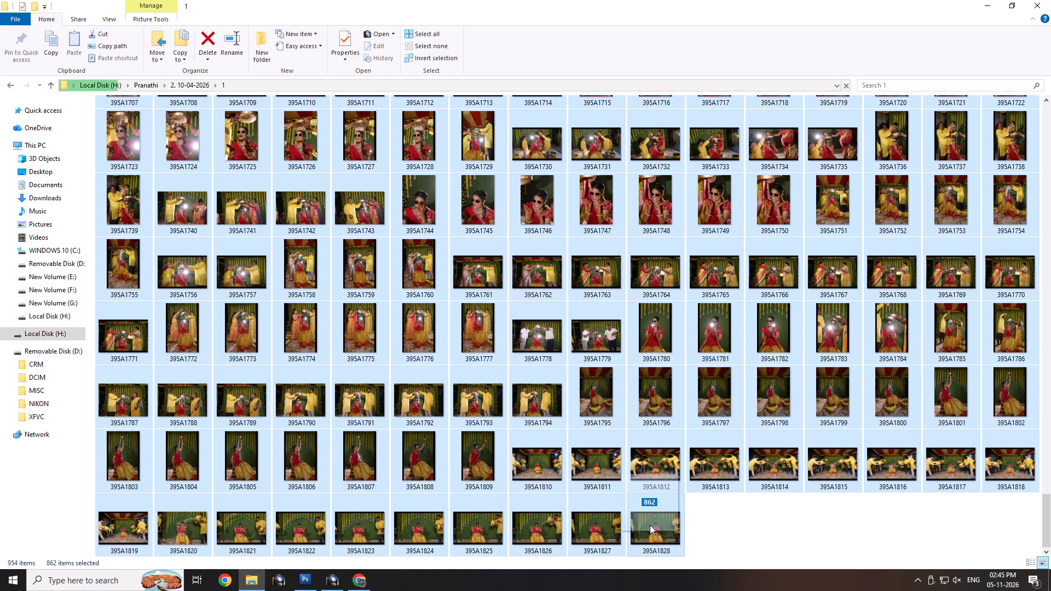
{"action": "left_click_drag", "start_coordinate": [650, 525], "coordinate": [650, 524]}
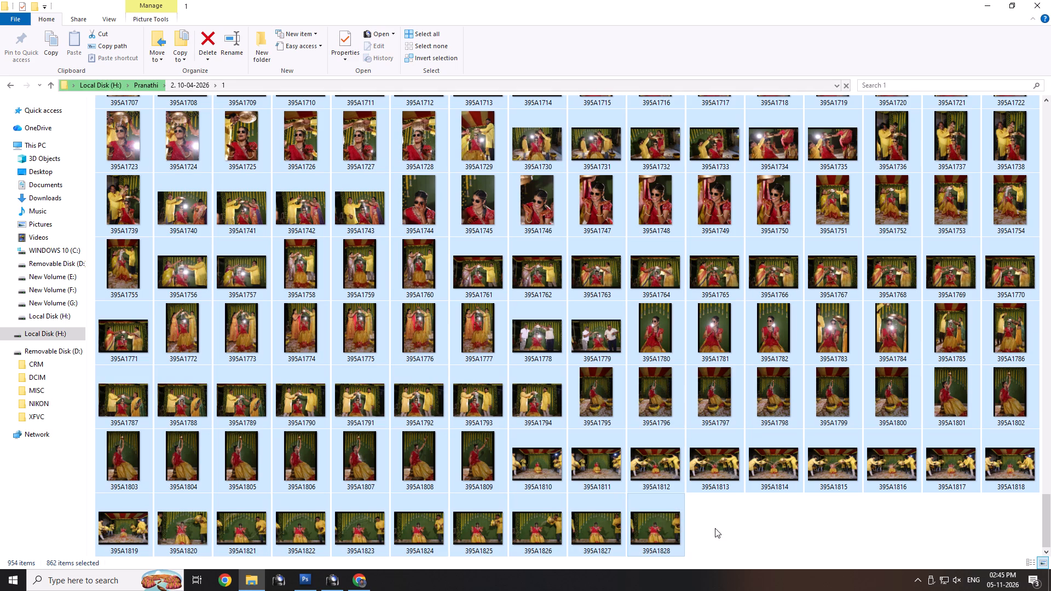
{"action": "left_click", "coordinate": [713, 527]}
Open stage-decoration photo 395A0967 from folder 1 in the ACDSee viewer.
{"action": "scroll", "coordinate": [553, 457], "scroll_direction": "up", "scroll_amount": 3}
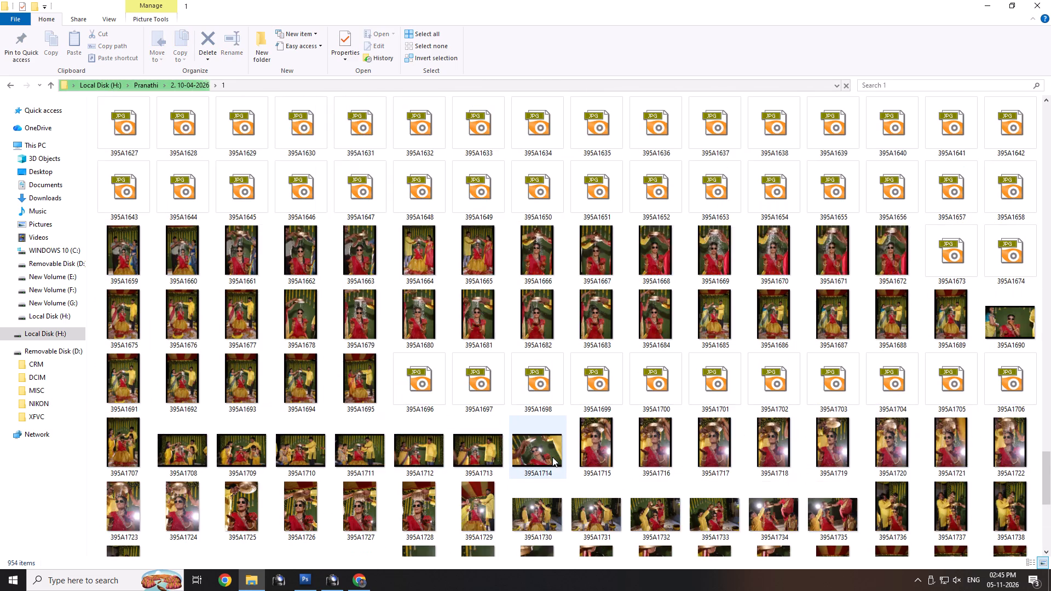
{"action": "scroll", "coordinate": [552, 457], "scroll_direction": "up", "scroll_amount": 4}
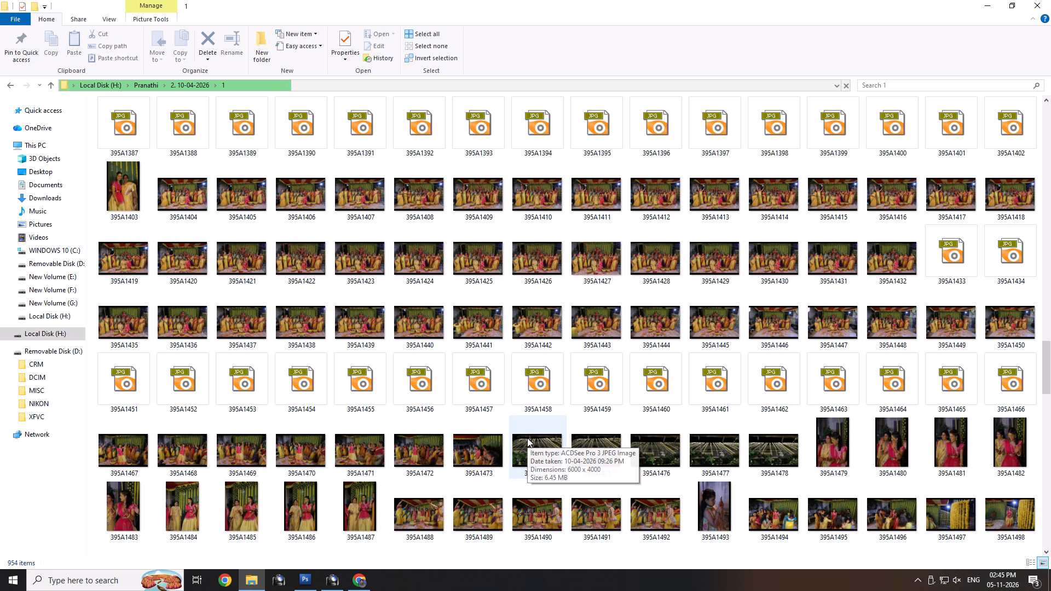
{"action": "scroll", "coordinate": [527, 438], "scroll_direction": "up", "scroll_amount": 3}
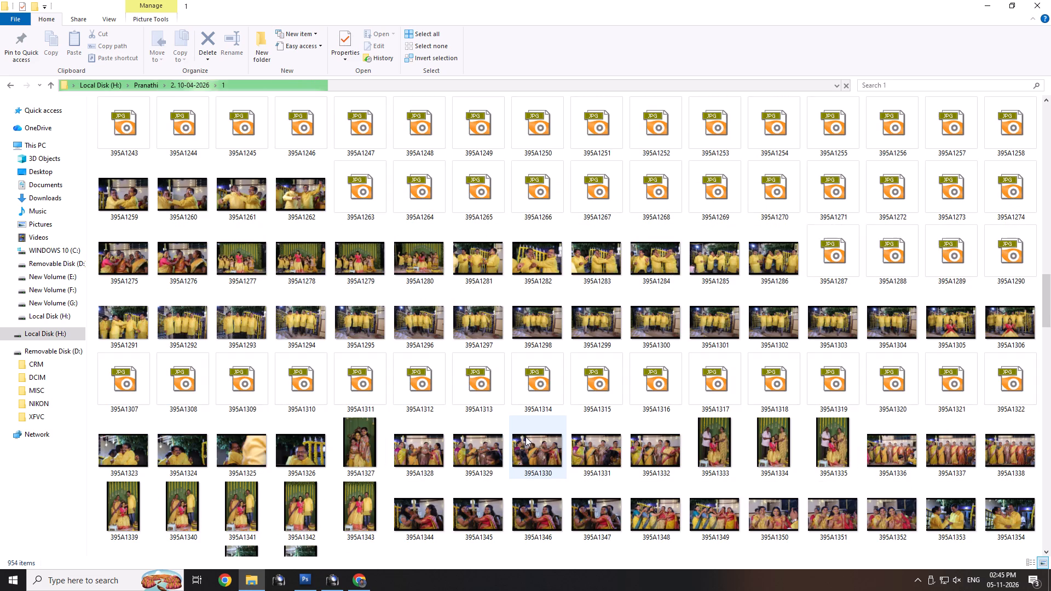
{"action": "scroll", "coordinate": [552, 426], "scroll_direction": "up", "scroll_amount": 2}
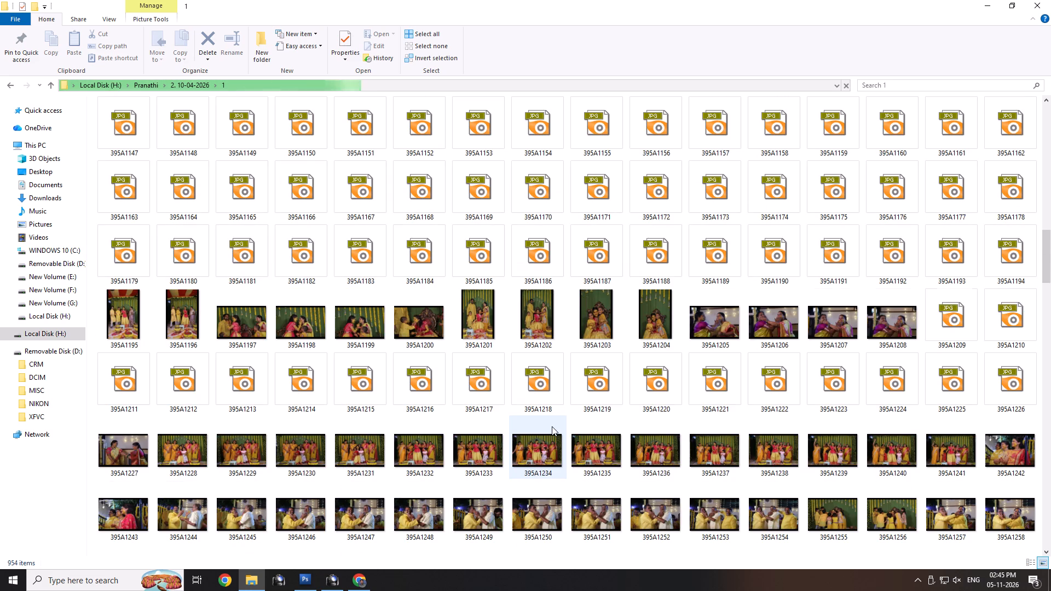
{"action": "scroll", "coordinate": [552, 426], "scroll_direction": "up", "scroll_amount": 2}
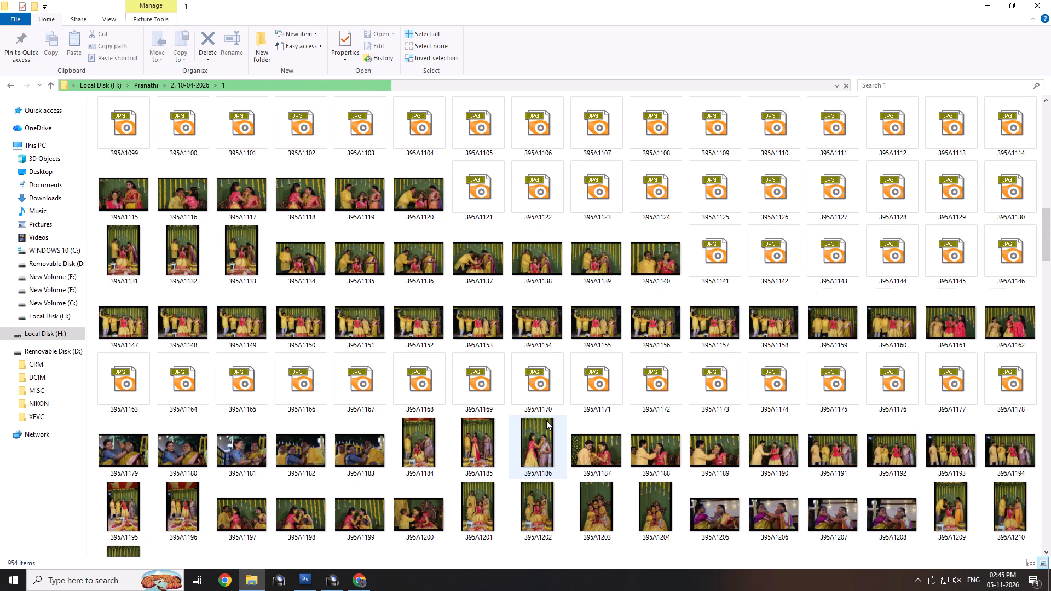
{"action": "scroll", "coordinate": [546, 420], "scroll_direction": "up", "scroll_amount": 5}
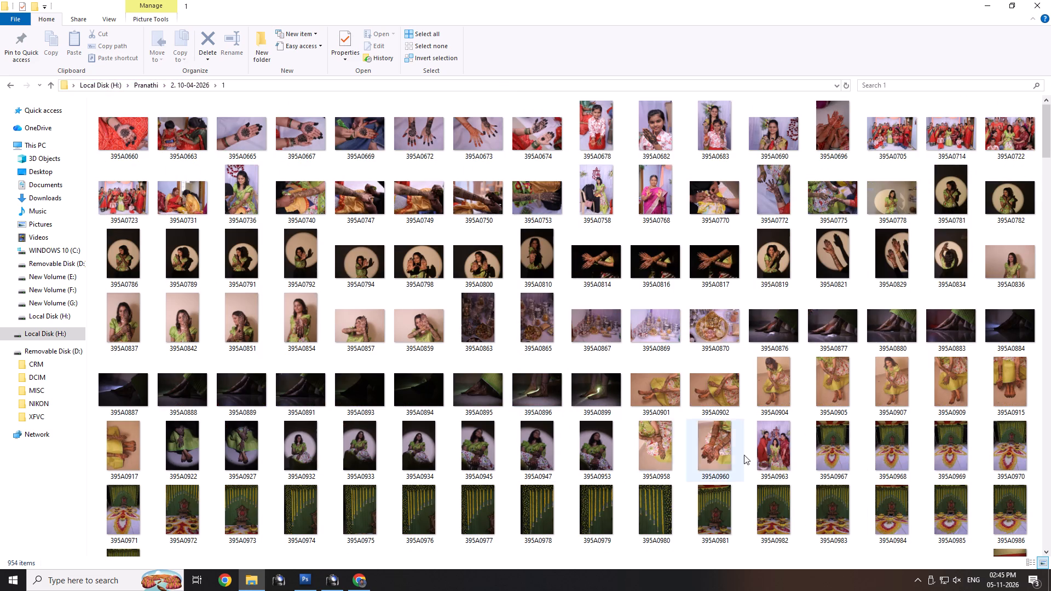
{"action": "double_click", "coordinate": [831, 460]}
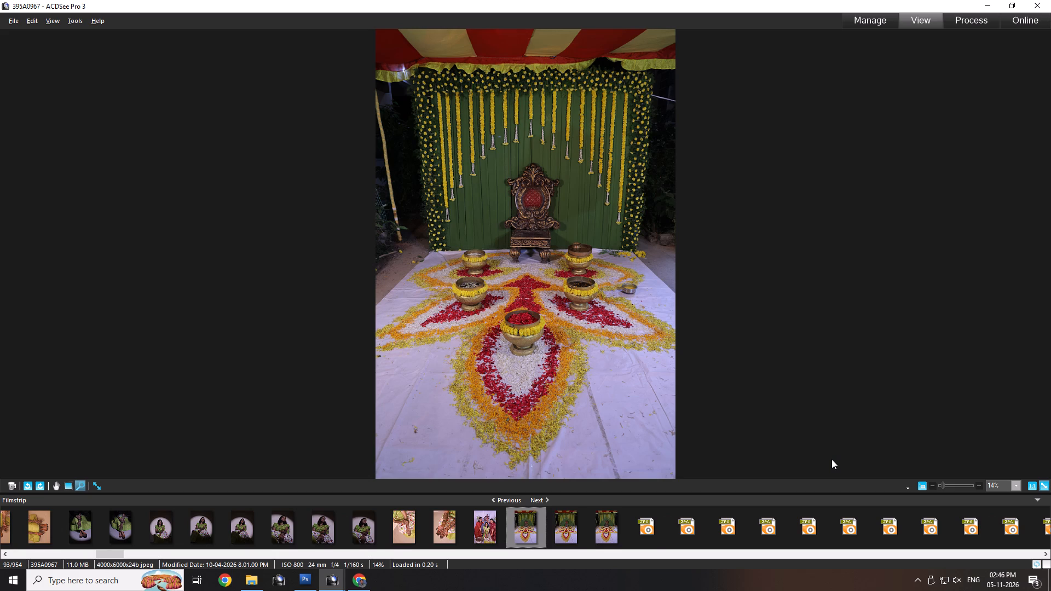
Compare the portrait shots of the decorated stage, keep 395A0969 and delete 395A0967, 395A0968 and 395A0970.
{"action": "key", "text": "Right"}
{"action": "key", "text": "Left"}
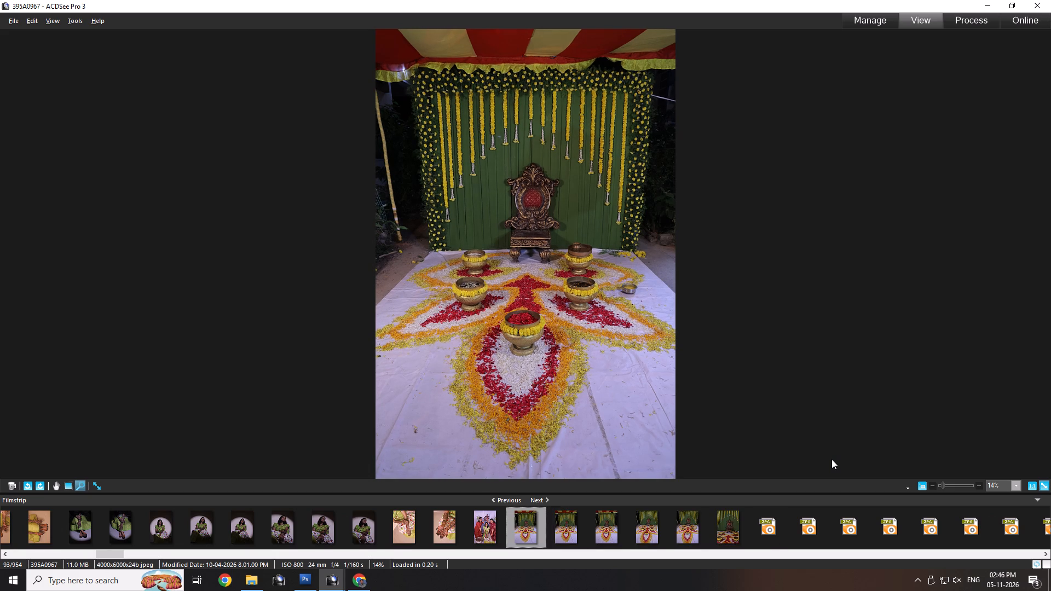
{"action": "key", "text": "Delete"}
{"action": "key", "text": "Right"}
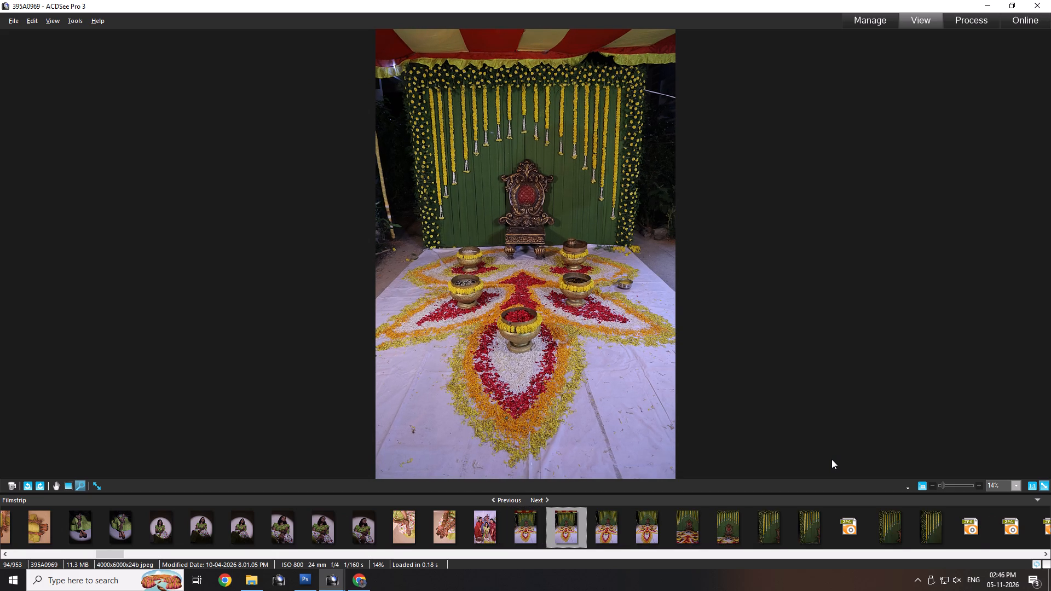
{"action": "key", "text": "Left"}
{"action": "key", "text": "Delete"}
{"action": "key", "text": "Right"}
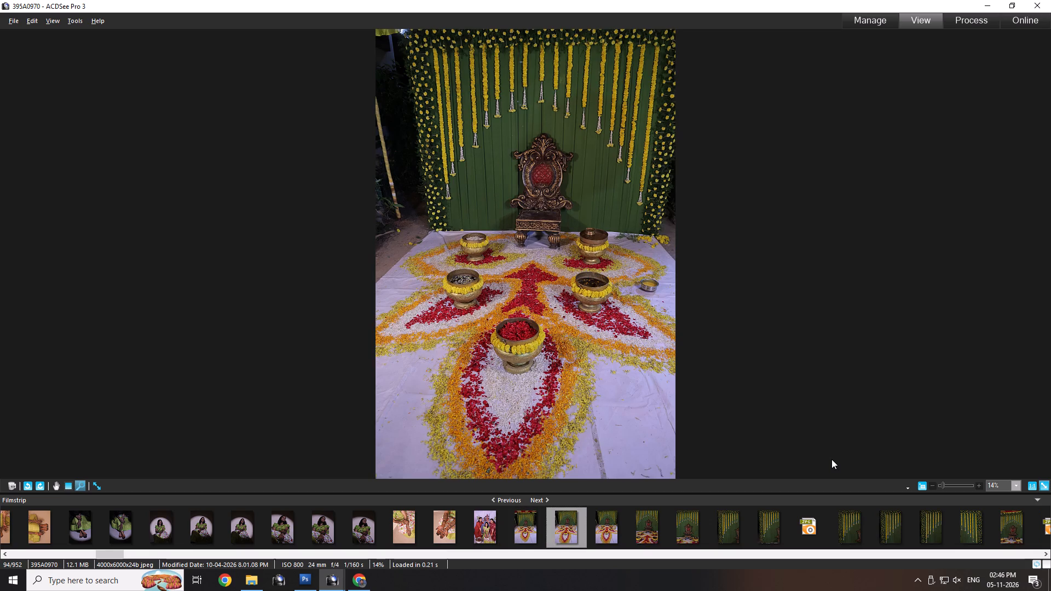
{"action": "key", "text": "Delete"}
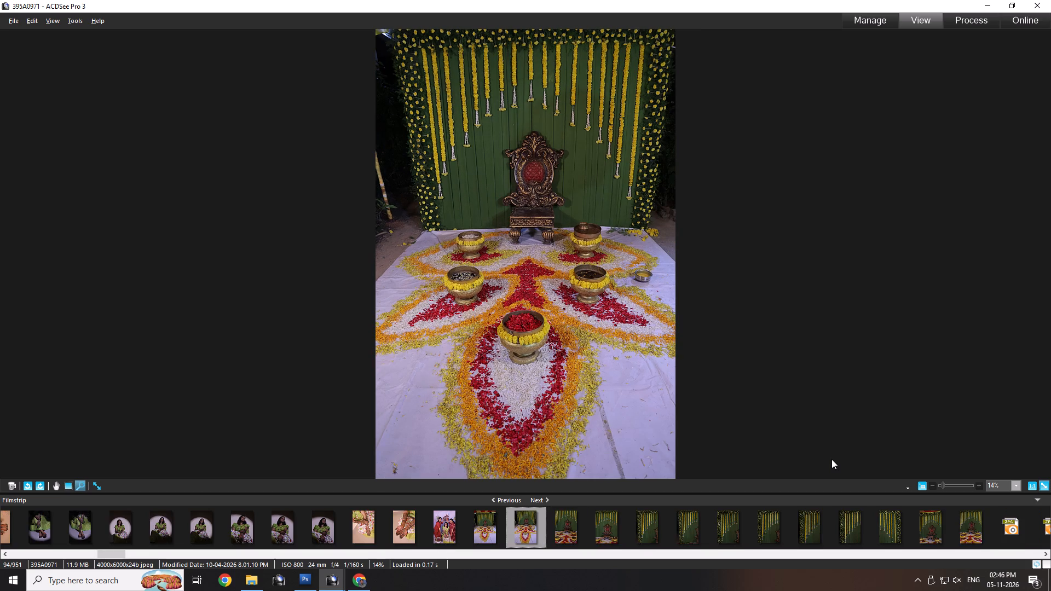
Delete decorated-stage shot 395A0971, compare the closer chair shots 395A0972 and 395A0973, and keep both.
{"action": "key", "text": "Delete"}
{"action": "key", "text": "Left"}
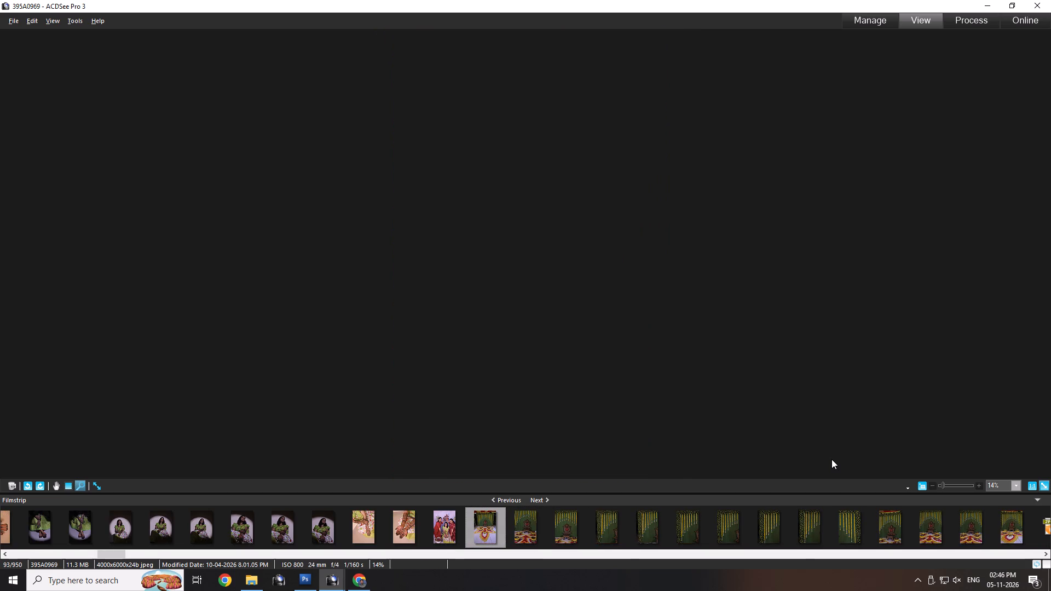
{"action": "key", "text": "Right"}
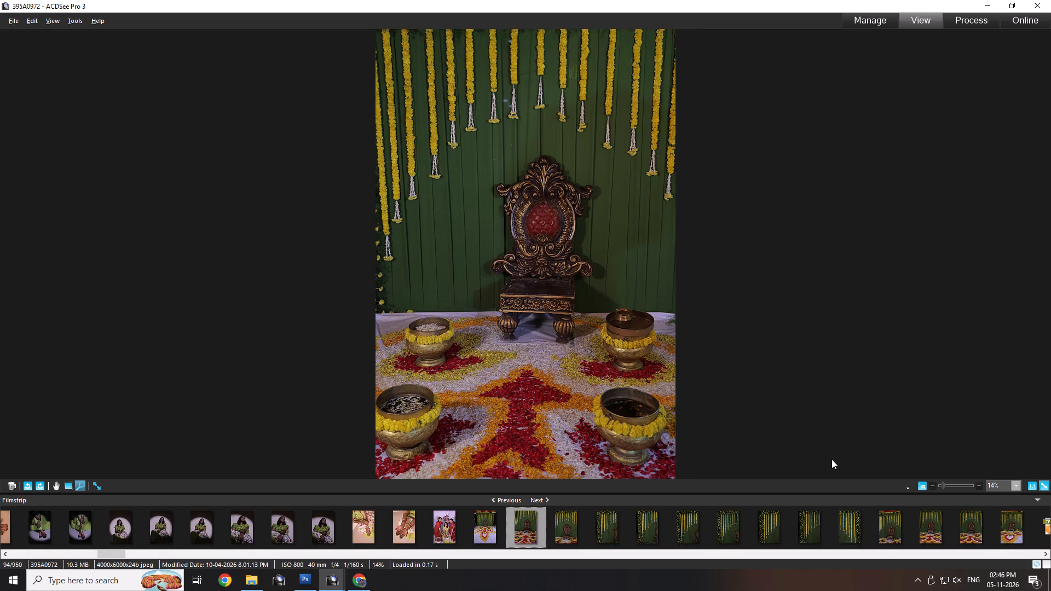
{"action": "key", "text": "Right"}
{"action": "key", "text": "Left"}
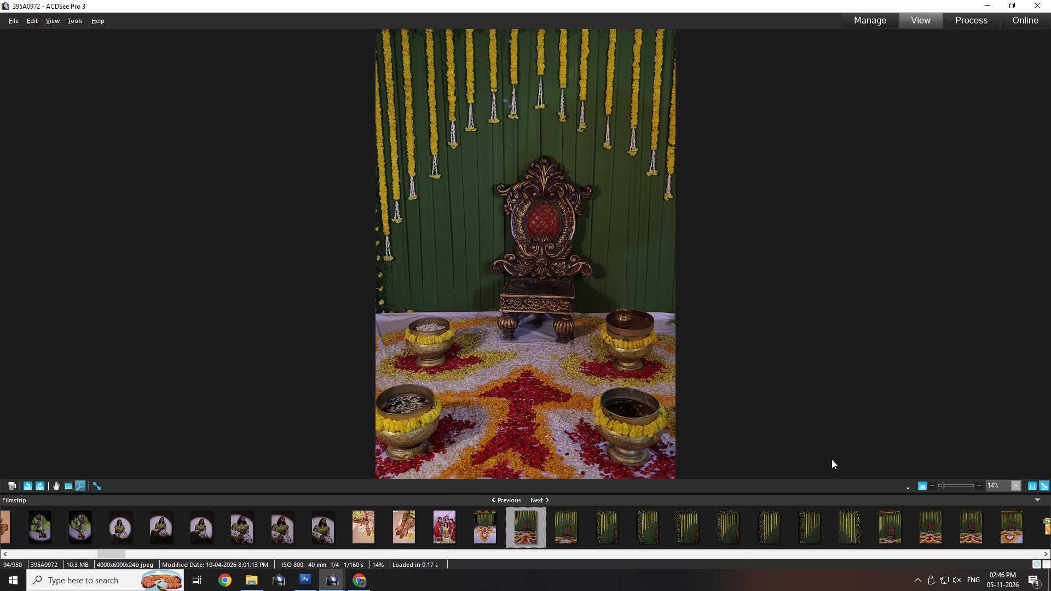
{"action": "key", "text": "Right"}
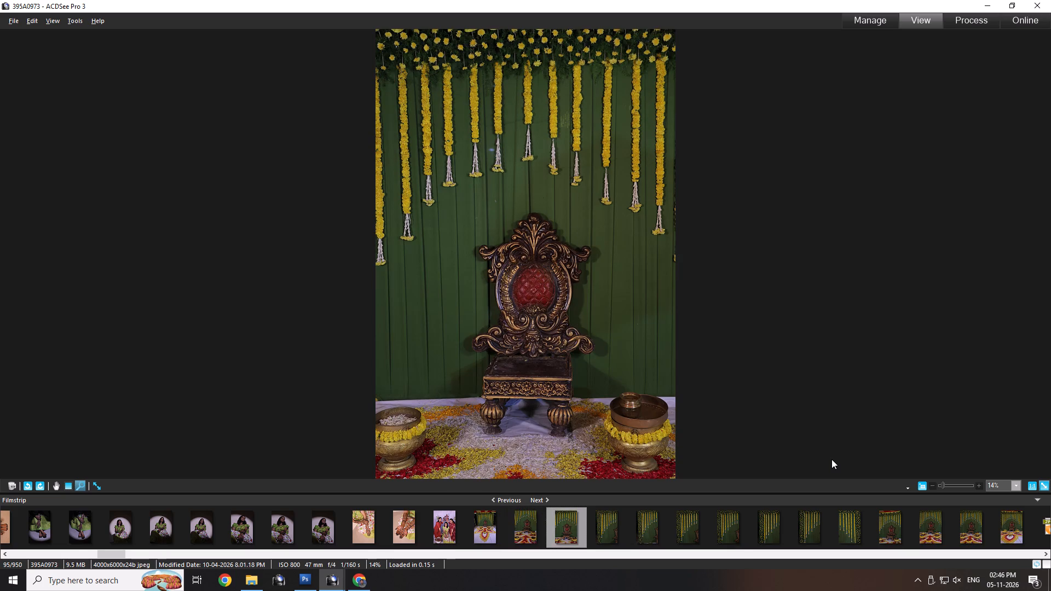
Compare the marigold-garland backdrop close-ups, keep 395A0974 and 395A0980, and delete 395A0975 through 395A0979.
{"action": "key", "text": "Right"}
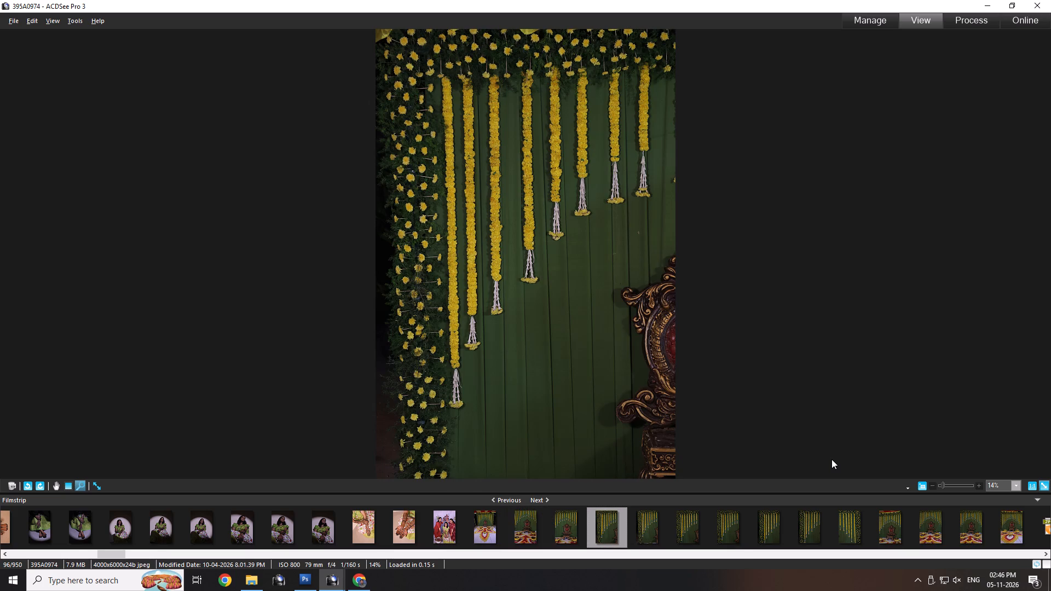
{"action": "key", "text": "Right"}
{"action": "key", "text": "Delete"}
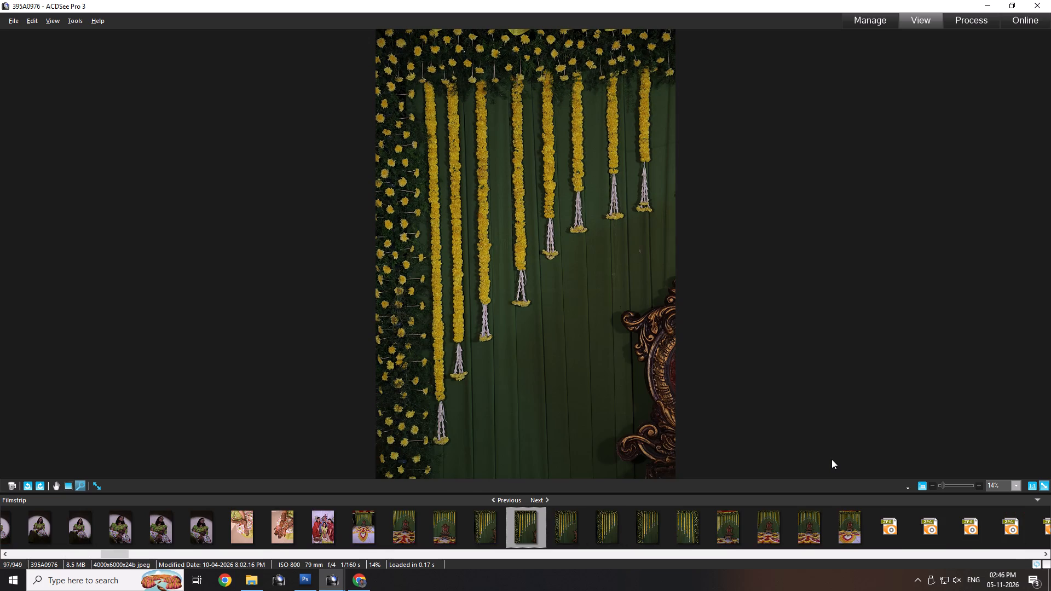
{"action": "key", "text": "Left"}
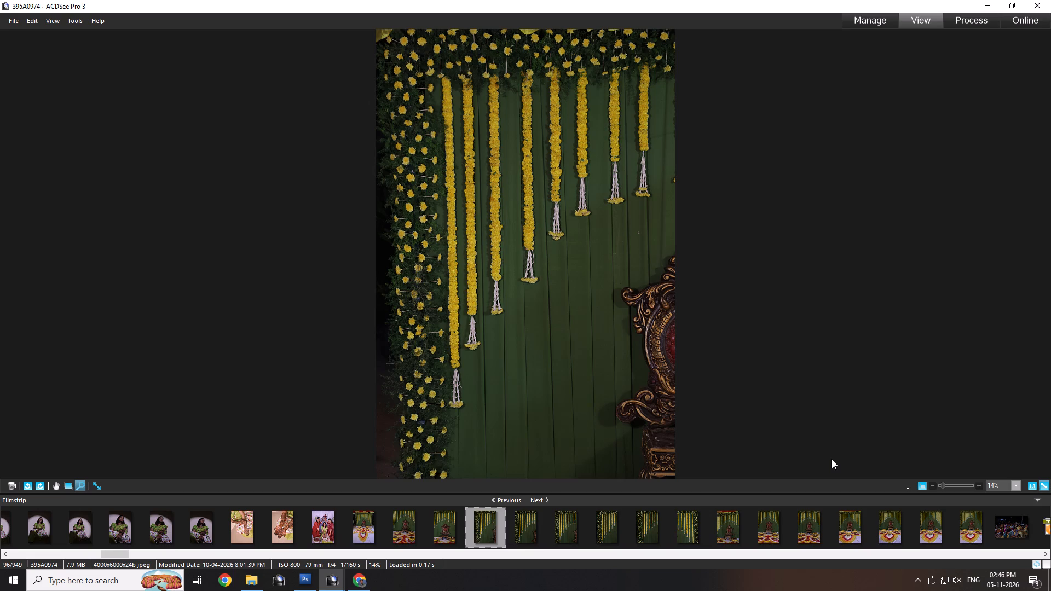
{"action": "key", "text": "Right"}
{"action": "key", "text": "Delete"}
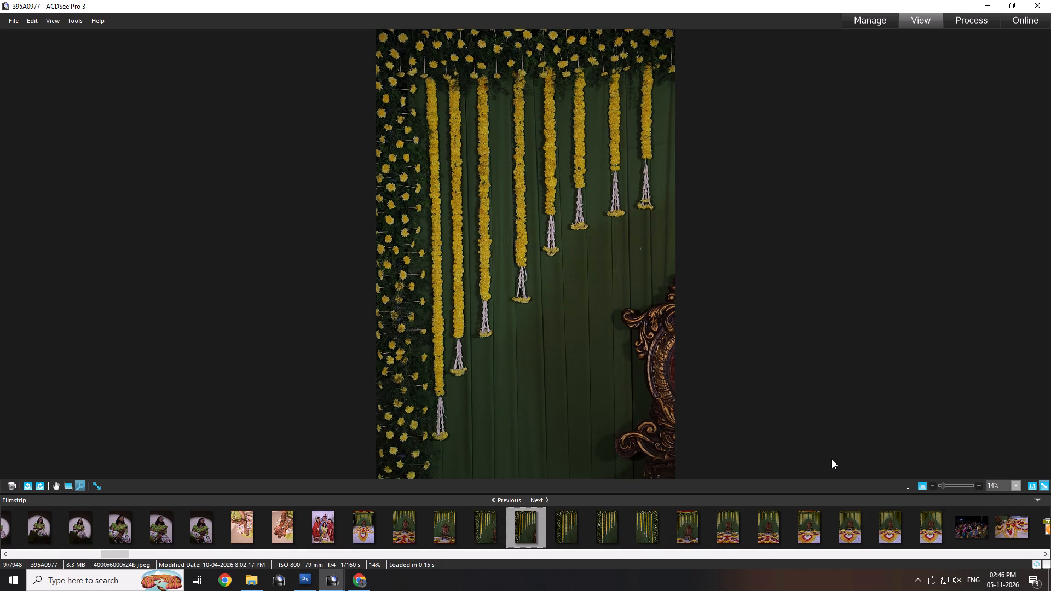
{"action": "key", "text": "Delete"}
{"action": "key", "text": "Delete"}
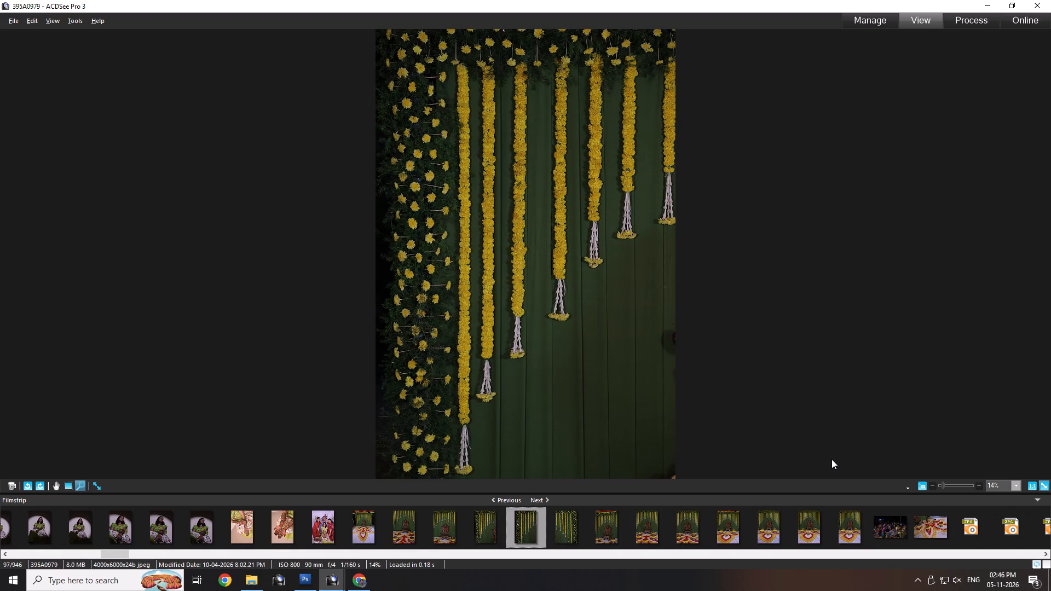
{"action": "key", "text": "Delete"}
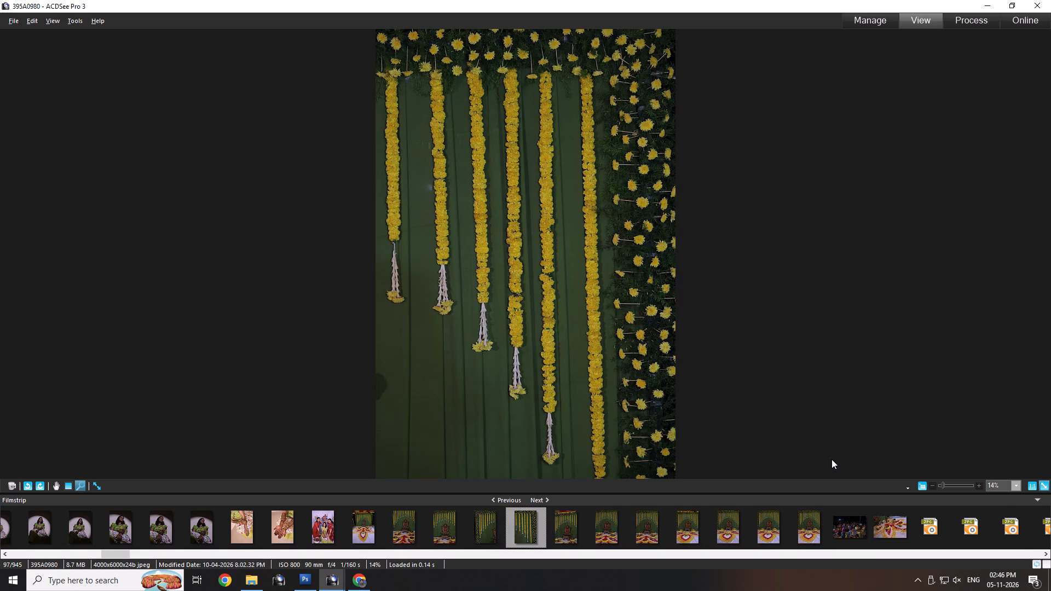
Compare the portrait shots of the empty chair with brass pots, keep 395A0982, and delete 395A0981 and 395A0983 through 395A0988.
{"action": "key", "text": "Right"}
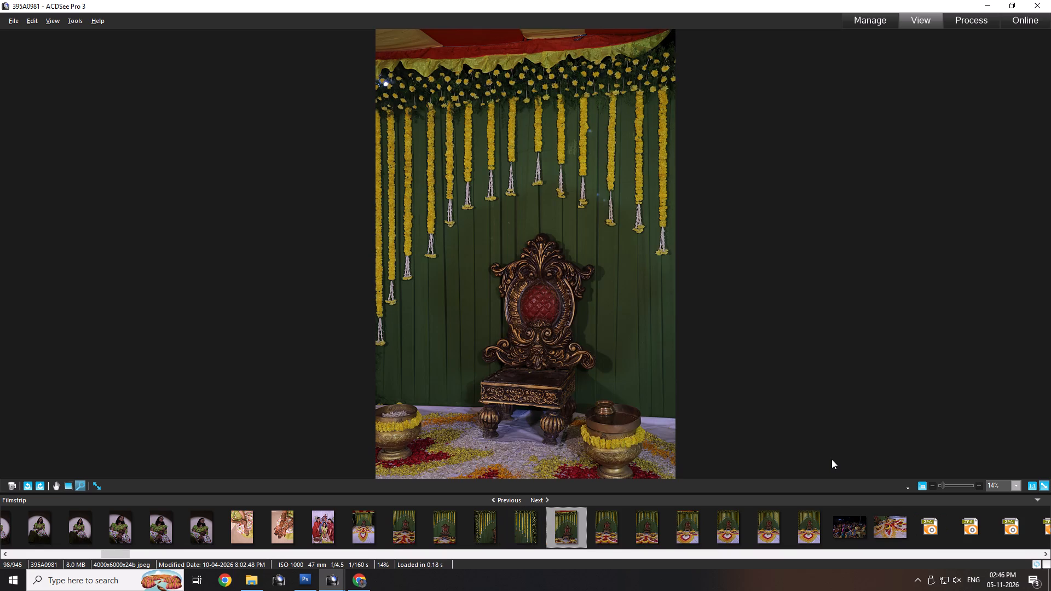
{"action": "key", "text": "Right"}
{"action": "key", "text": "Left"}
{"action": "key", "text": "Delete"}
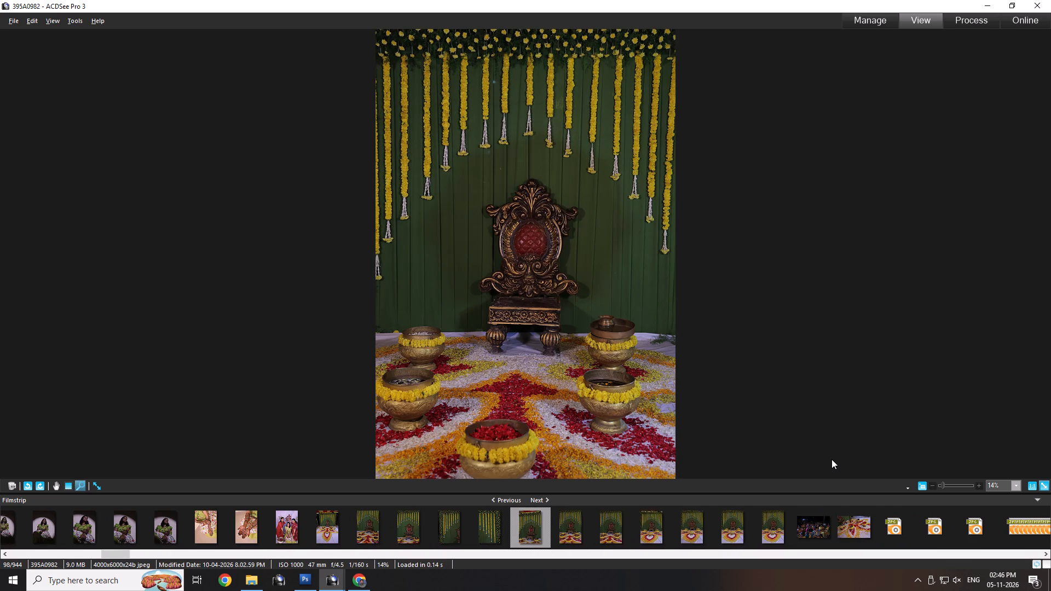
{"action": "key", "text": "Right"}
{"action": "key", "text": "Delete"}
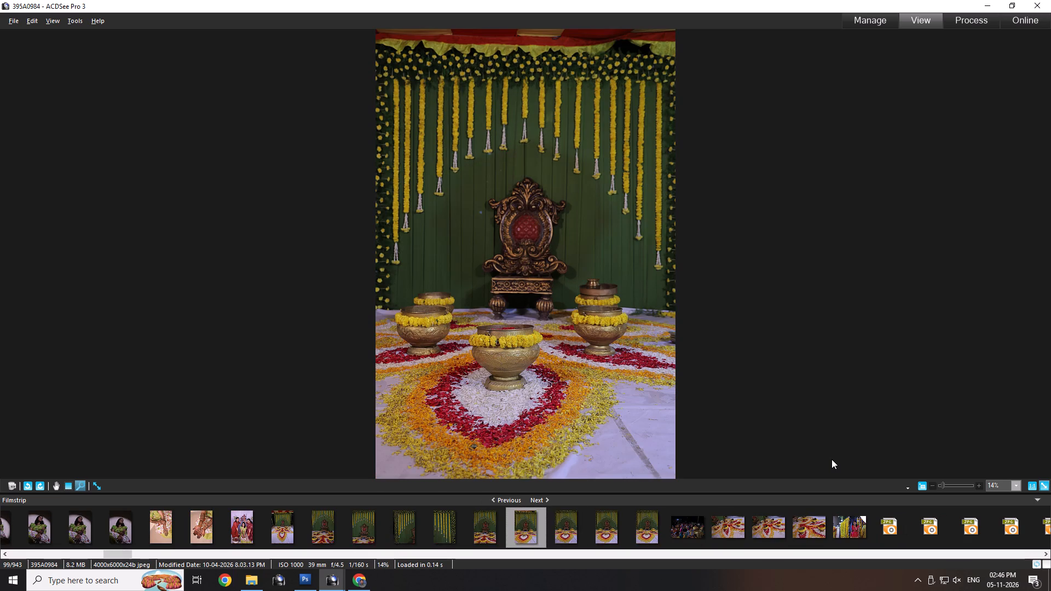
{"action": "key", "text": "Delete"}
{"action": "key", "text": "Delete"}
{"action": "key", "text": "Delete"}
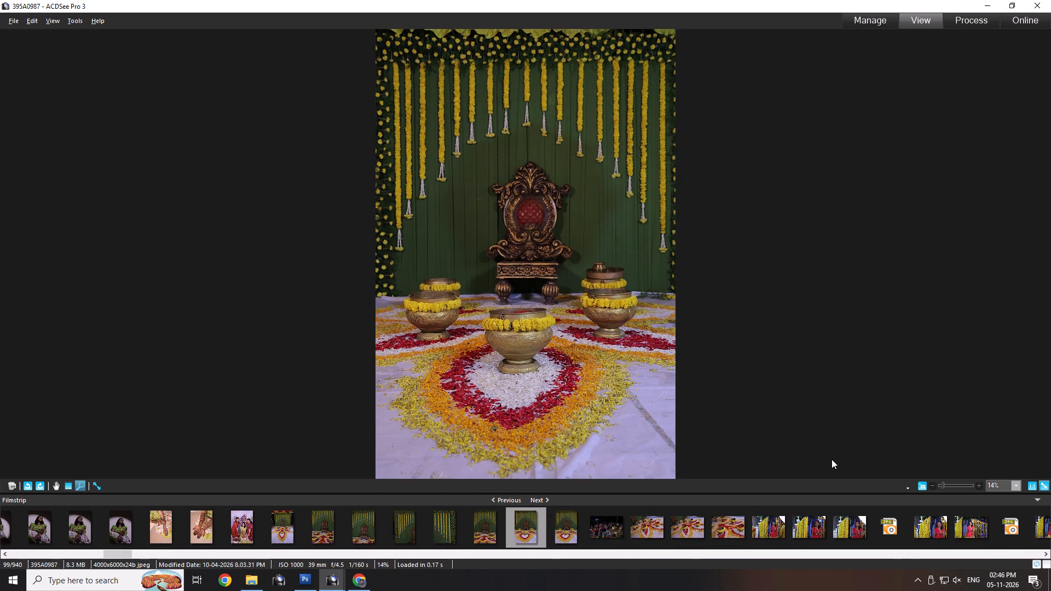
{"action": "key", "text": "Delete"}
{"action": "key", "text": "Delete"}
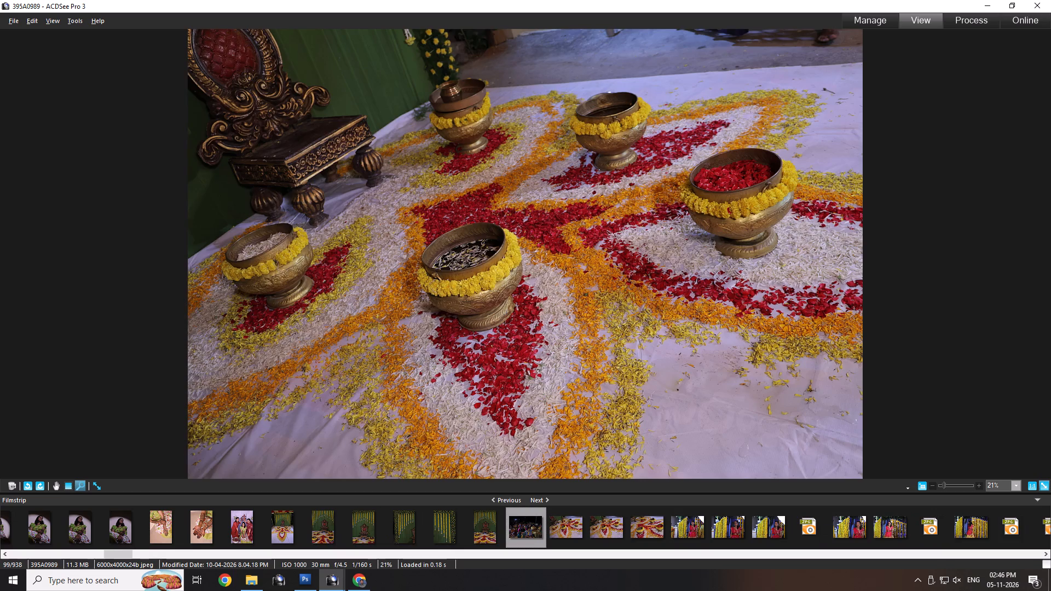
Cull the landscape shots of the flower-petal floor design, deleting 395A0989 and keeping 395A0990 and 395A0991.
{"action": "key", "text": "Delete"}
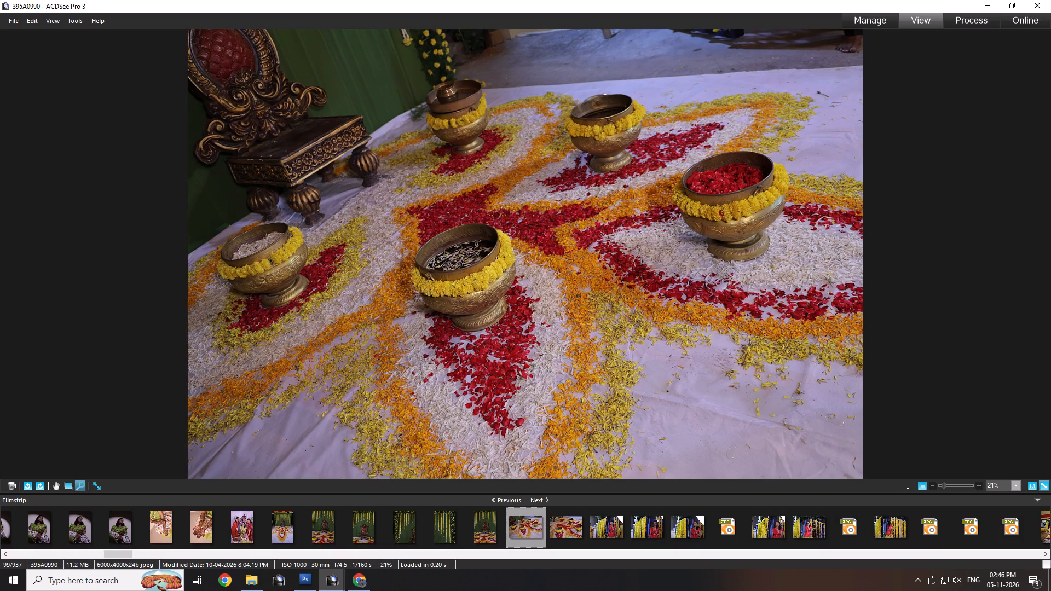
{"action": "key", "text": "Left"}
{"action": "key", "text": "Right"}
{"action": "key", "text": "Right"}
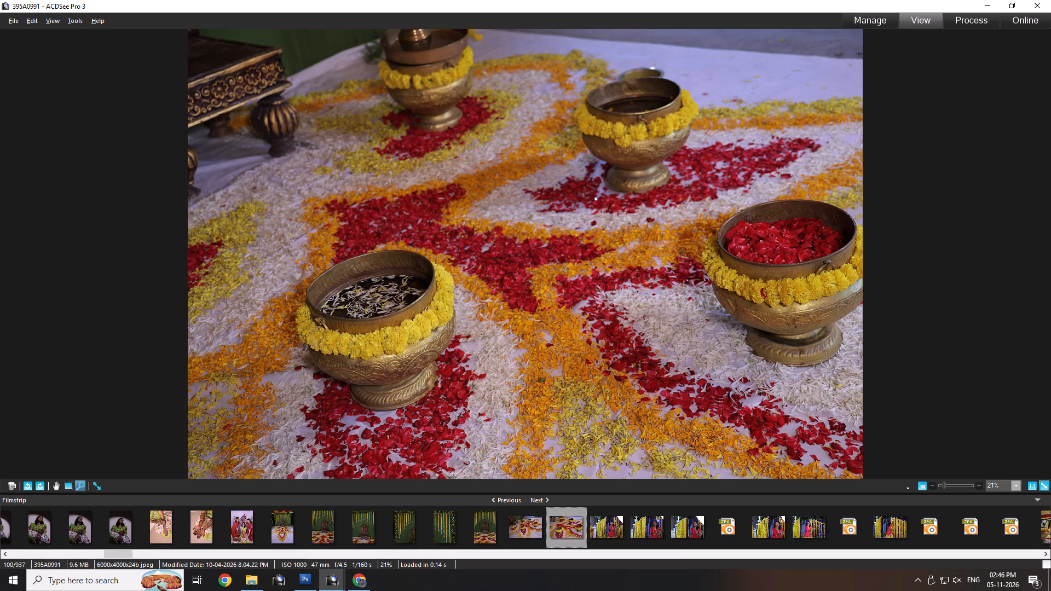
Compare the first shots of the girl at the garlanded gate, keep smiling shot 395A0996, and delete 395A0992 through 395A0995.
{"action": "key", "text": "Right"}
{"action": "key", "text": "Delete"}
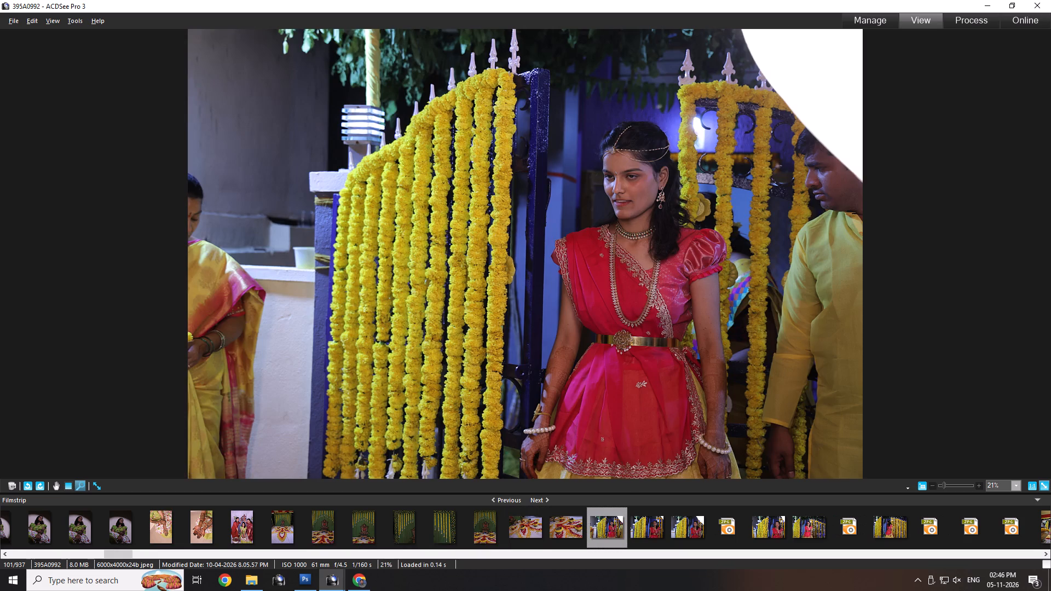
{"action": "key", "text": "Delete"}
{"action": "key", "text": "Delete"}
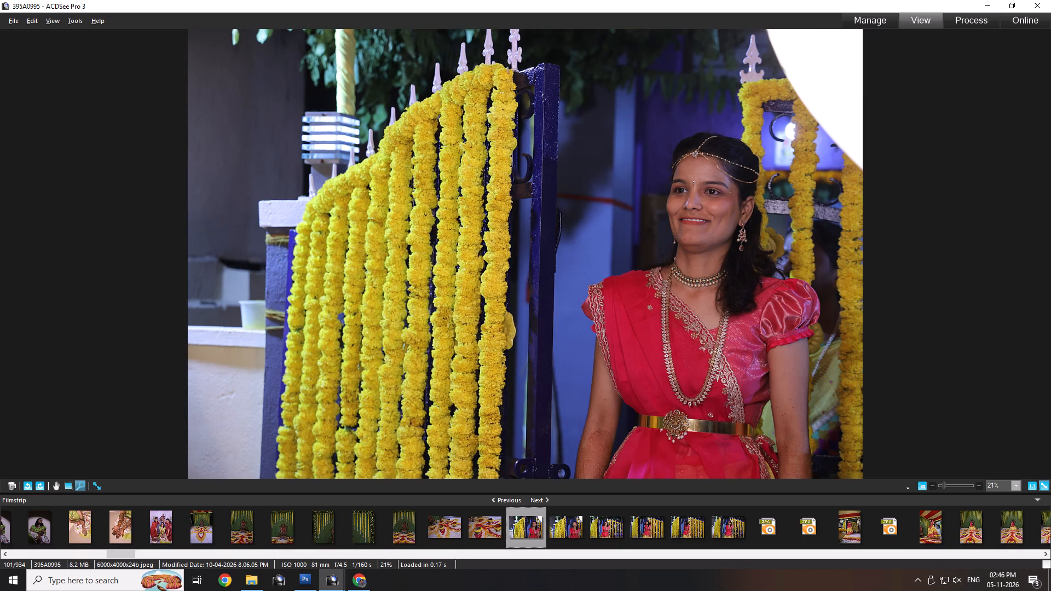
{"action": "key", "text": "Right"}
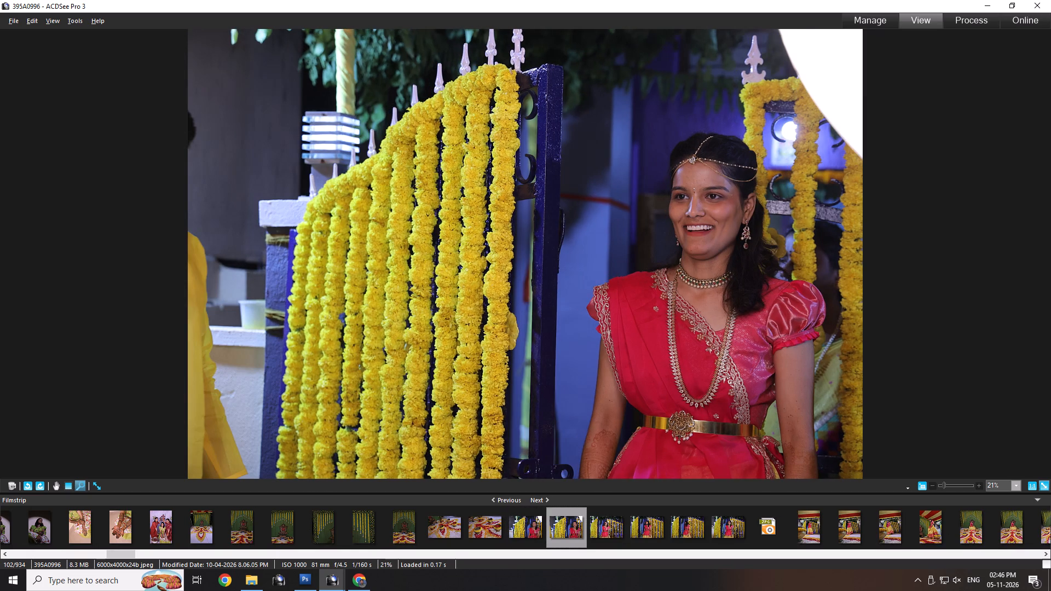
{"action": "key", "text": "Left"}
{"action": "key", "text": "Delete"}
Cull the wider shots of the girl standing at the gate, deleting 395A0997 through 395A1000 and keeping 395A1001.
{"action": "key", "text": "Right"}
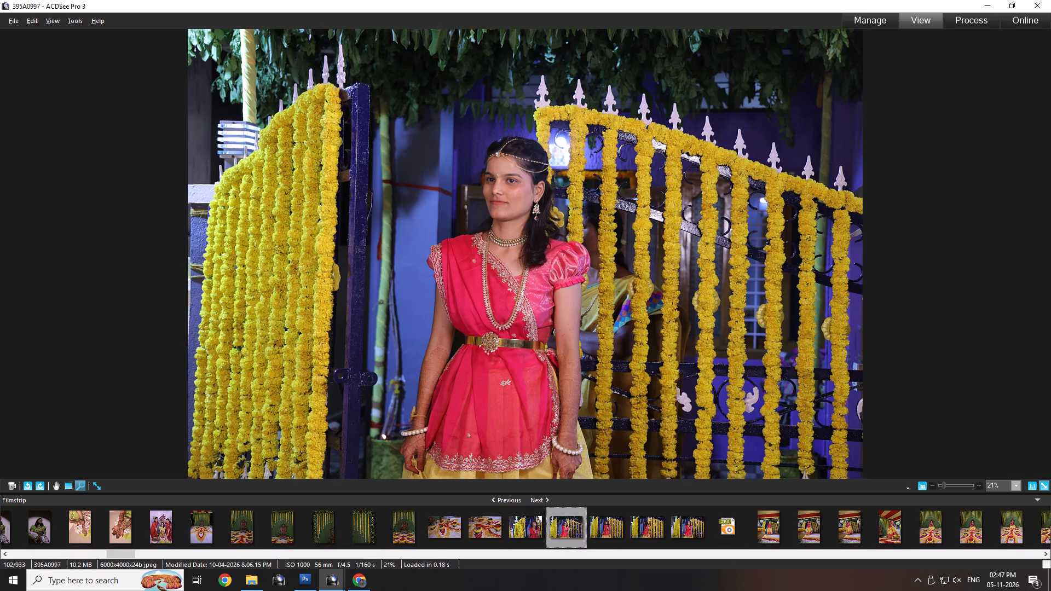
{"action": "key", "text": "Delete"}
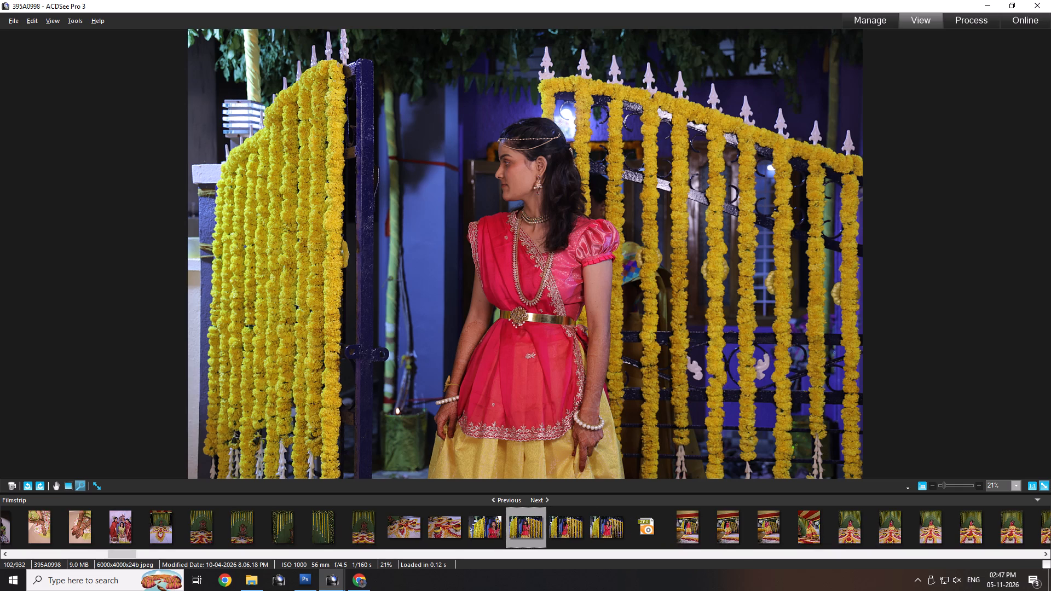
{"action": "key", "text": "Delete"}
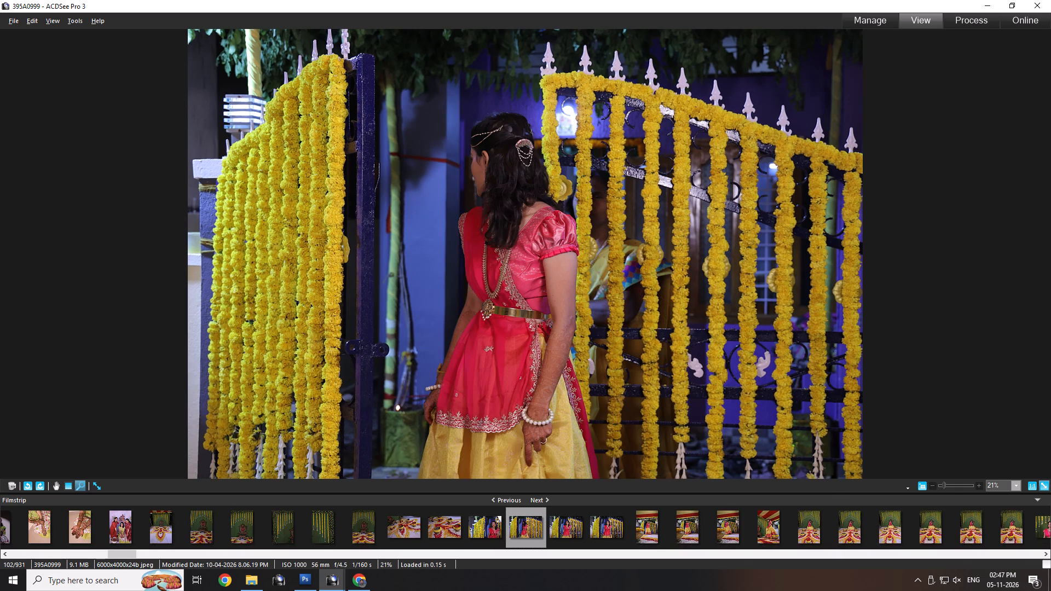
{"action": "key", "text": "Delete"}
{"action": "key", "text": "Delete"}
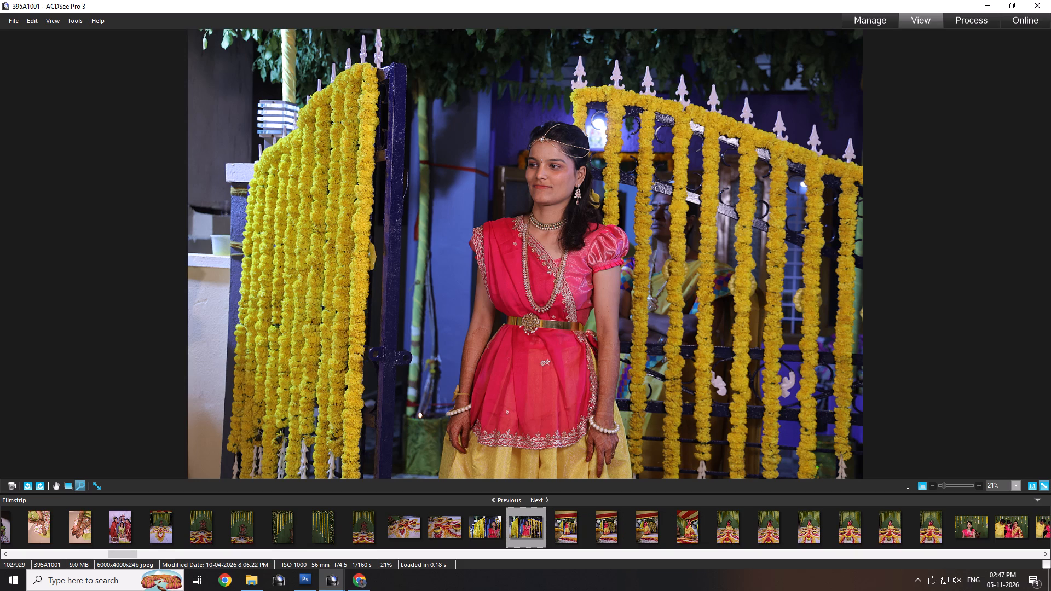
{"action": "key", "text": "Right"}
{"action": "key", "text": "Left"}
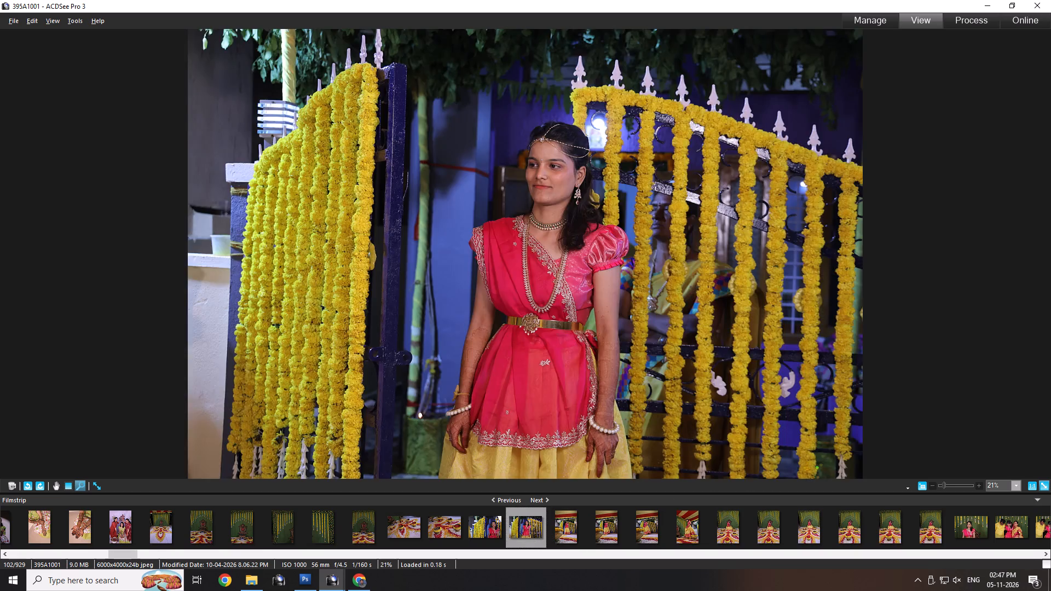
{"action": "key", "text": "Left"}
{"action": "key", "text": "Right"}
Compare the portrait shots of the girl walking in, keep 395A1003, and delete 395A1002, 395A1004 and 395A1005.
{"action": "key", "text": "Right"}
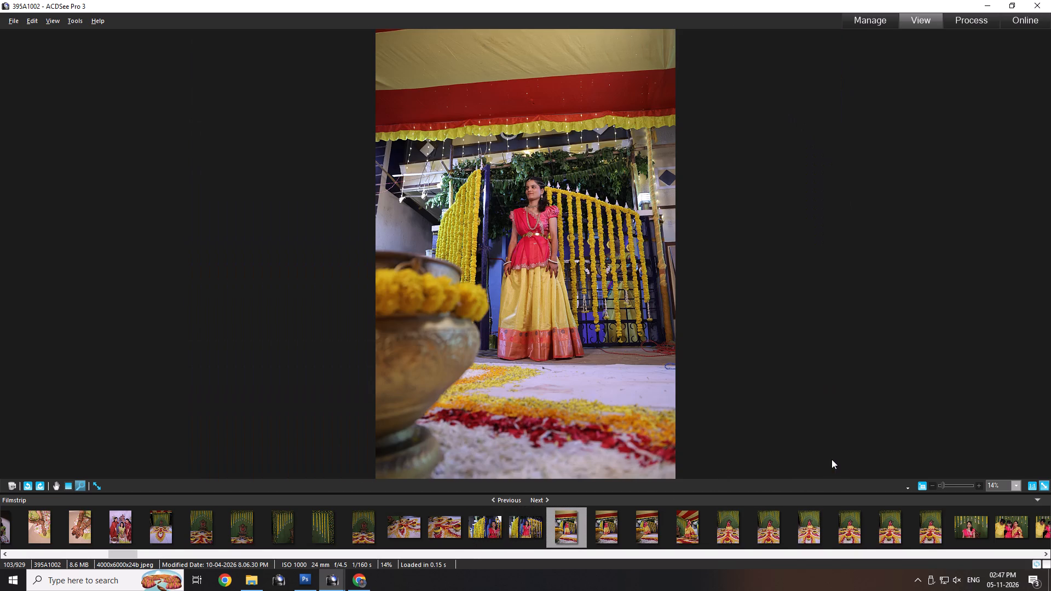
{"action": "key", "text": "Right"}
{"action": "key", "text": "Left"}
{"action": "key", "text": "Delete"}
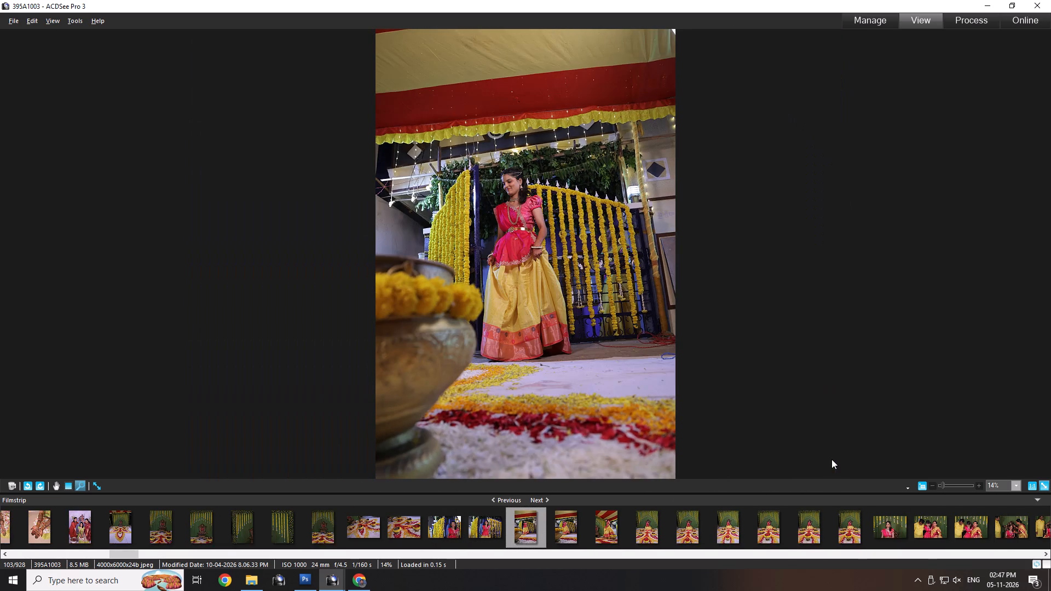
{"action": "key", "text": "Right"}
{"action": "key", "text": "Delete"}
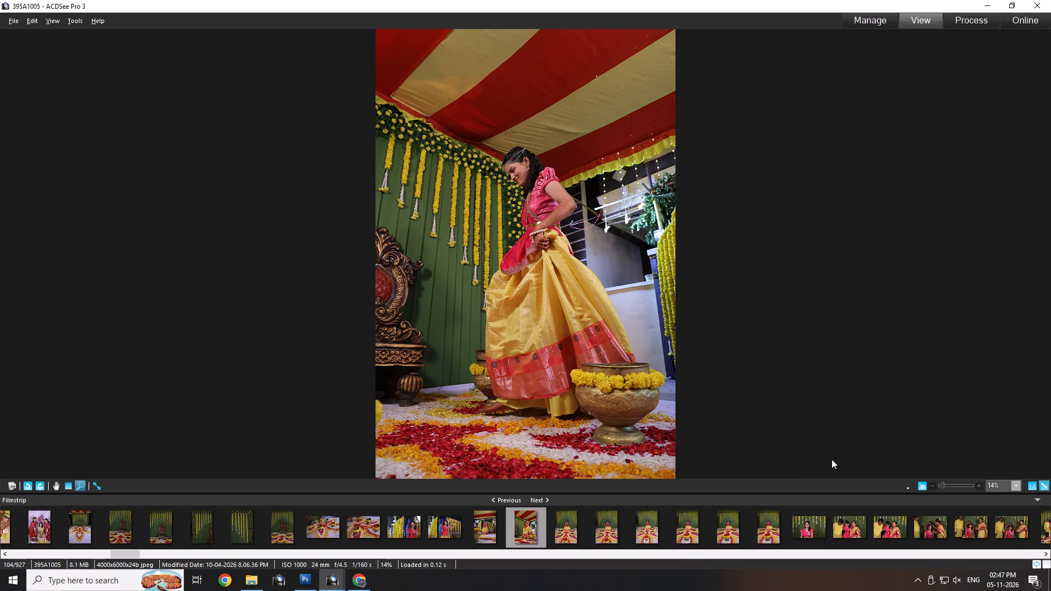
{"action": "key", "text": "Delete"}
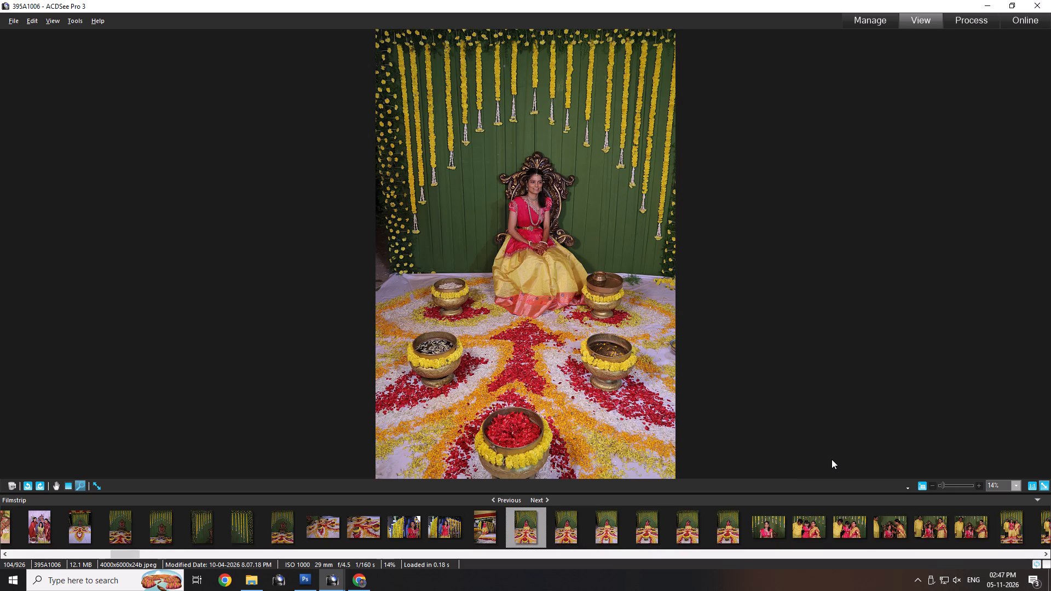
Compare the shots of the girl seated on the chair, keep 395A1007 through 395A1009, and delete 395A1006, 395A1010 and 395A1011.
{"action": "key", "text": "Right"}
{"action": "key", "text": "Left"}
{"action": "key", "text": "Delete"}
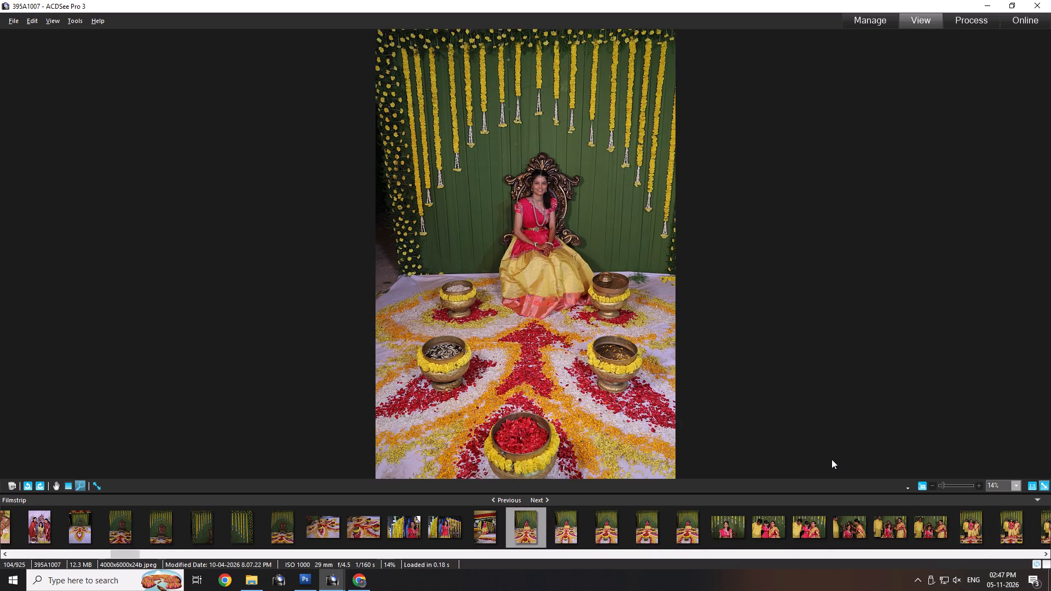
{"action": "key", "text": "Right"}
{"action": "key", "text": "Right"}
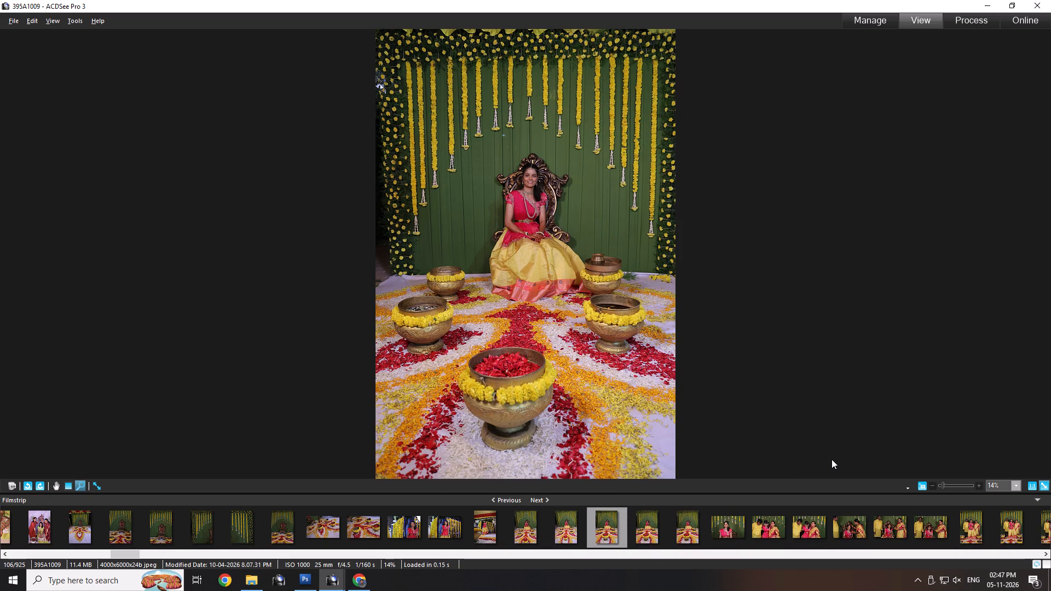
{"action": "key", "text": "Right"}
{"action": "key", "text": "Delete"}
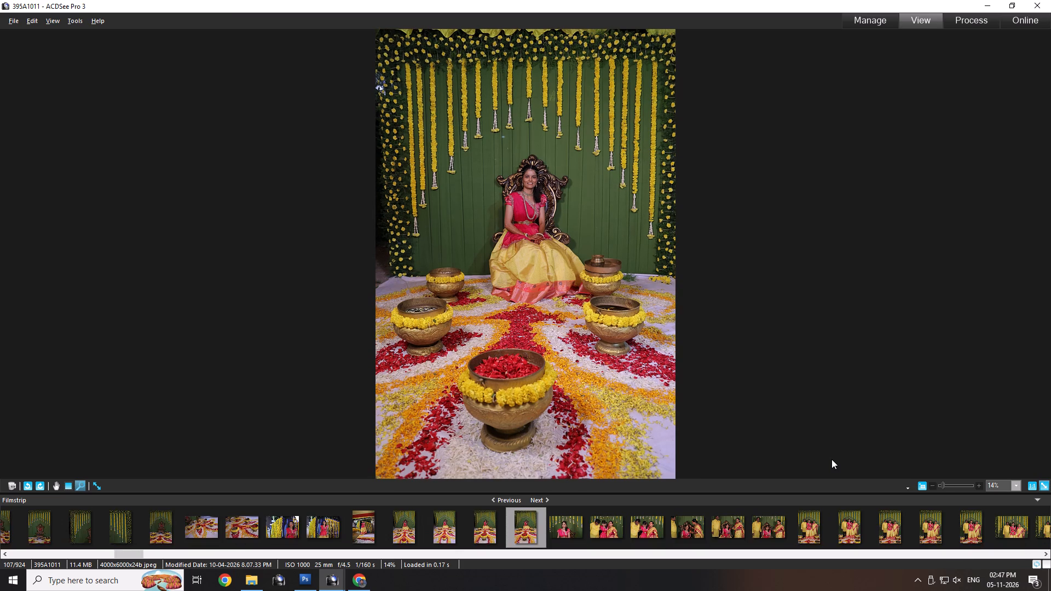
{"action": "key", "text": "Left"}
{"action": "key", "text": "Right"}
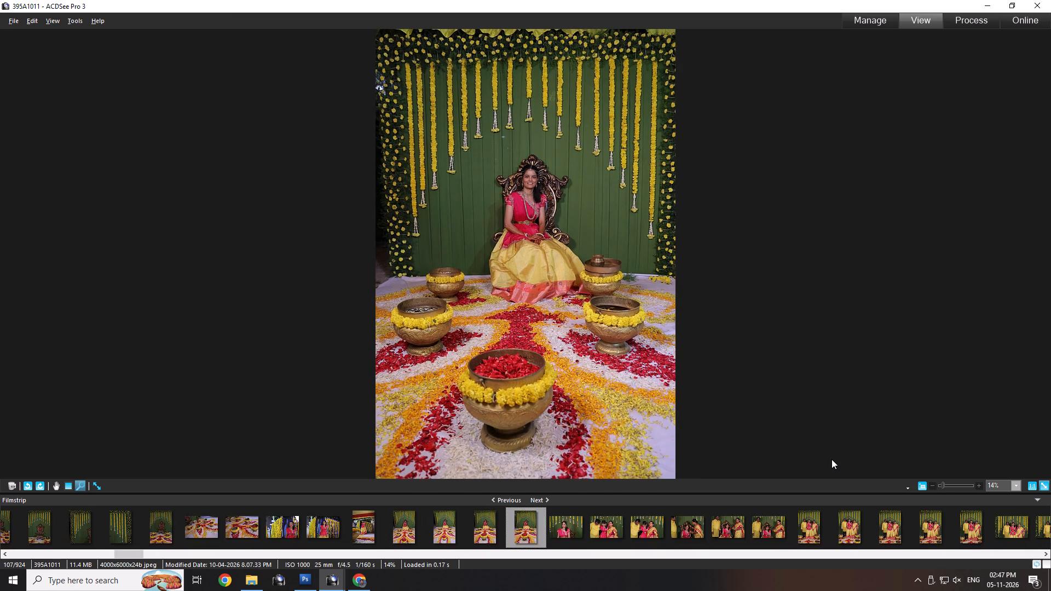
{"action": "key", "text": "Delete"}
Compare the first close group shots of the girl with the couple in yellow and delete 395A1013 through 395A1015.
{"action": "key", "text": "Right"}
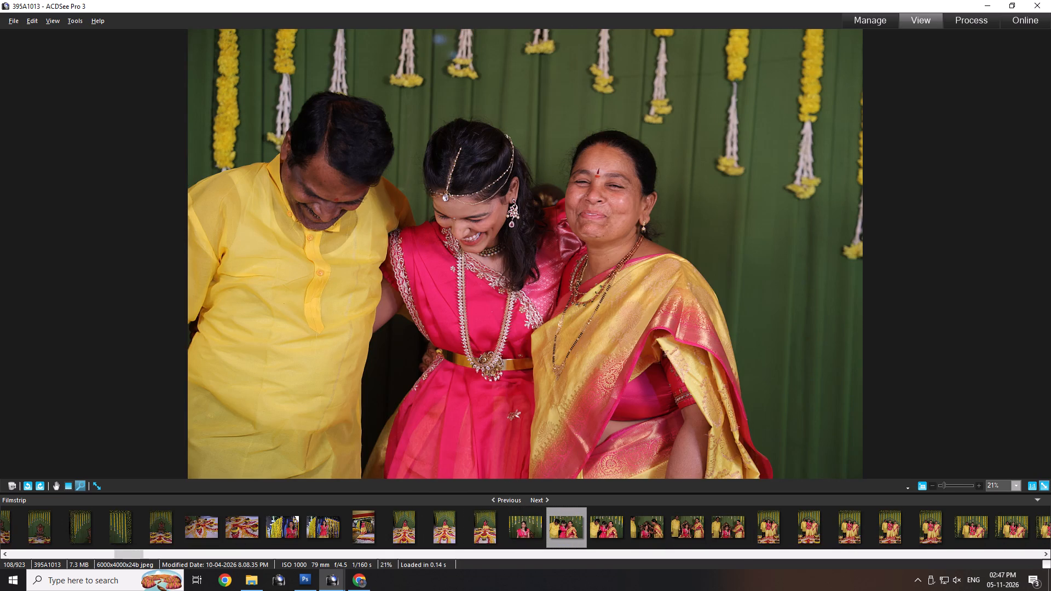
{"action": "key", "text": "Right"}
{"action": "key", "text": "Left"}
{"action": "key", "text": "Delete"}
{"action": "key", "text": "Delete"}
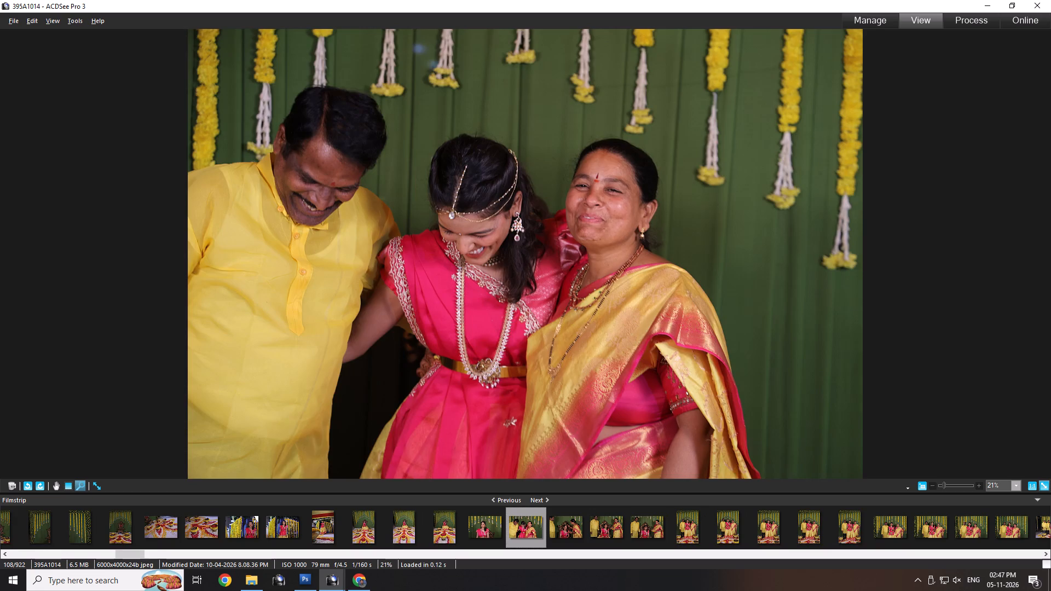
{"action": "key", "text": "Right"}
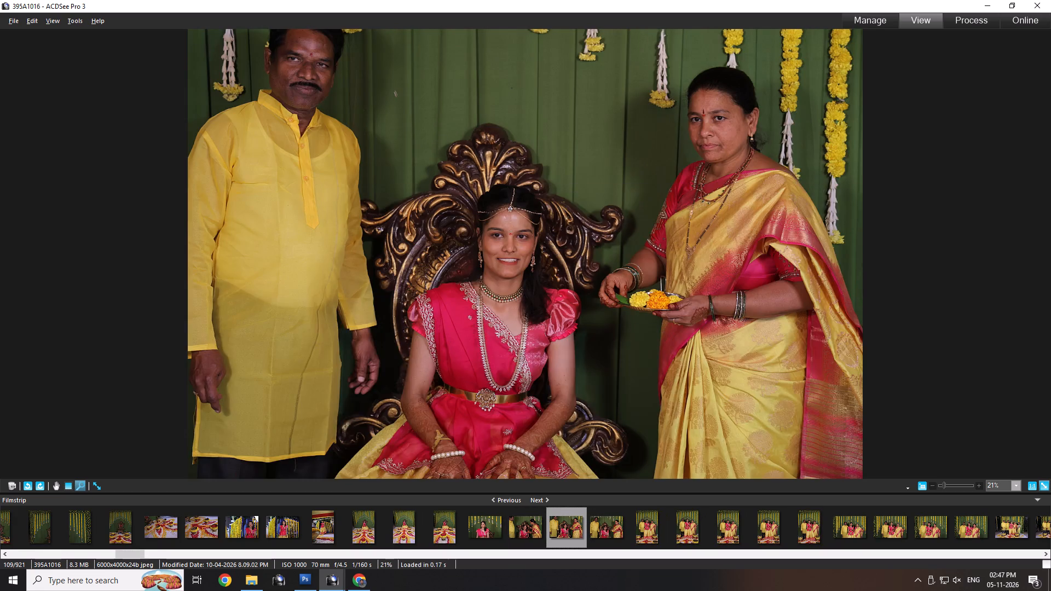
{"action": "key", "text": "Left"}
{"action": "key", "text": "Delete"}
Compare the shots of the girl seated between the couple and delete 395A1016 and 395A1017.
{"action": "key", "text": "Right"}
{"action": "key", "text": "Right"}
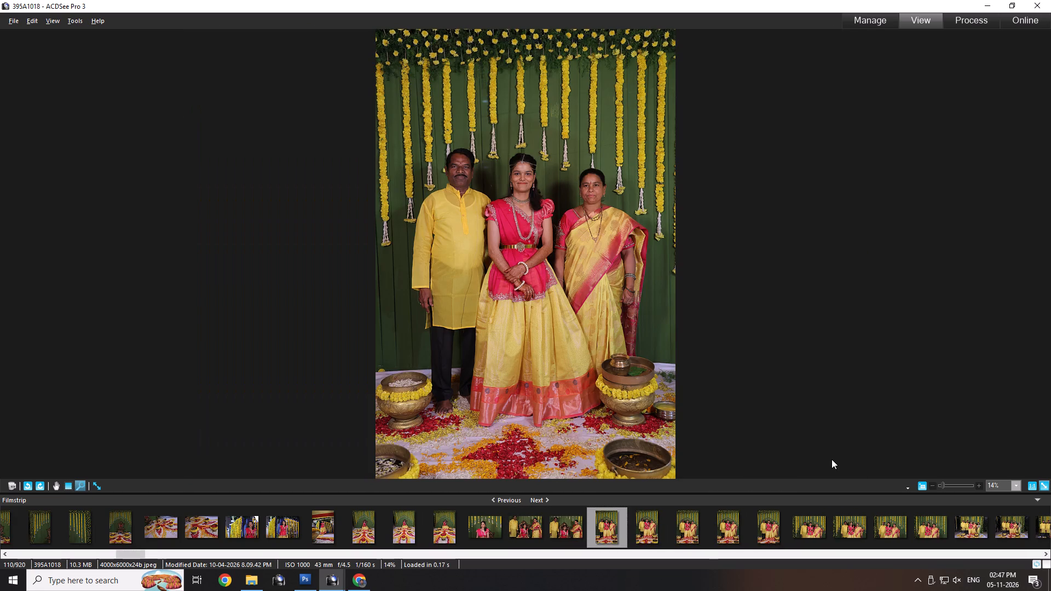
{"action": "key", "text": "Left"}
{"action": "key", "text": "Left"}
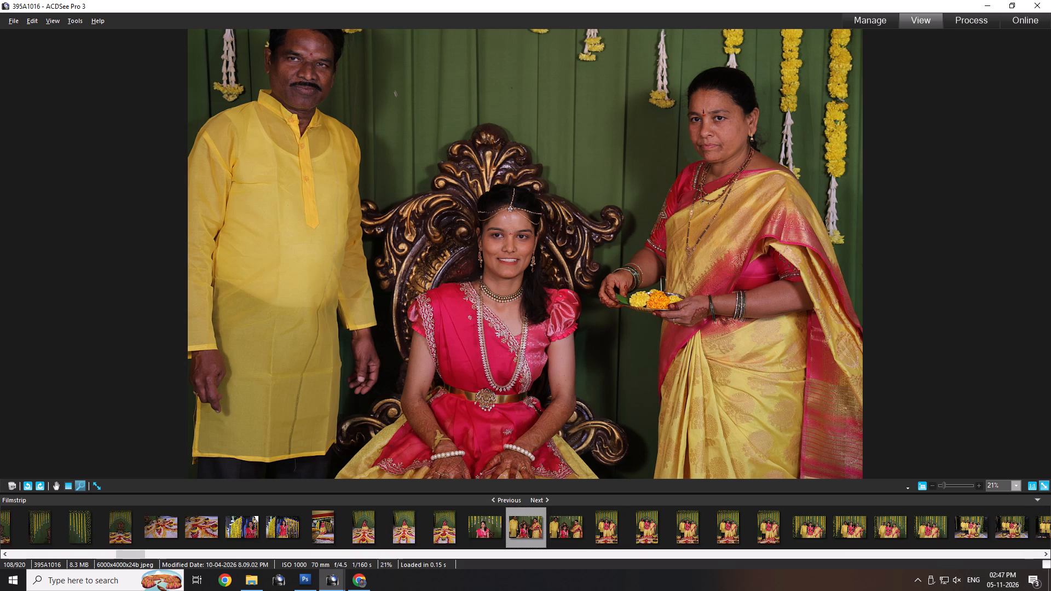
{"action": "key", "text": "Delete"}
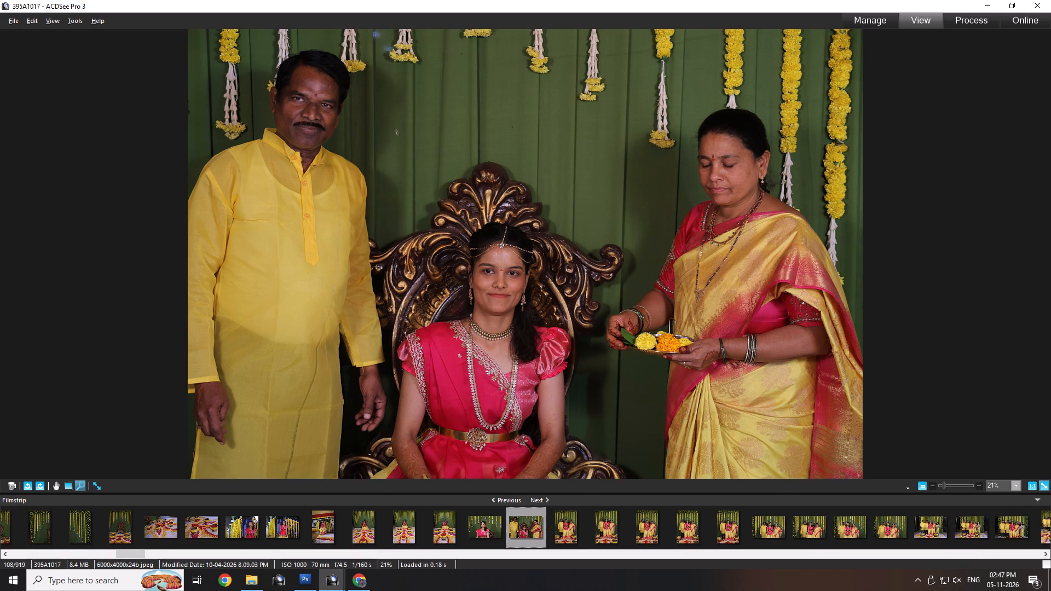
{"action": "key", "text": "Delete"}
{"action": "key", "text": "Left"}
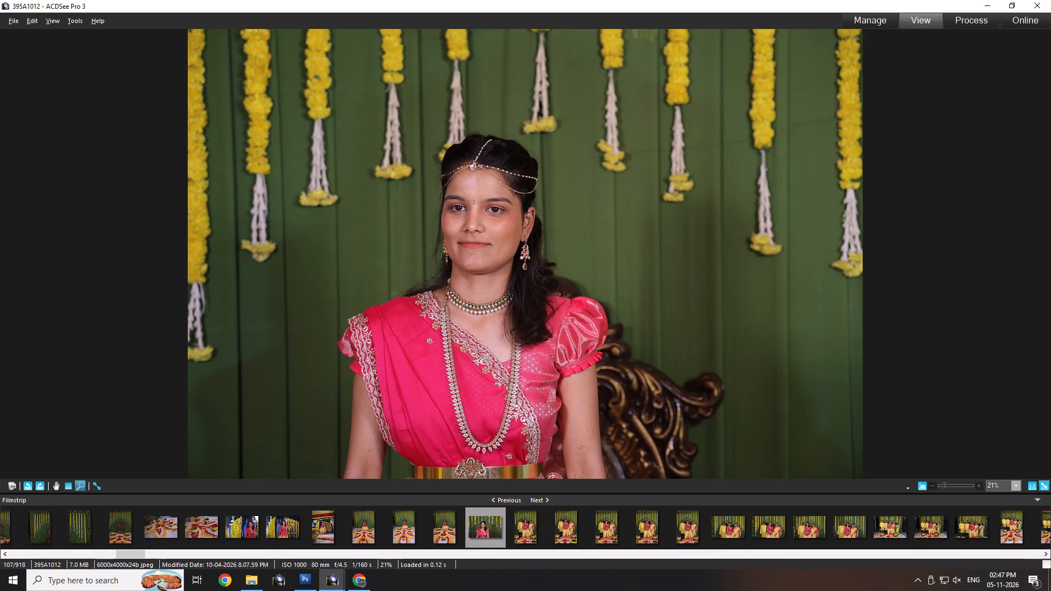
Compare the full-length portrait shots of the girl standing between the couple, keep 395A1018 and 395A1021, and delete 395A1019, 395A1020 and 395A1022.
{"action": "key", "text": "Right"}
{"action": "key", "text": "Right"}
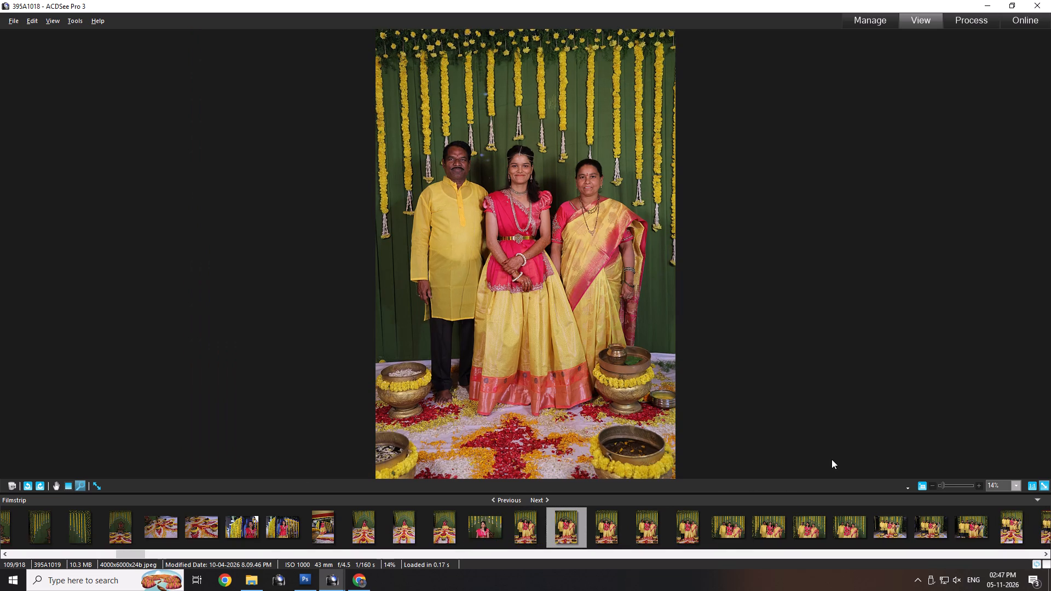
{"action": "key", "text": "Left"}
{"action": "key", "text": "Right"}
{"action": "key", "text": "Delete"}
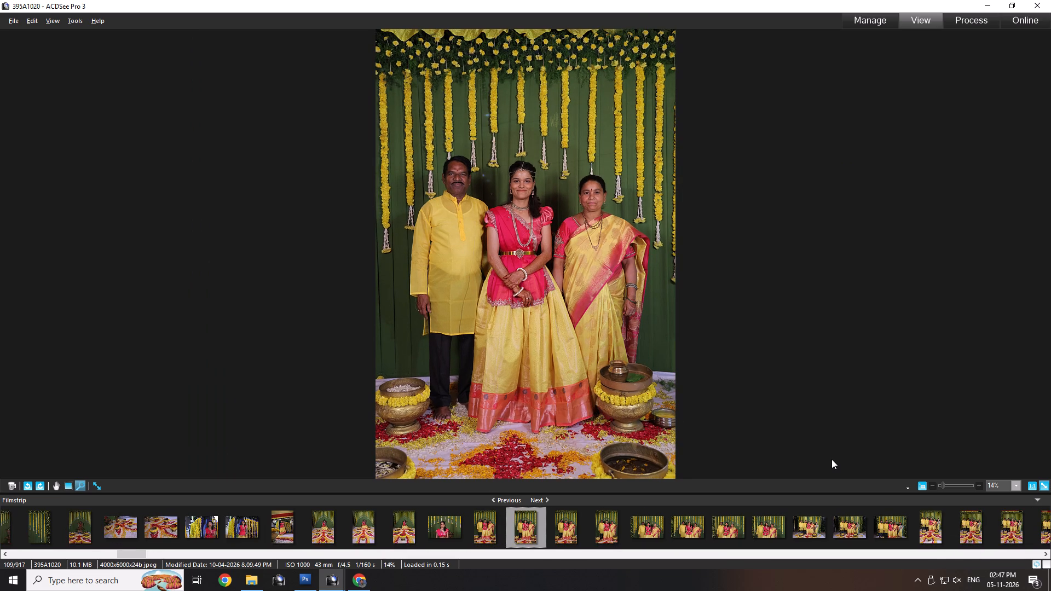
{"action": "key", "text": "Delete"}
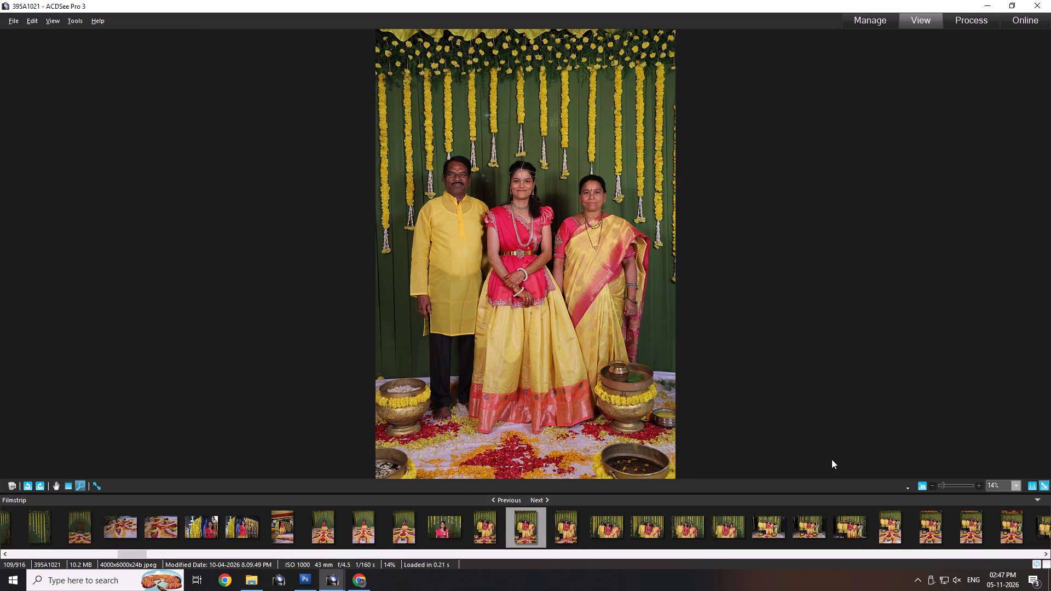
{"action": "key", "text": "Left"}
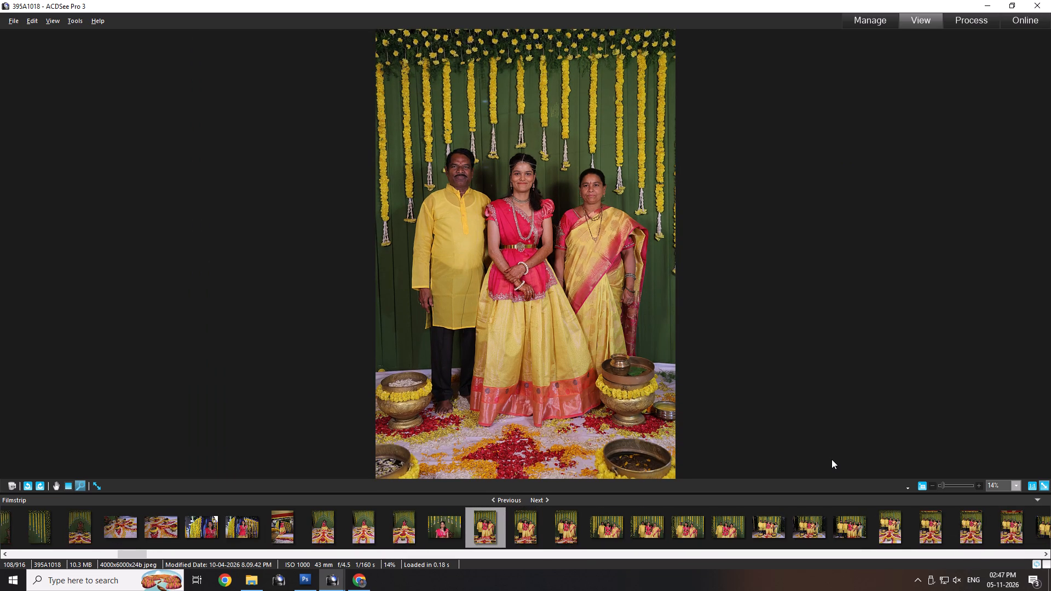
{"action": "key", "text": "Right"}
{"action": "key", "text": "Right"}
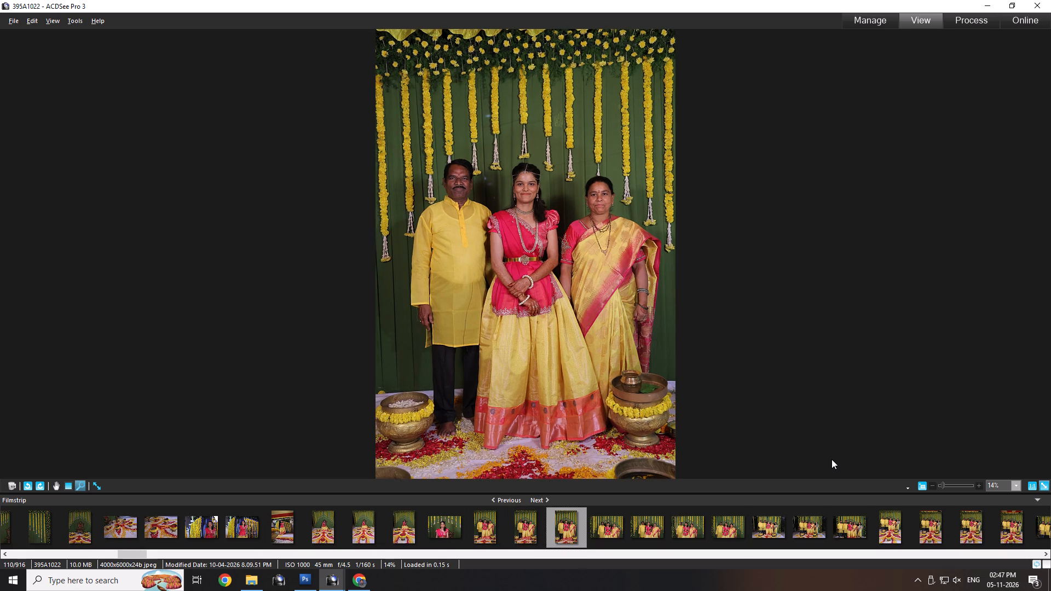
{"action": "key", "text": "Delete"}
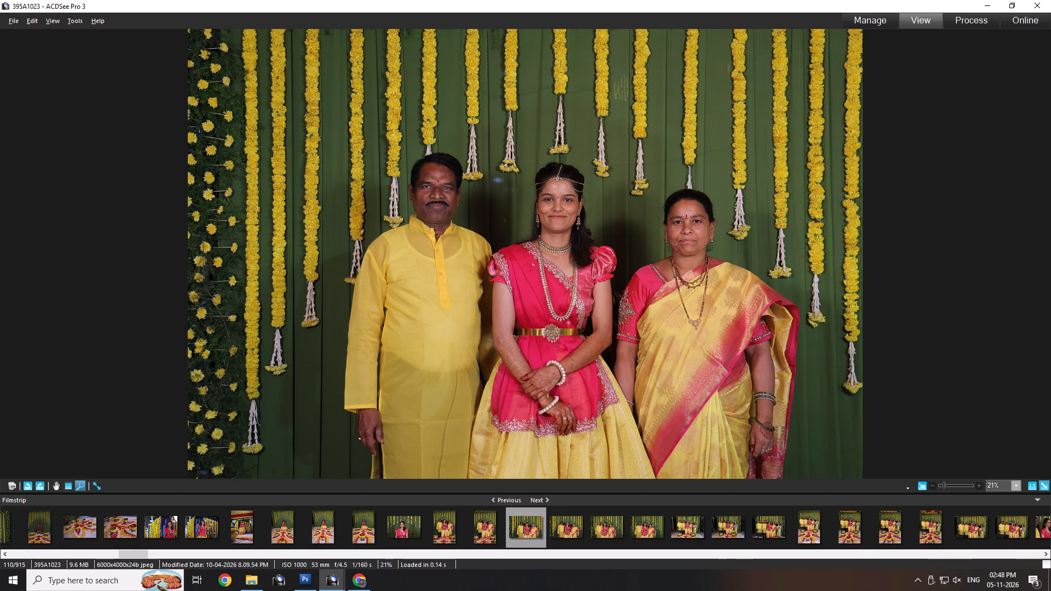
Compare the two remaining full-length portrait shots, 395A1018 and 395A1021, and move on to the horizontal group shot 395A1023.
{"action": "key", "text": "Left"}
{"action": "key", "text": "Left"}
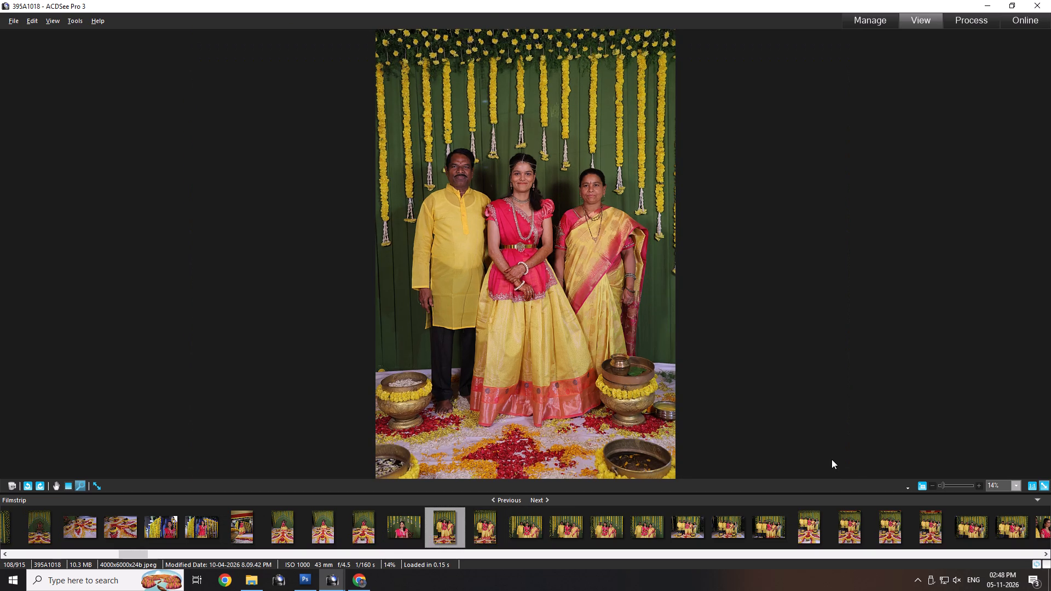
{"action": "key", "text": "Right"}
{"action": "key", "text": "Left"}
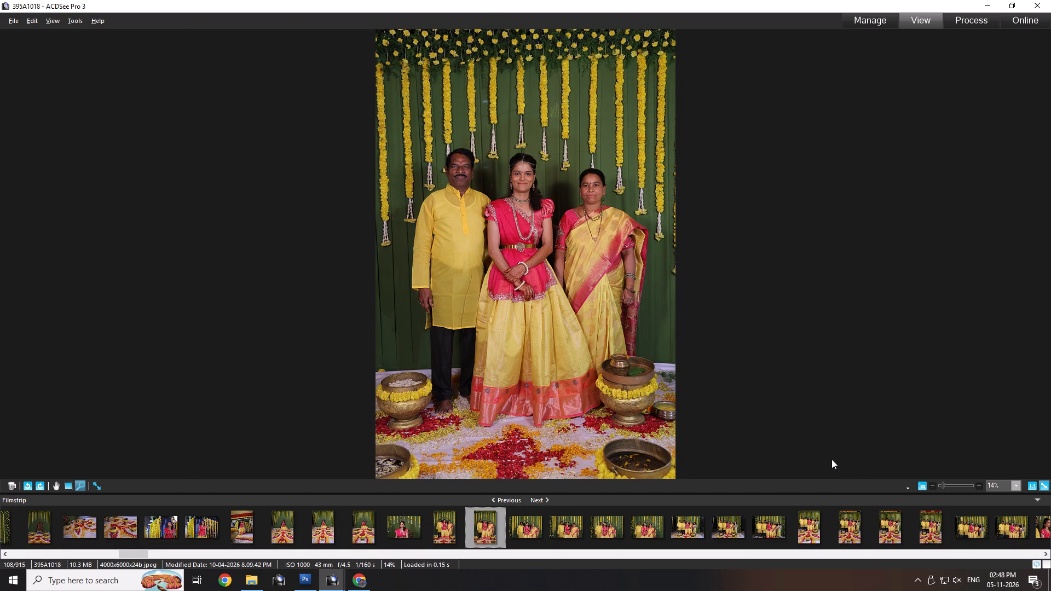
{"action": "key", "text": "Right"}
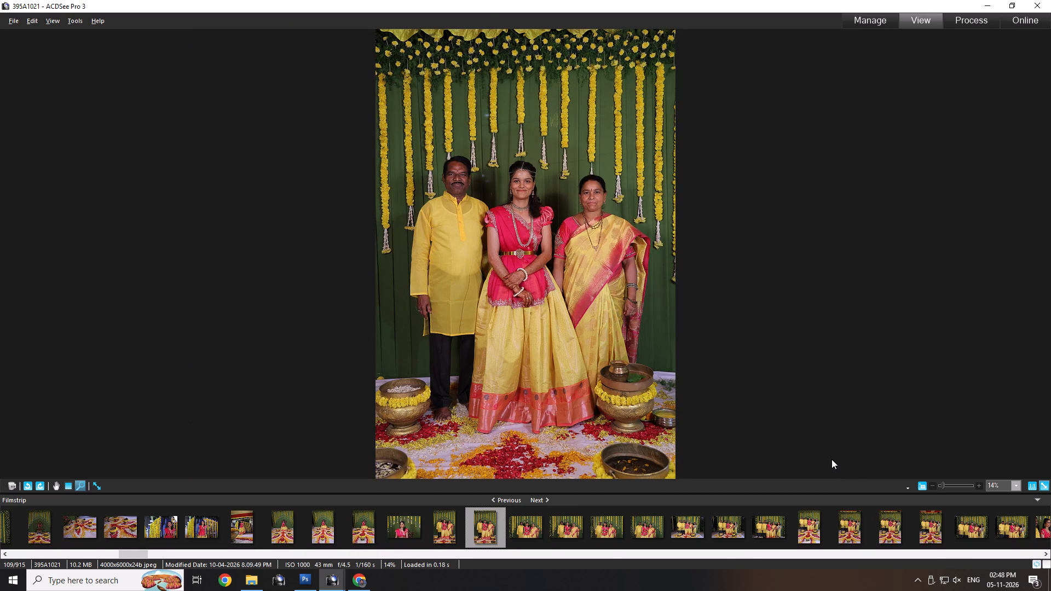
{"action": "key", "text": "Left"}
{"action": "key", "text": "Right"}
{"action": "key", "text": "Right"}
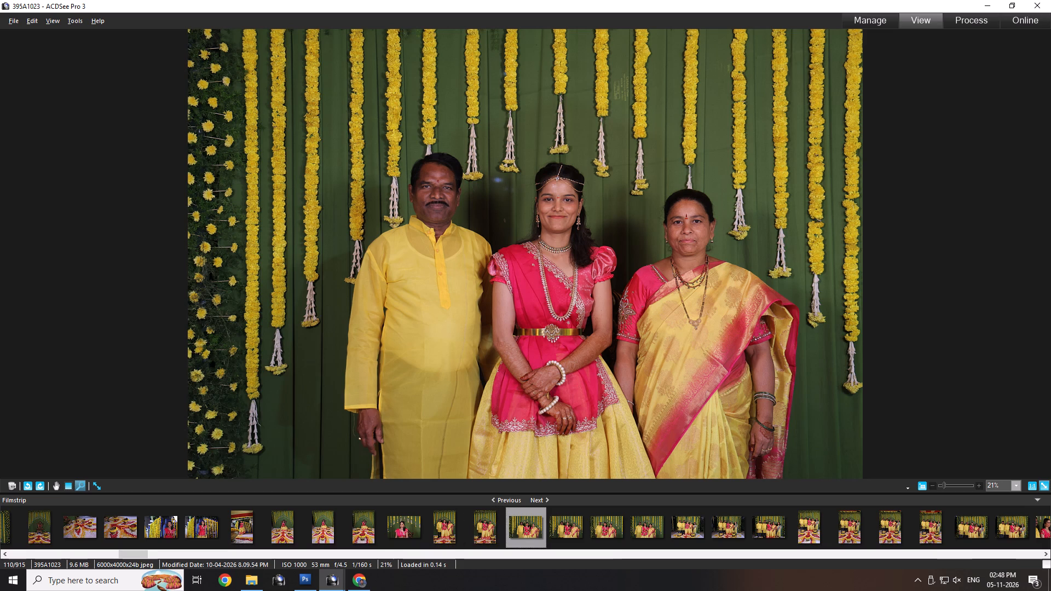
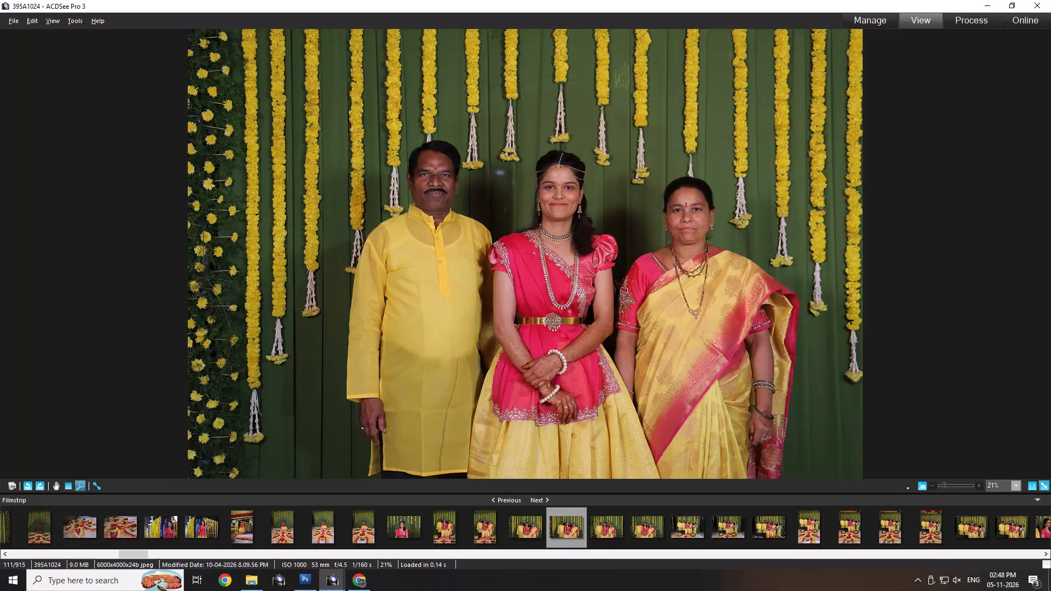
Compare the horizontal group shots of the girl with the couple, keep 395A1024, and delete 395A1023, 395A1025 and 395A1026.
{"action": "key", "text": "Left"}
{"action": "key", "text": "Right"}
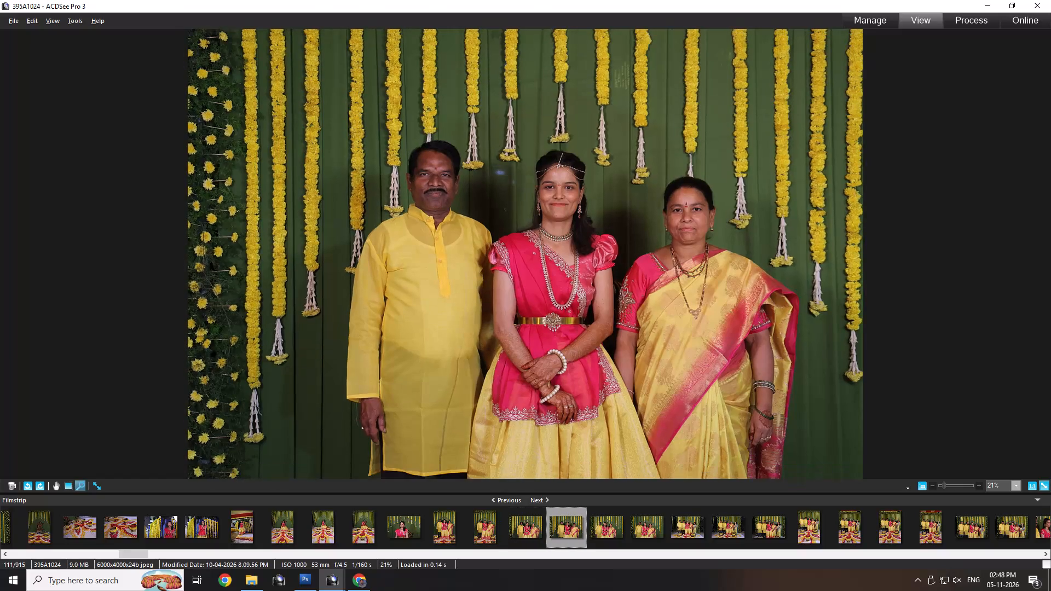
{"action": "key", "text": "Left"}
{"action": "key", "text": "Delete"}
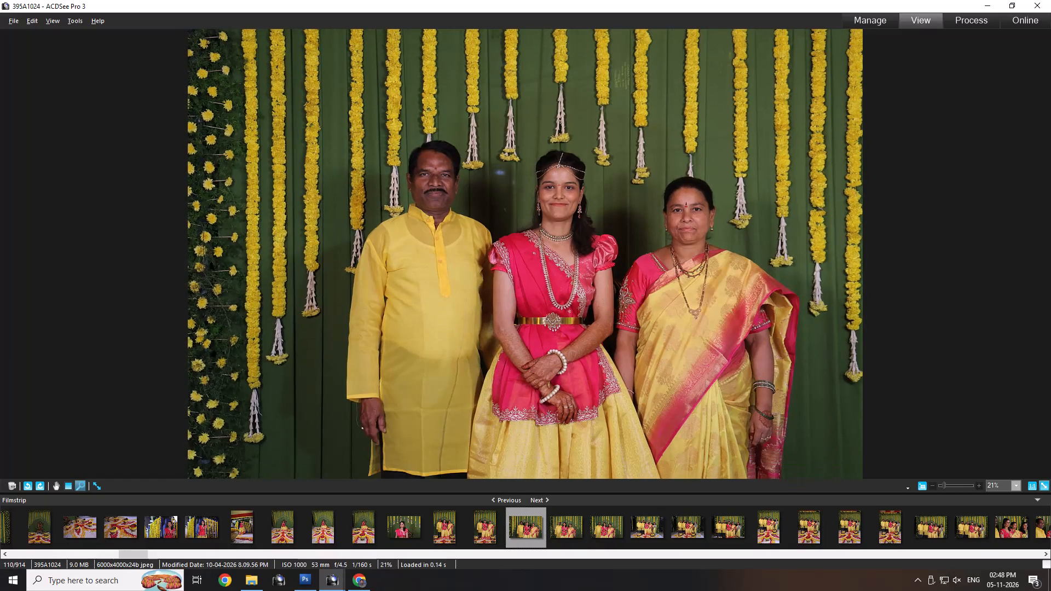
{"action": "key", "text": "Right"}
{"action": "key", "text": "Delete"}
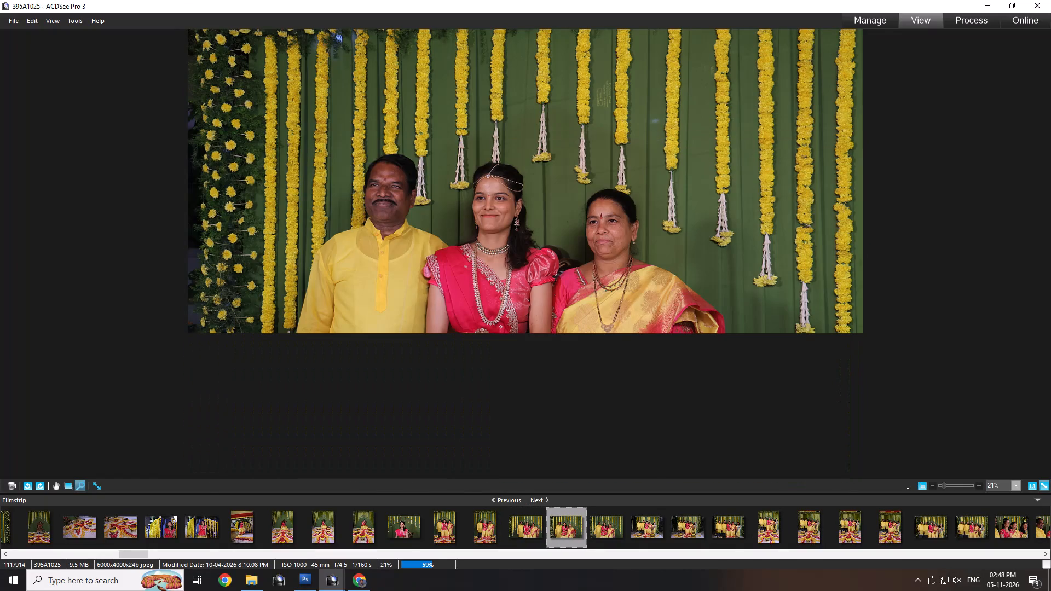
{"action": "key", "text": "Delete"}
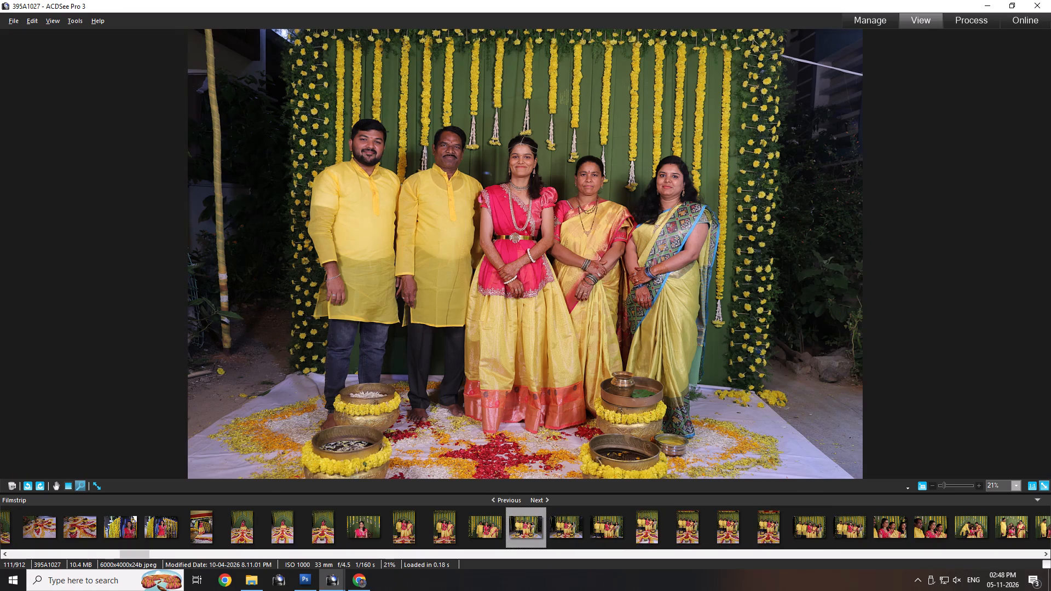
Compare the three-person shot 395A1024 with the neighbouring shots, chiefly the five-person full-length shot 395A1027.
{"action": "key", "text": "Left"}
{"action": "key", "text": "Right"}
{"action": "key", "text": "Left"}
{"action": "key", "text": "Right"}
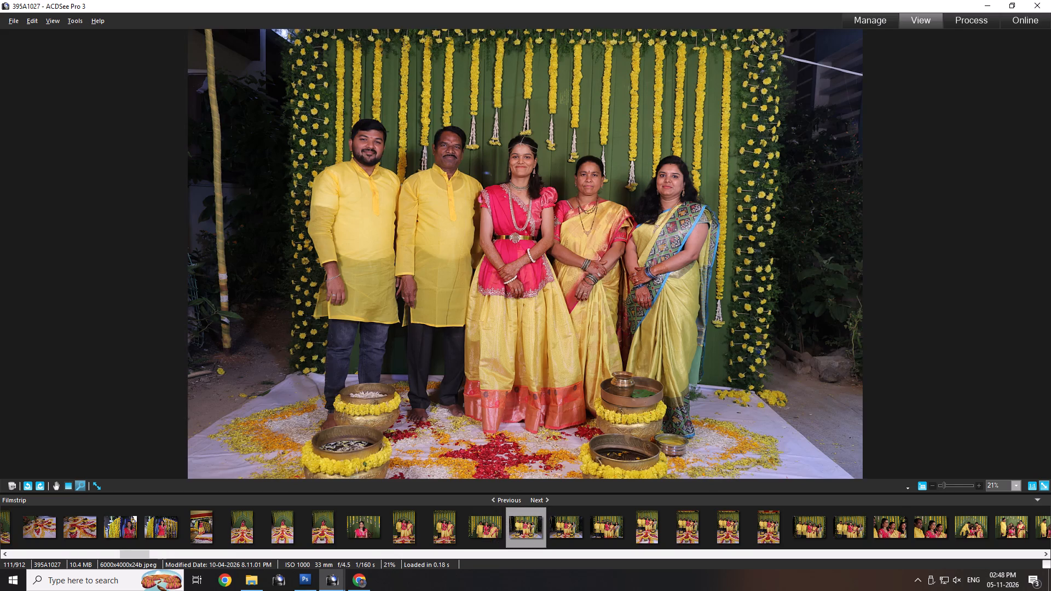
{"action": "key", "text": "Right"}
{"action": "key", "text": "Left"}
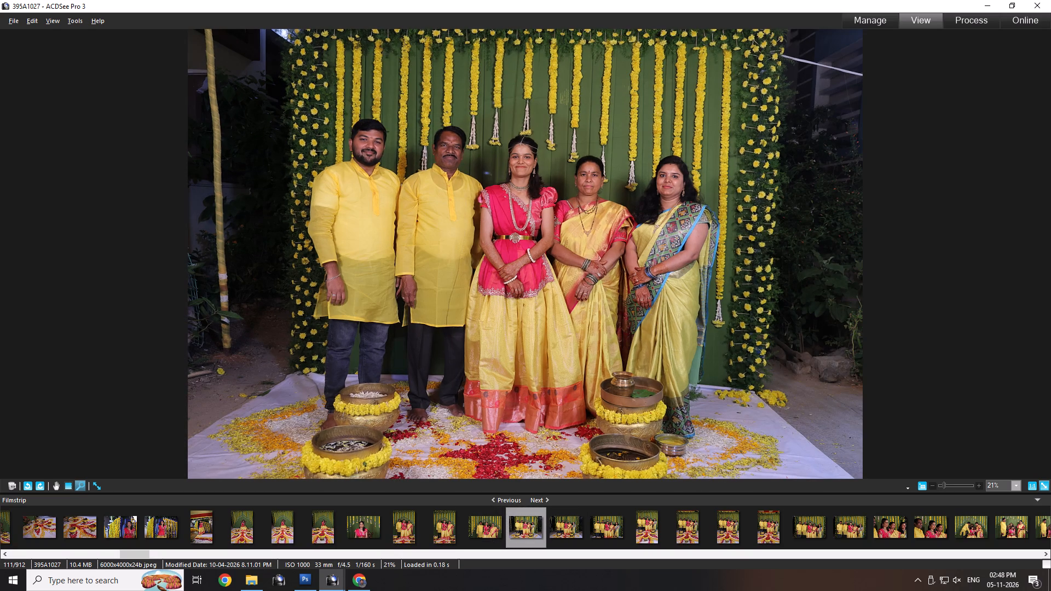
{"action": "key", "text": "Left"}
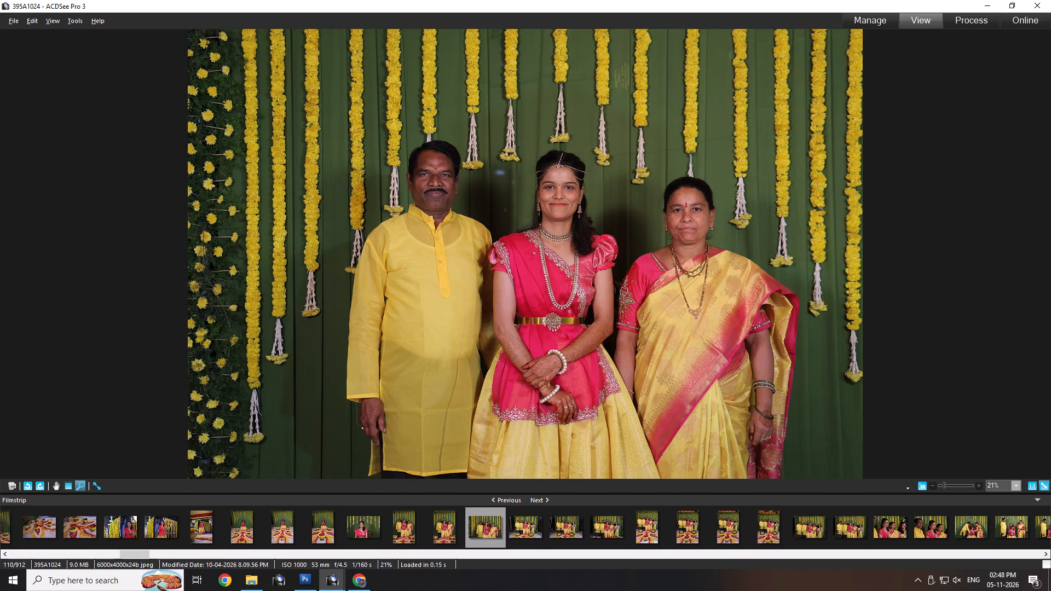
{"action": "key", "text": "Right"}
{"action": "key", "text": "Left"}
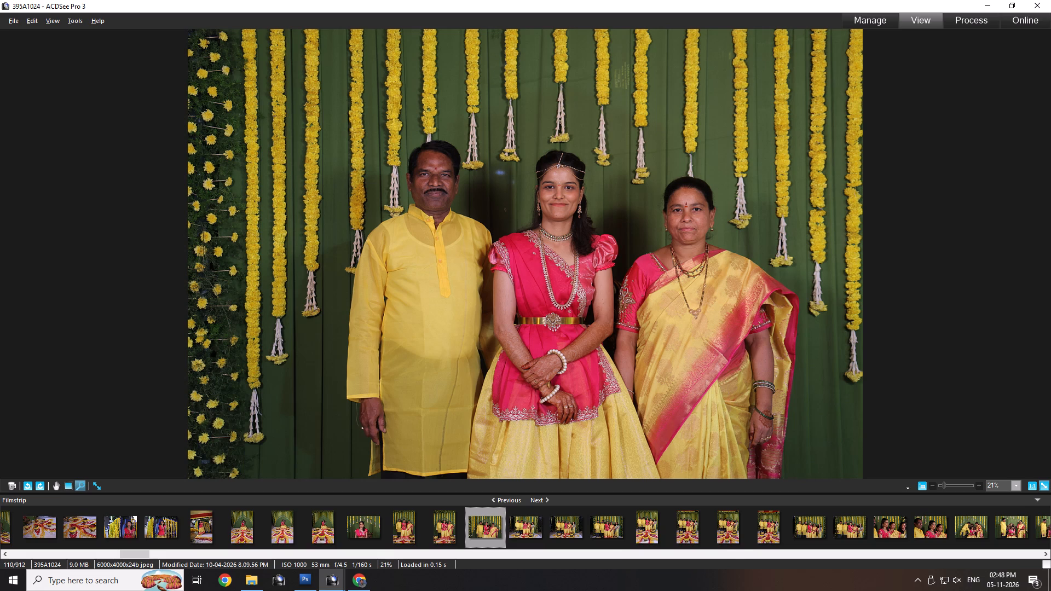
{"action": "key", "text": "Left"}
{"action": "key", "text": "Right"}
{"action": "key", "text": "Right"}
{"action": "key", "text": "Left"}
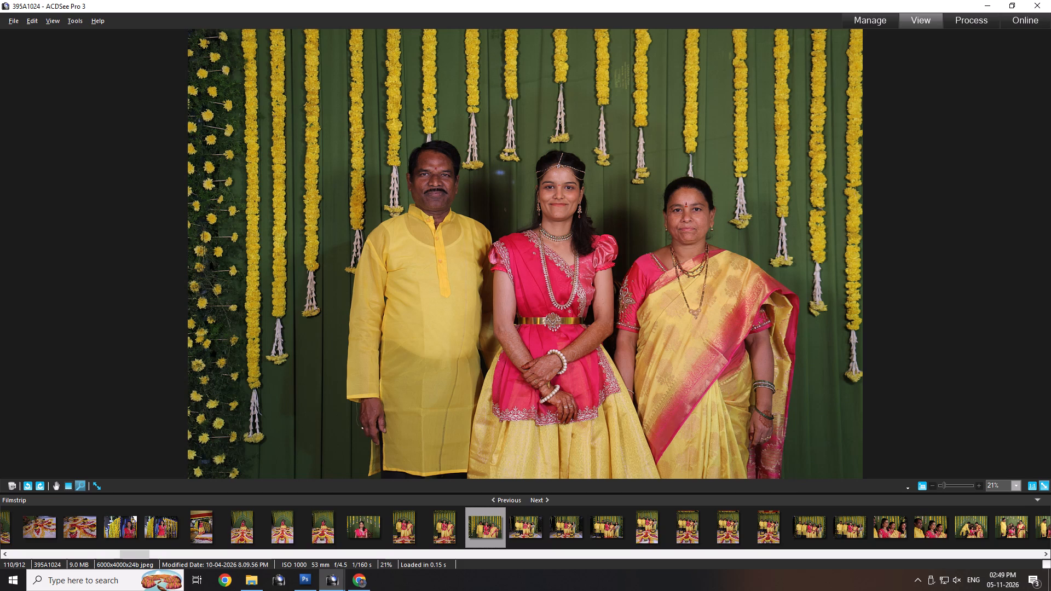
Recheck the full-length portrait shots 395A1018 and 395A1021 against each other and return to 395A1024.
{"action": "key", "text": "Left"}
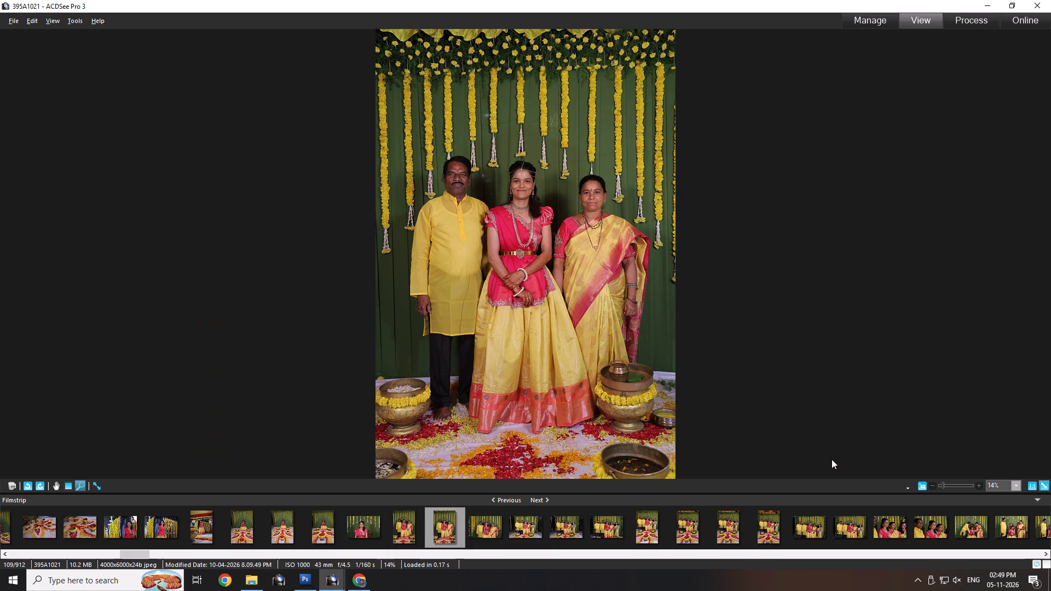
{"action": "key", "text": "Left"}
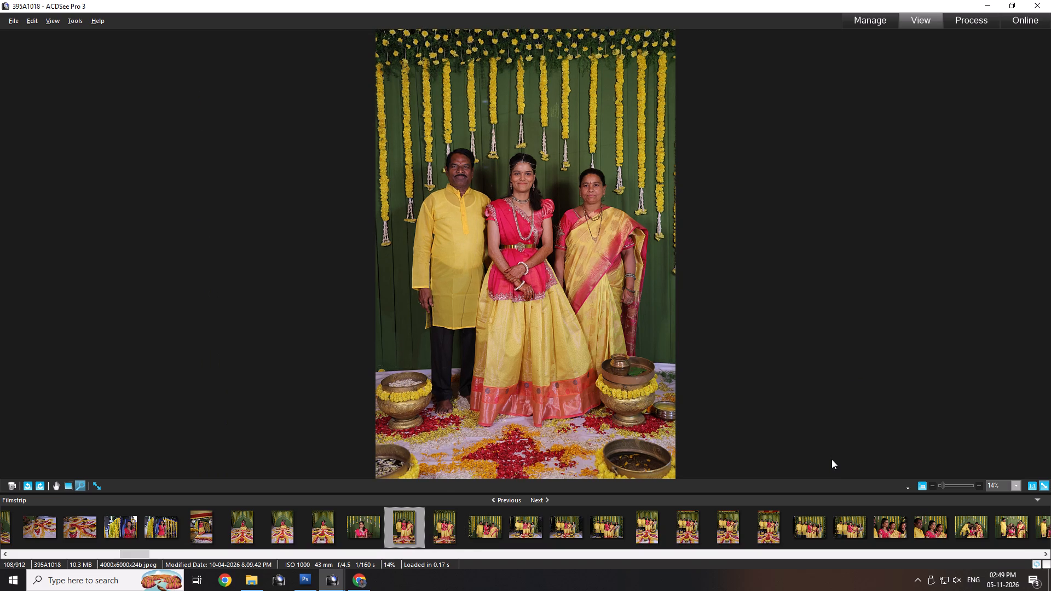
{"action": "key", "text": "Right"}
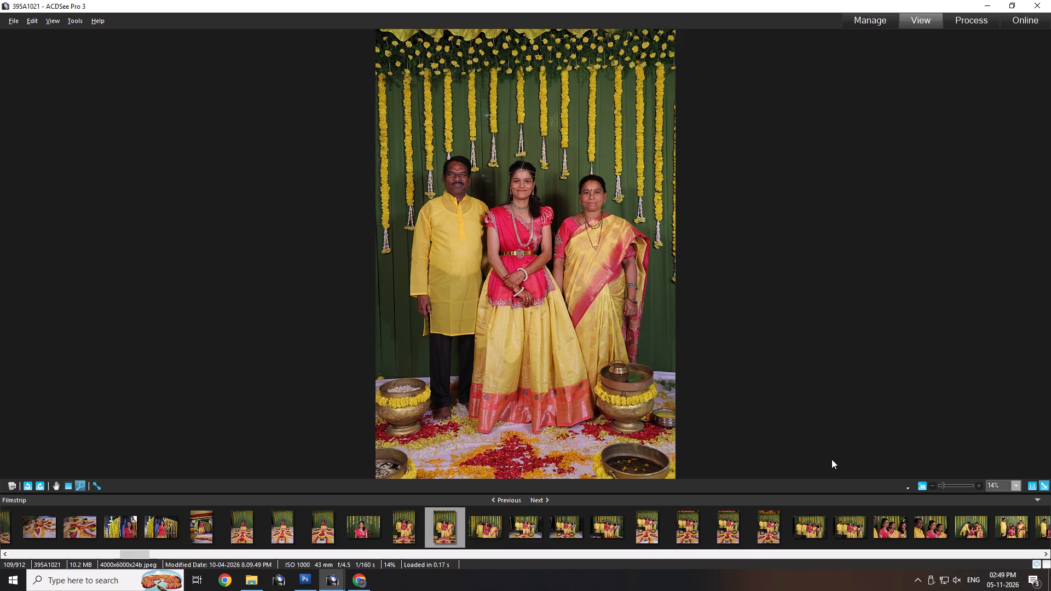
{"action": "key", "text": "Left"}
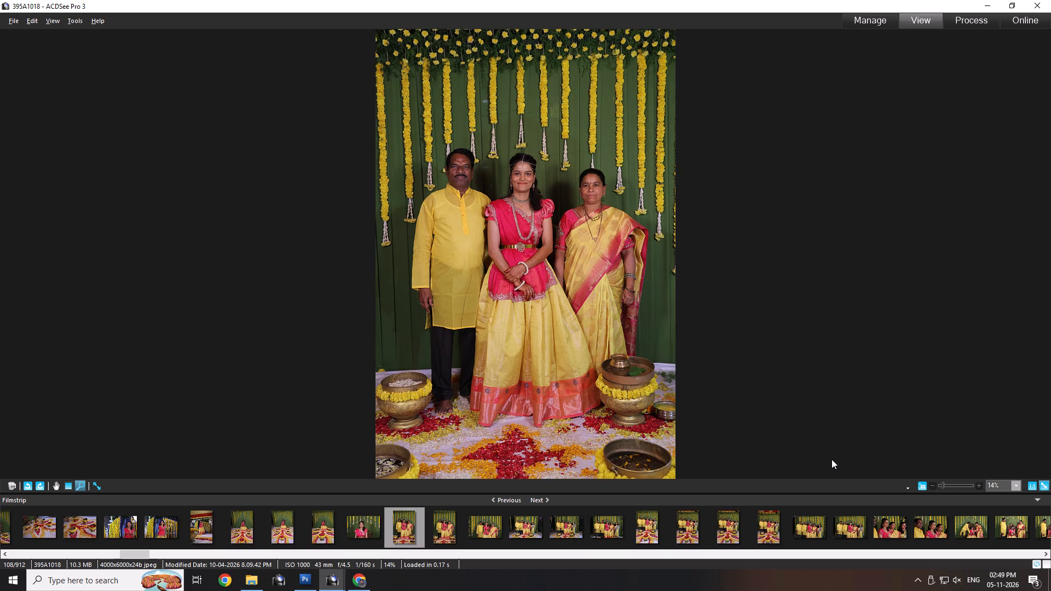
{"action": "key", "text": "Right"}
{"action": "key", "text": "Right"}
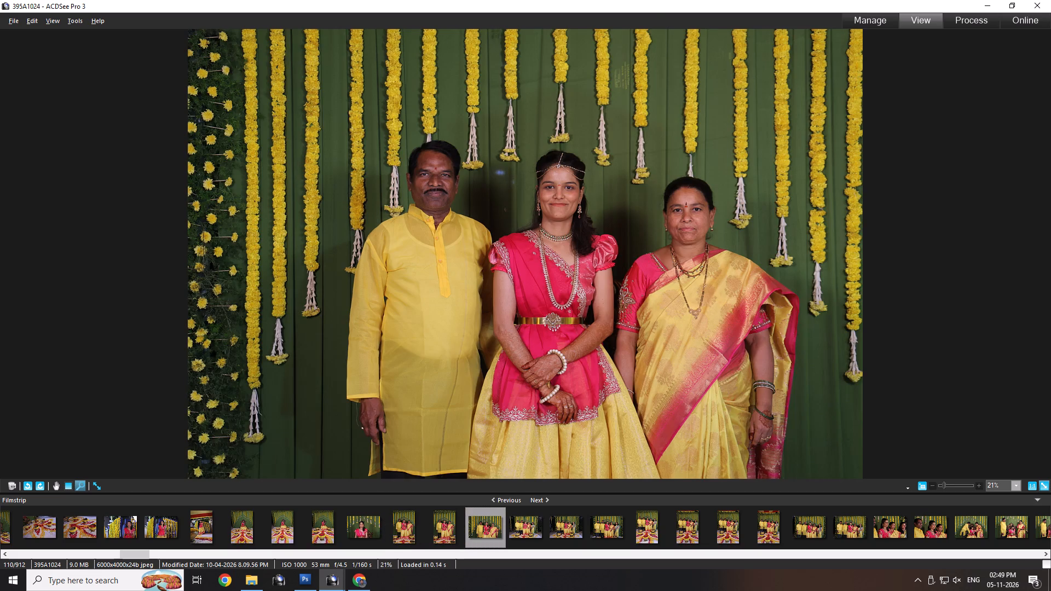
{"action": "key", "text": "Right"}
{"action": "key", "text": "Left"}
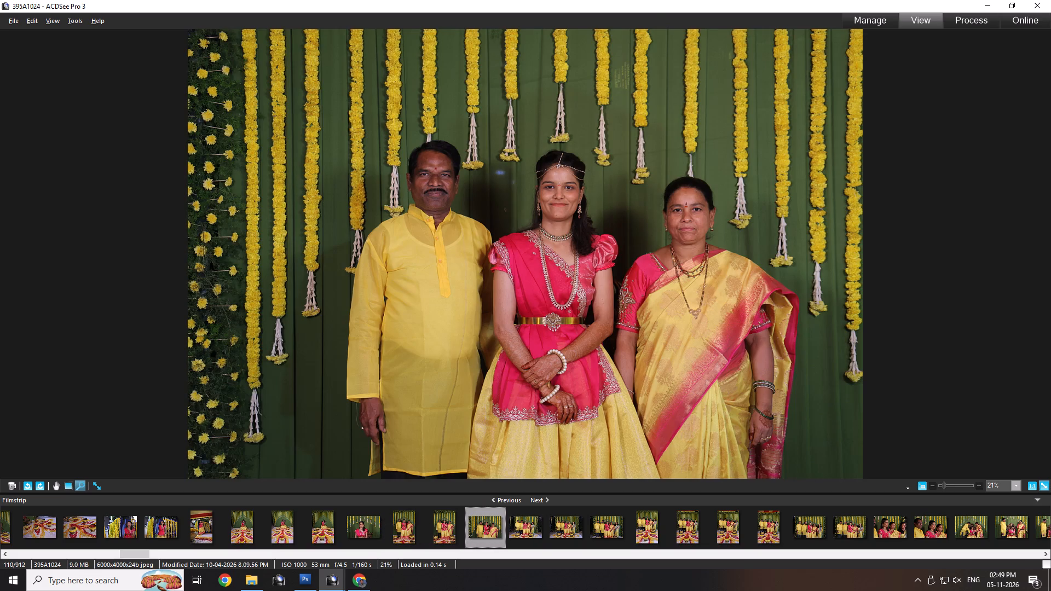
Compare the horizontal five-person family shots, keep 395A1027, and delete 395A1028 and 395A1029.
{"action": "key", "text": "Right"}
{"action": "key", "text": "Right"}
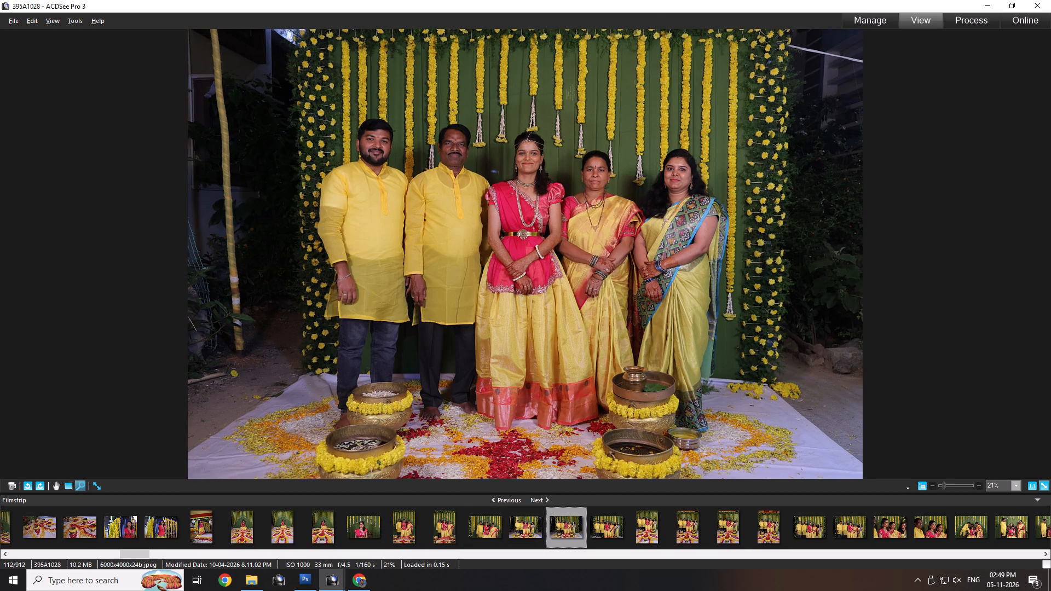
{"action": "key", "text": "Left"}
{"action": "key", "text": "Right"}
{"action": "key", "text": "Delete"}
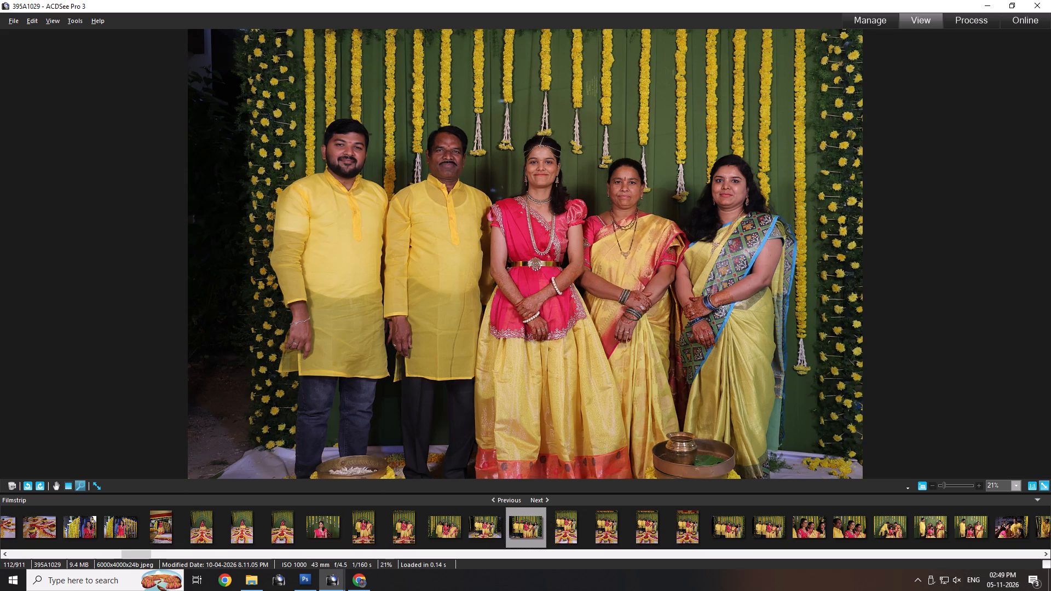
{"action": "key", "text": "Delete"}
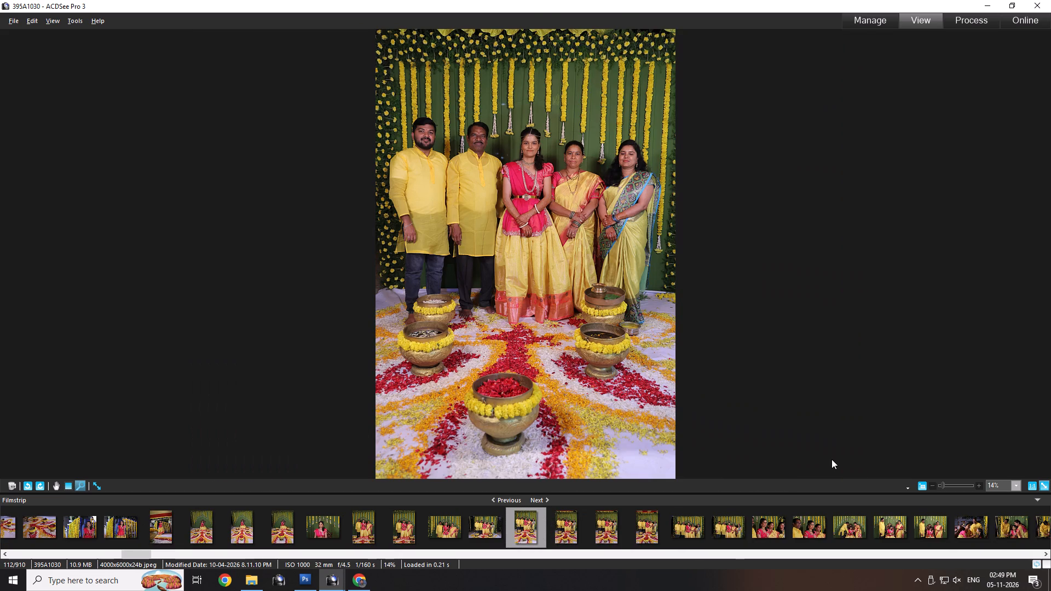
Cull the remaining five-person family shots, keeping portraits 395A1031 and 395A1033 and deleting 395A1030, 395A1032, 395A1034 and 395A1035.
{"action": "key", "text": "Delete"}
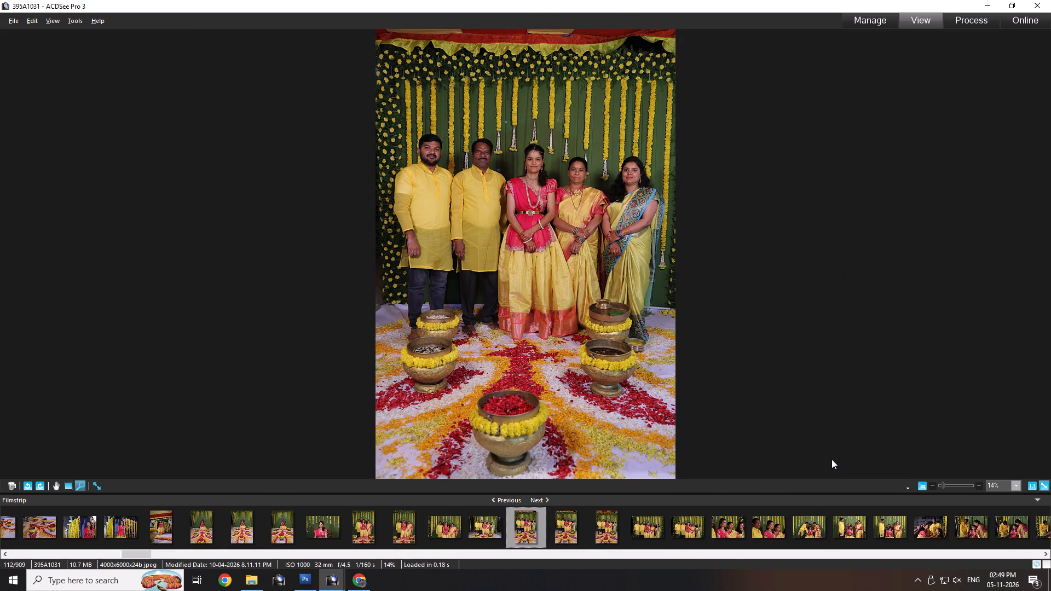
{"action": "key", "text": "Right"}
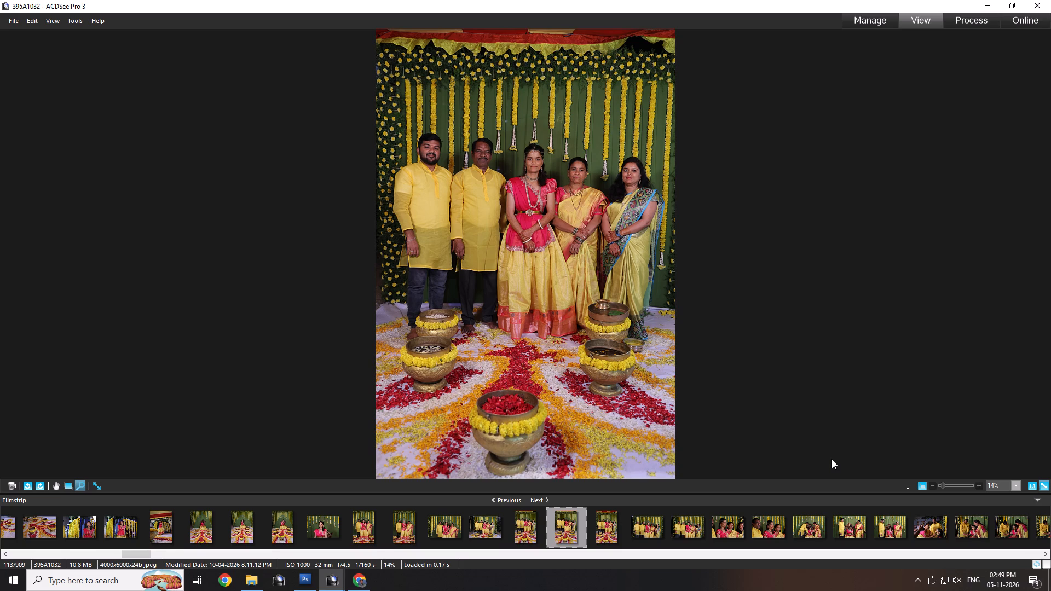
{"action": "key", "text": "Delete"}
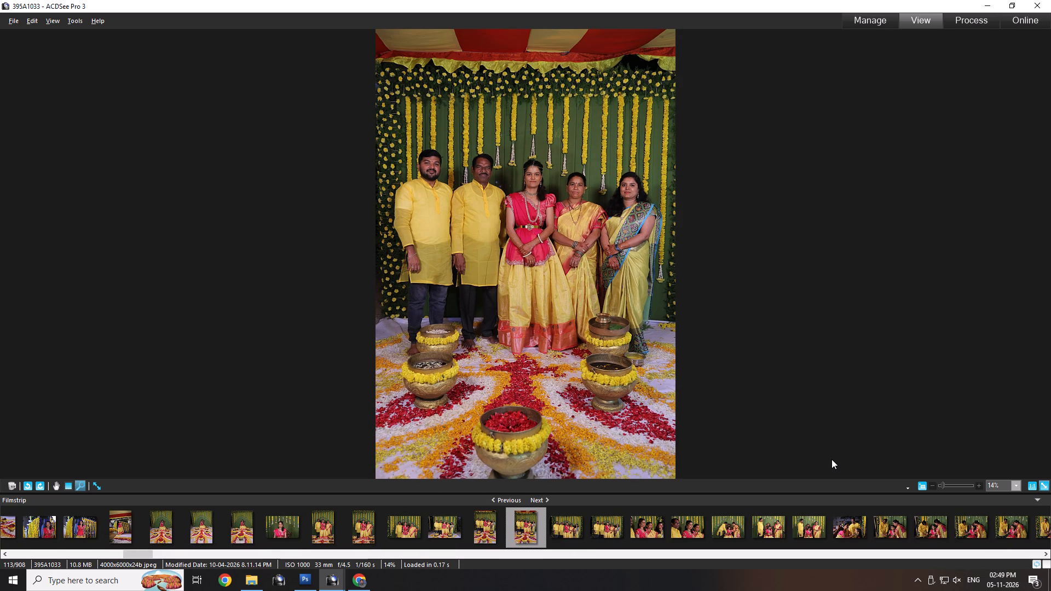
{"action": "key", "text": "Right"}
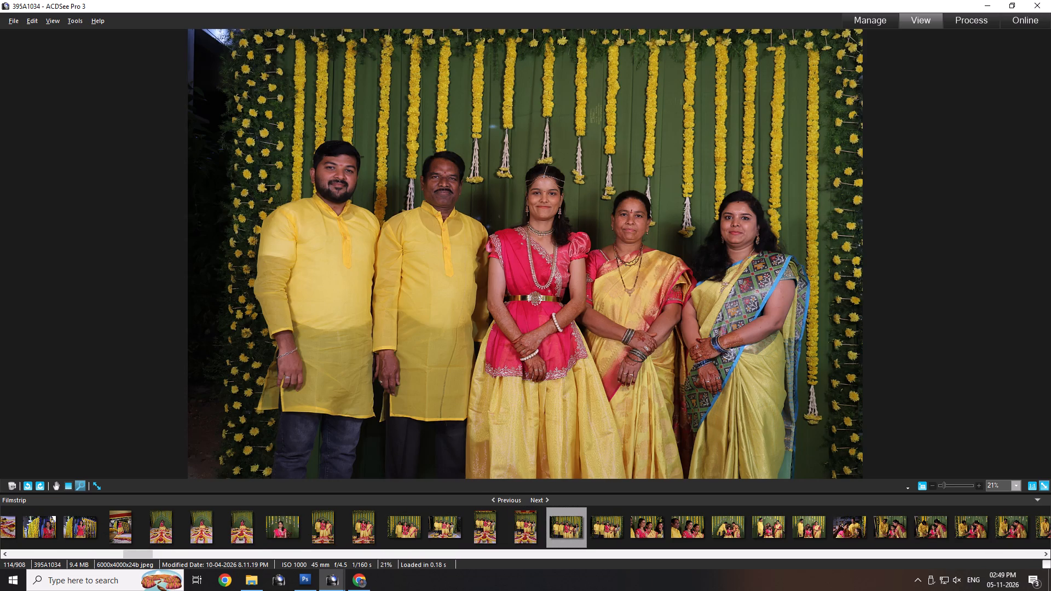
{"action": "key", "text": "Delete"}
{"action": "key", "text": "Delete"}
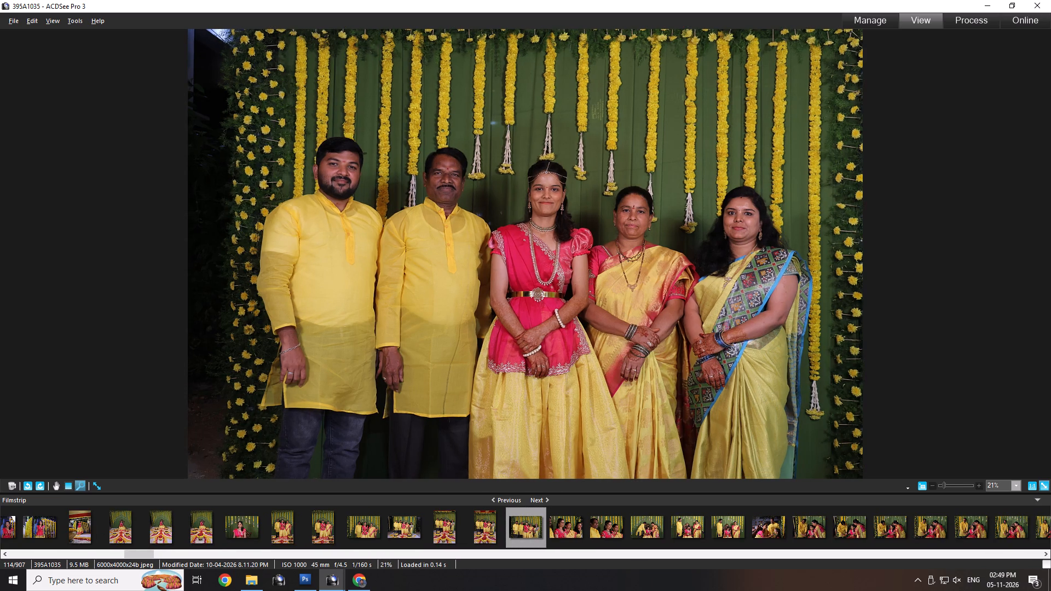
Keep the side-angle family close-ups up to 395A1037, review the seated girl's bowl ritual shots, and delete 395A1038 through 395A1041.
{"action": "key", "text": "Right"}
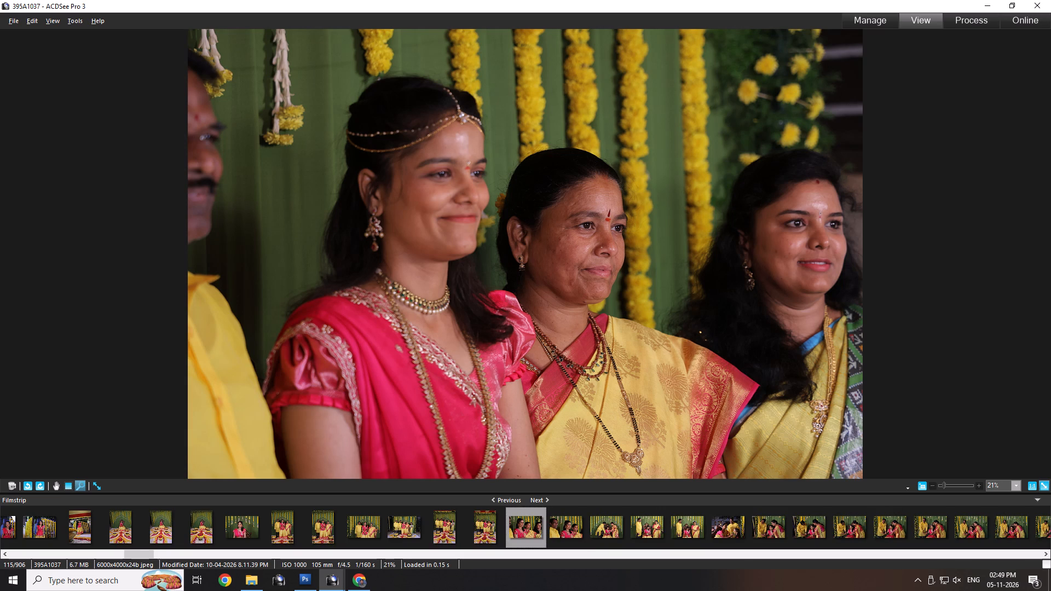
{"action": "key", "text": "Right"}
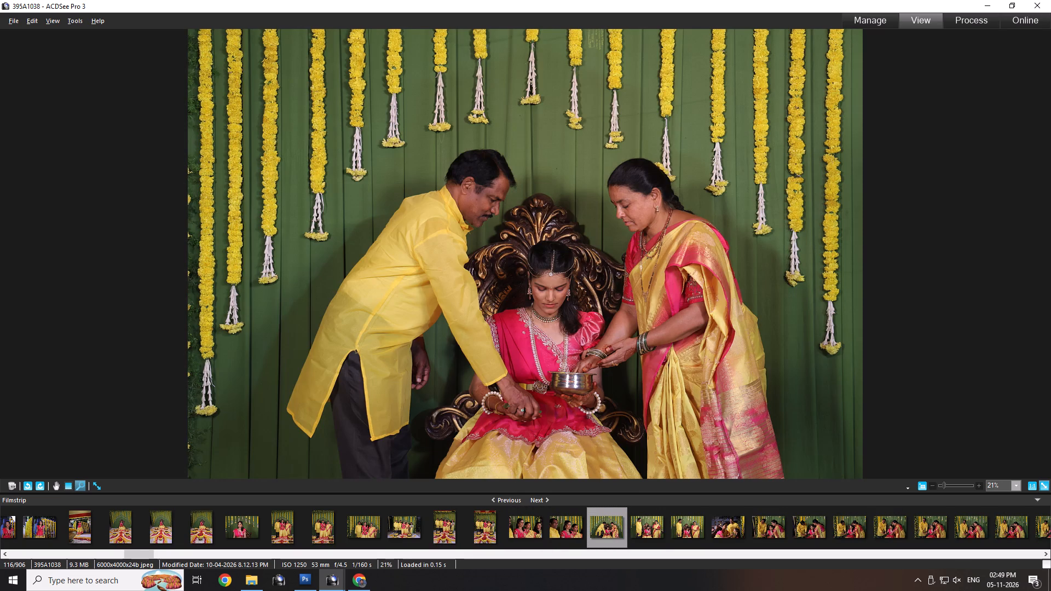
{"action": "key", "text": "Right"}
{"action": "key", "text": "Left"}
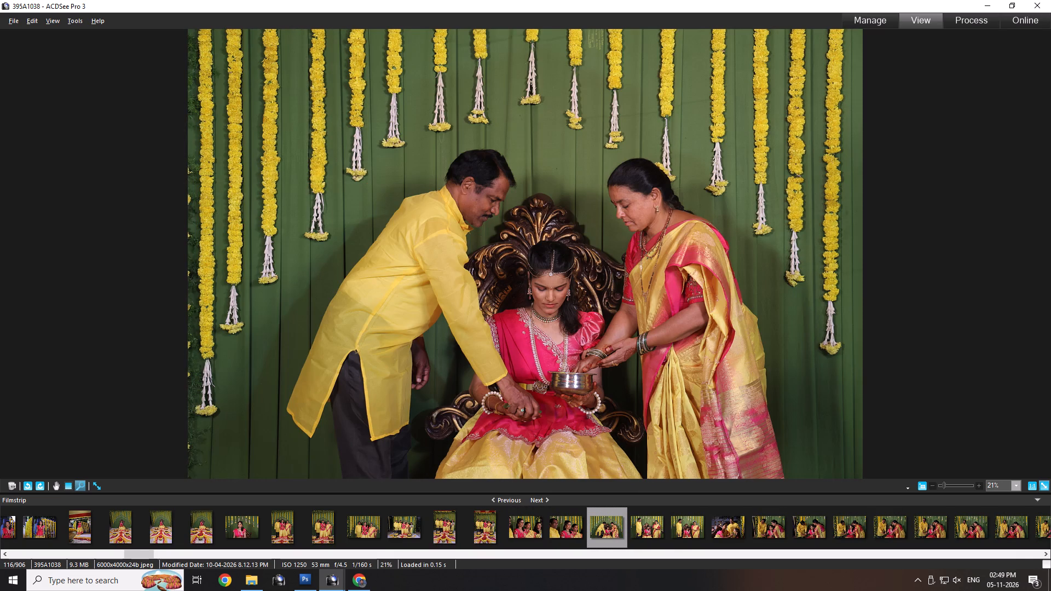
{"action": "key", "text": "Delete"}
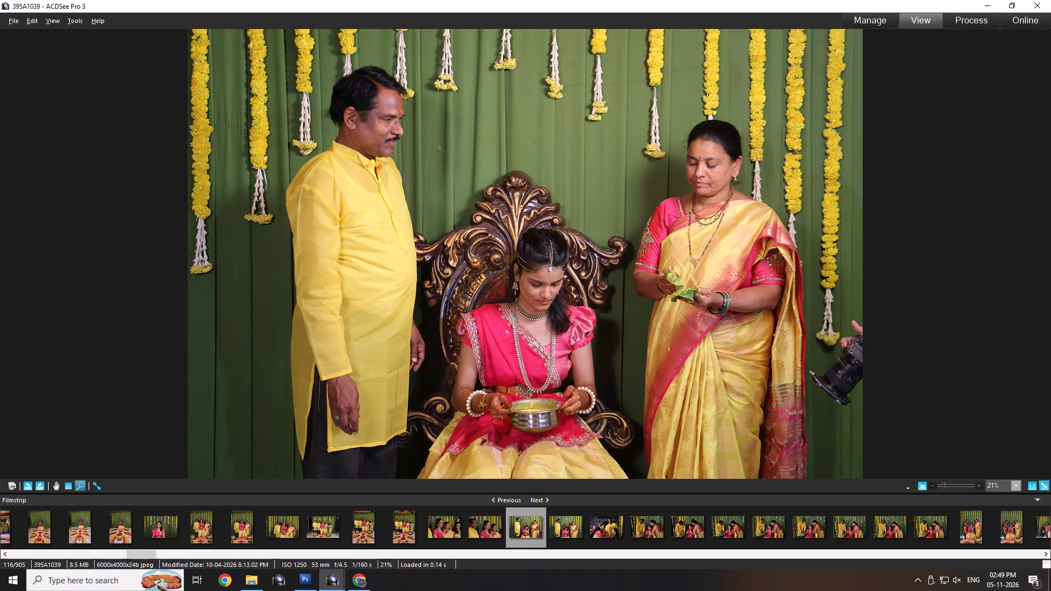
{"action": "key", "text": "Delete"}
{"action": "key", "text": "Delete"}
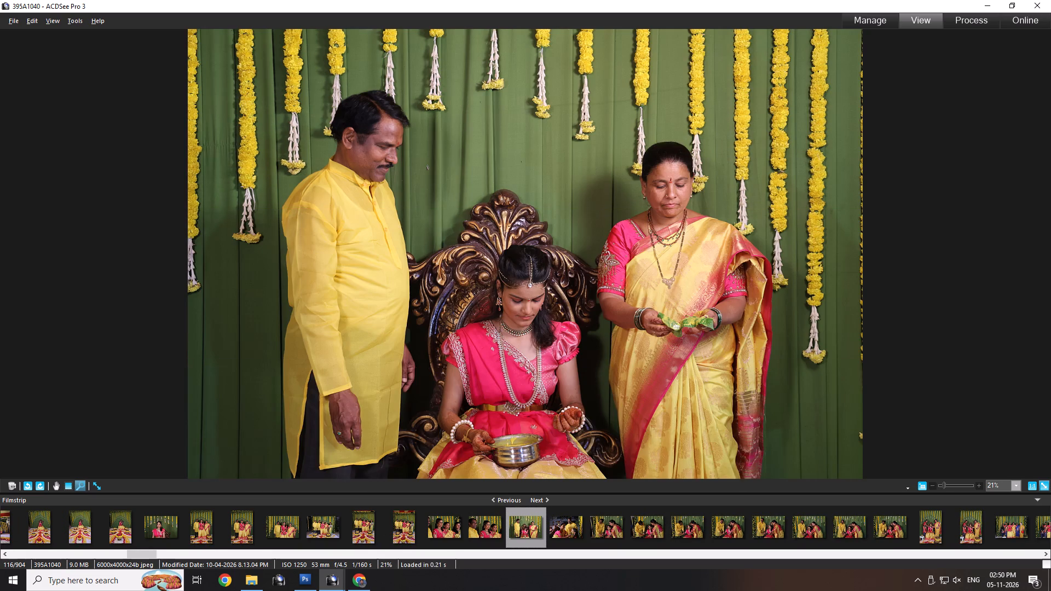
{"action": "key", "text": "Delete"}
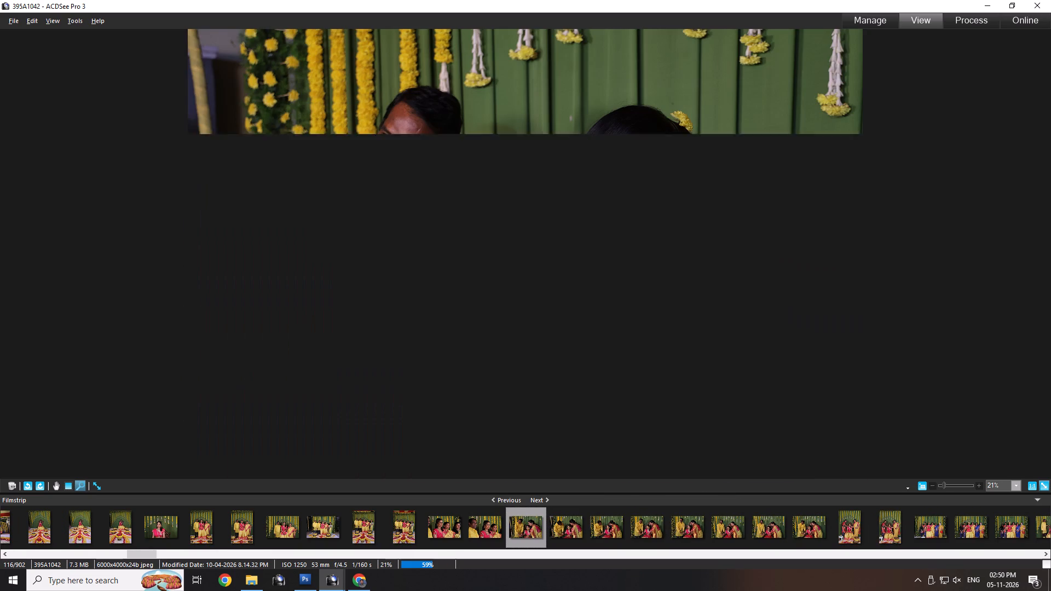
Cull the couple's hand-turmeric ritual shots with the seated girl, keeping 395A1044 and deleting 395A1042, 395A1043 and 395A1045 through 395A1049.
{"action": "key", "text": "Delete"}
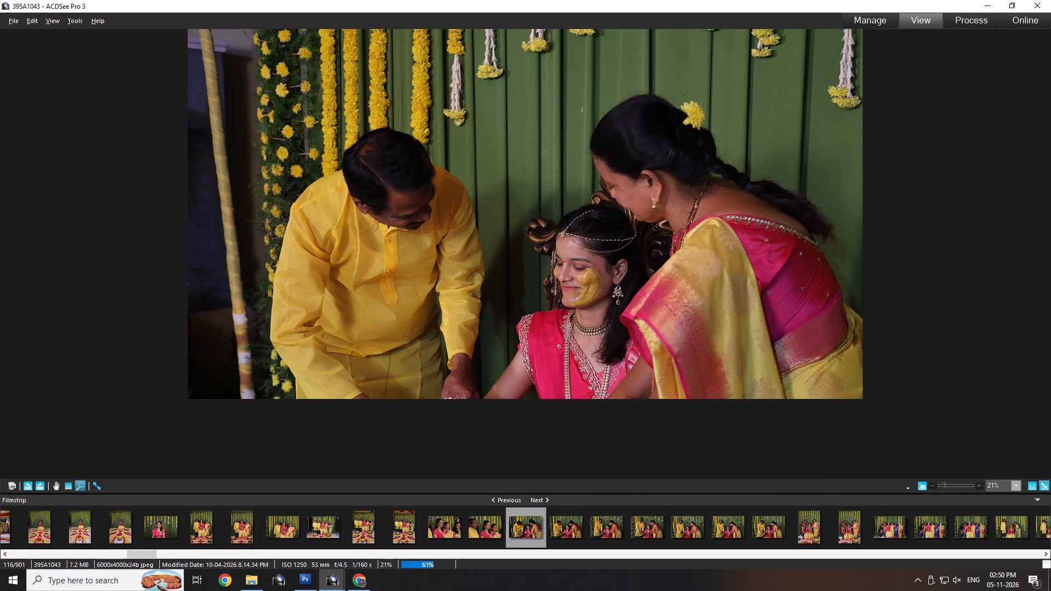
{"action": "key", "text": "Delete"}
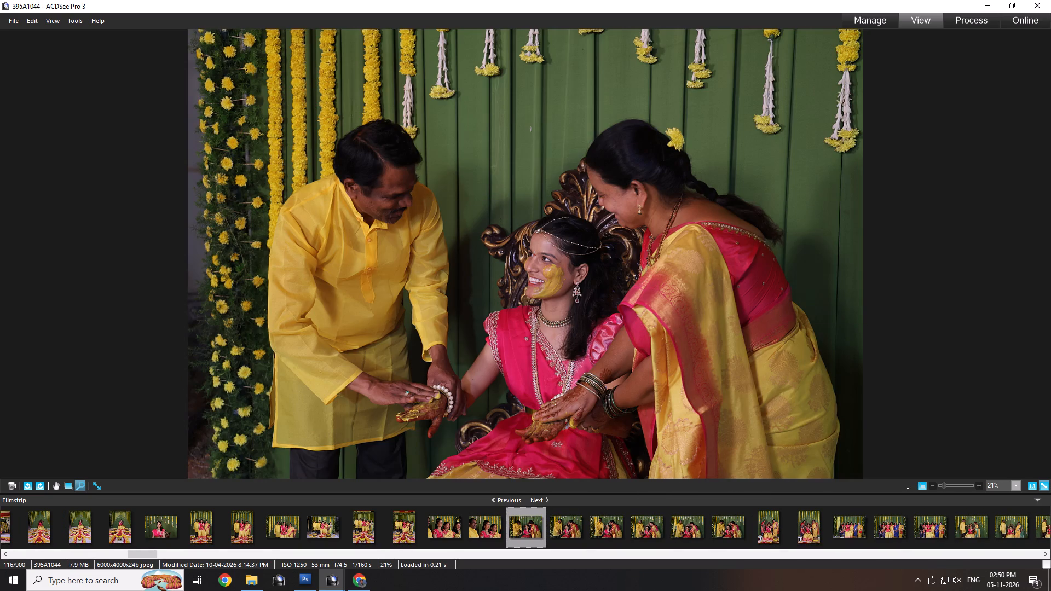
{"action": "key", "text": "Right"}
{"action": "key", "text": "Delete"}
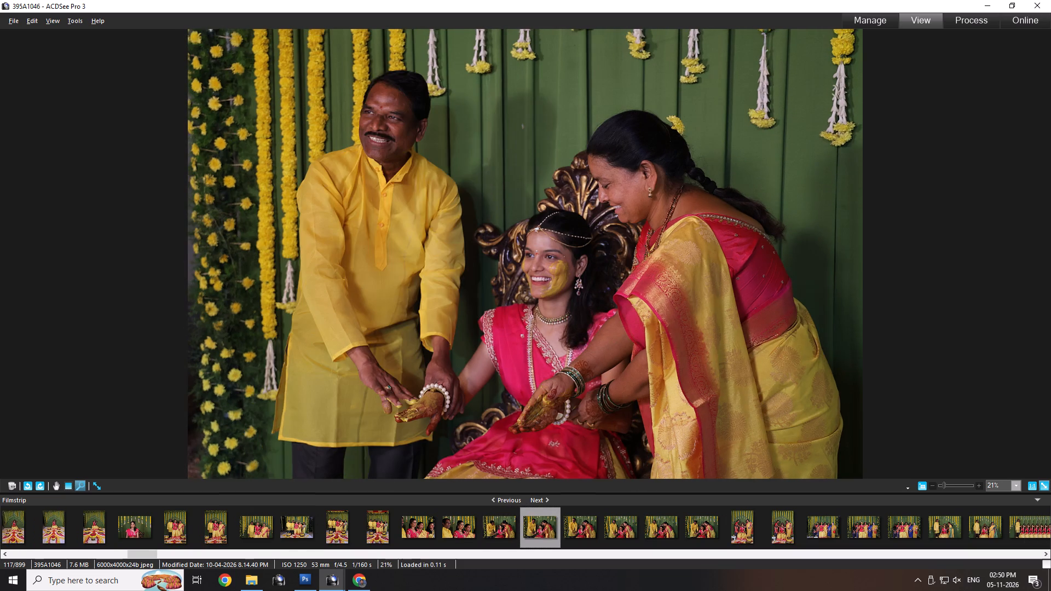
{"action": "key", "text": "Delete"}
{"action": "key", "text": "Delete"}
{"action": "key", "text": "Delete"}
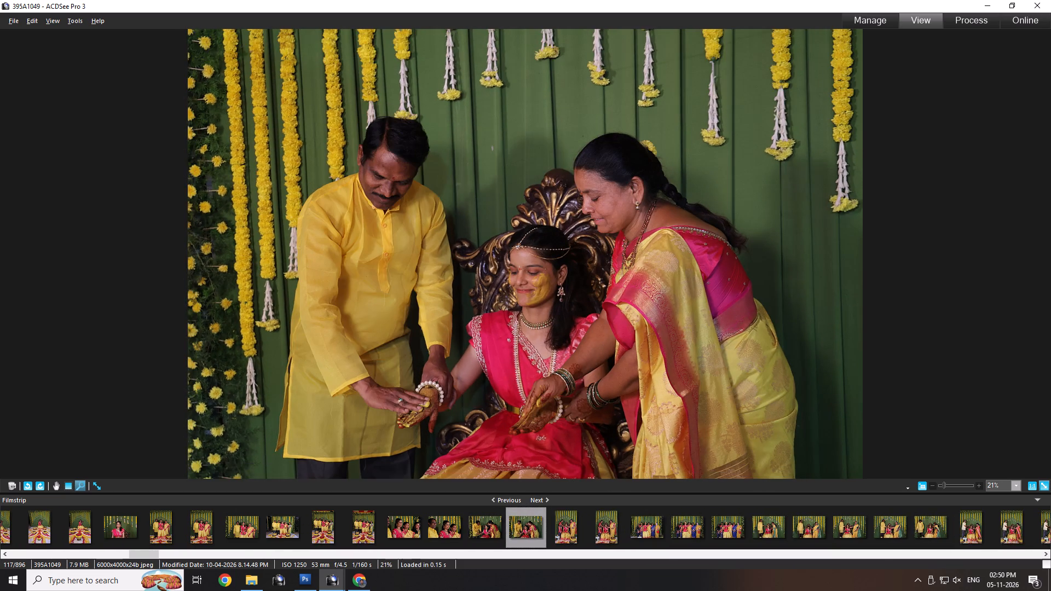
{"action": "key", "text": "Delete"}
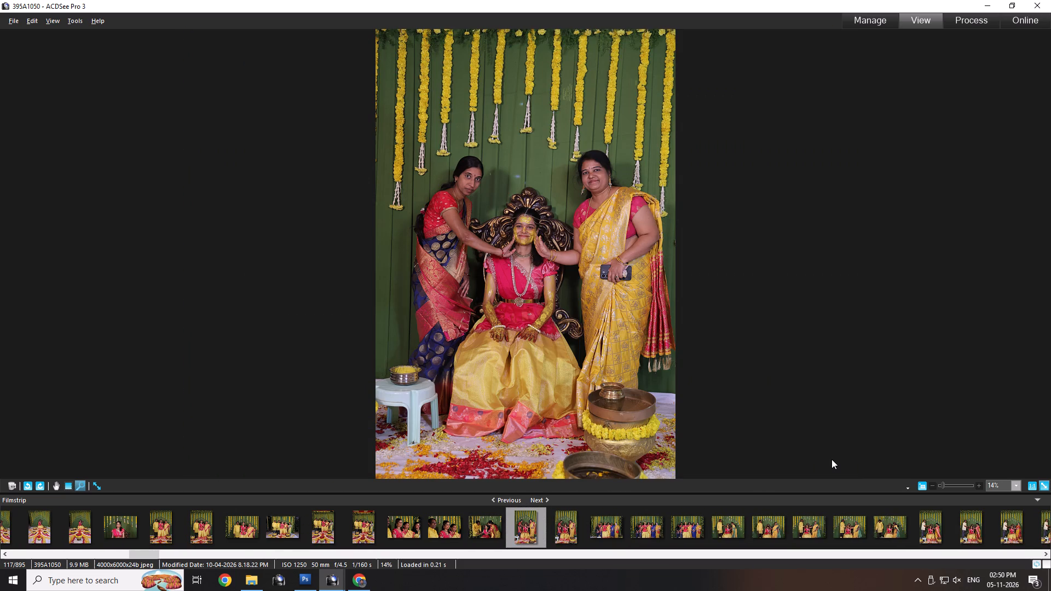
Compare the two full-length portraits of the girl seated between two women, keep 395A1050, and delete 395A1051.
{"action": "key", "text": "Right"}
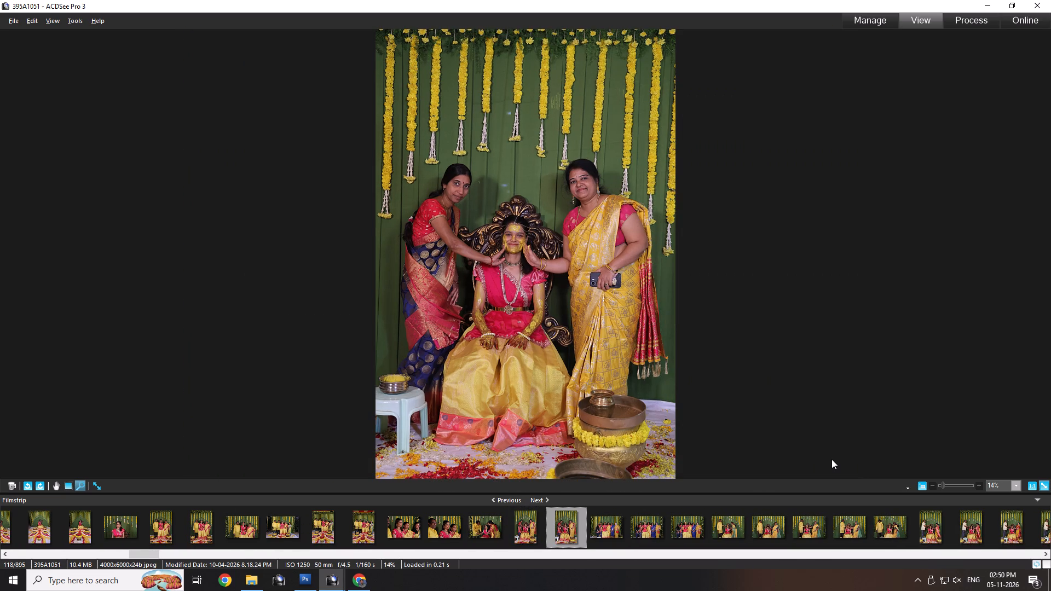
{"action": "key", "text": "Left"}
{"action": "key", "text": "Right"}
{"action": "key", "text": "Delete"}
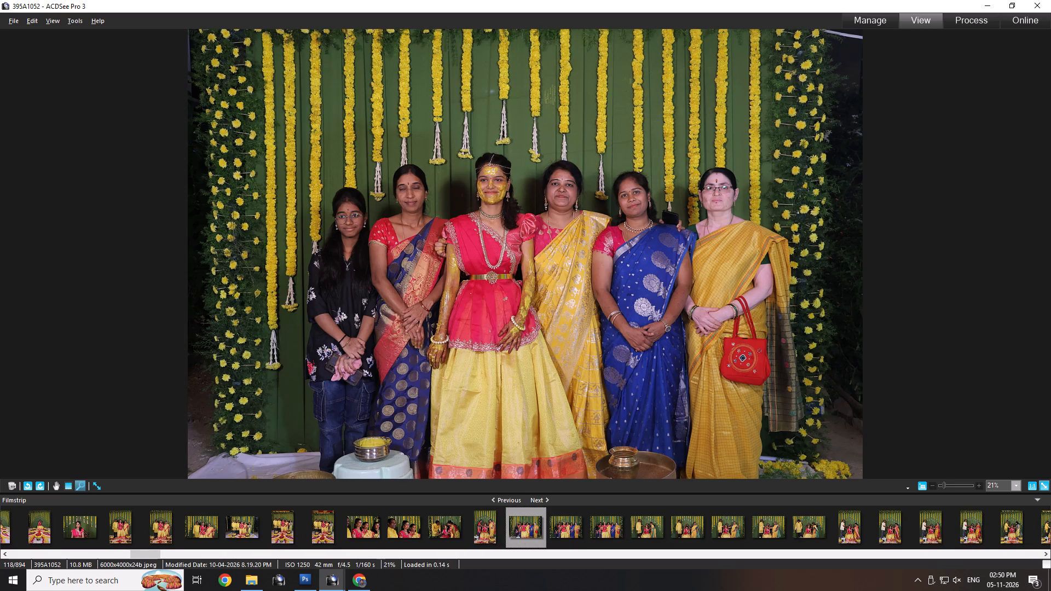
Compare the standing six-person group shots, keep 395A1053, and delete 395A1052 and 395A1054.
{"action": "key", "text": "Right"}
{"action": "key", "text": "Left"}
{"action": "key", "text": "Delete"}
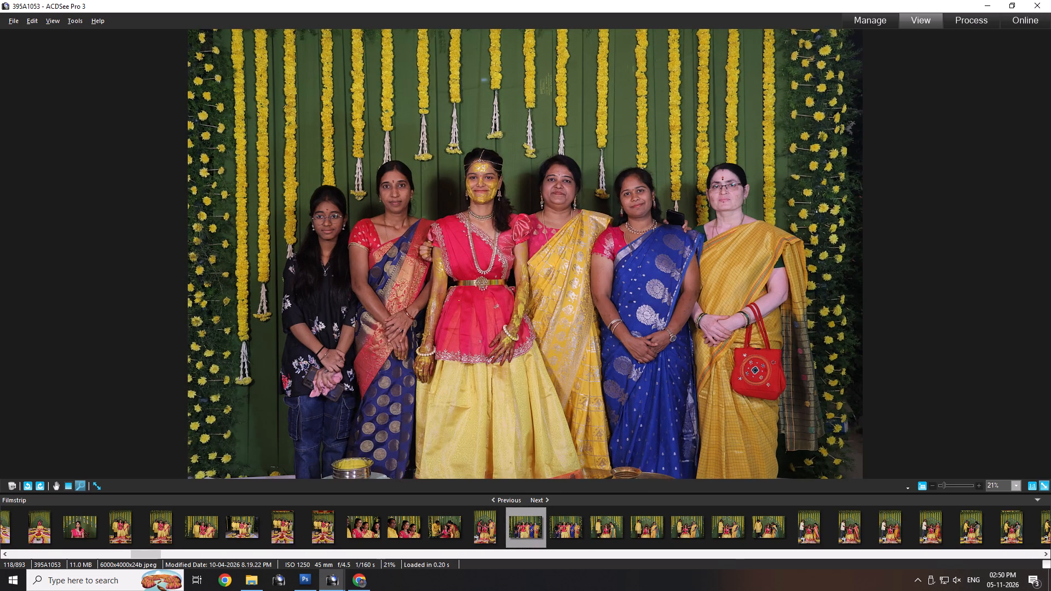
{"action": "key", "text": "Right"}
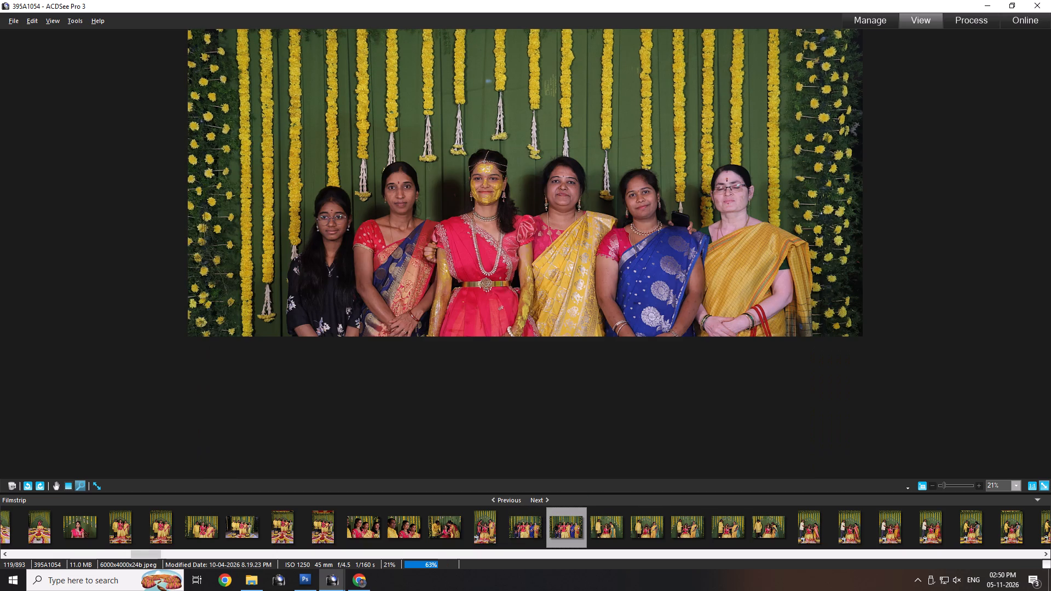
{"action": "key", "text": "Left"}
{"action": "key", "text": "Right"}
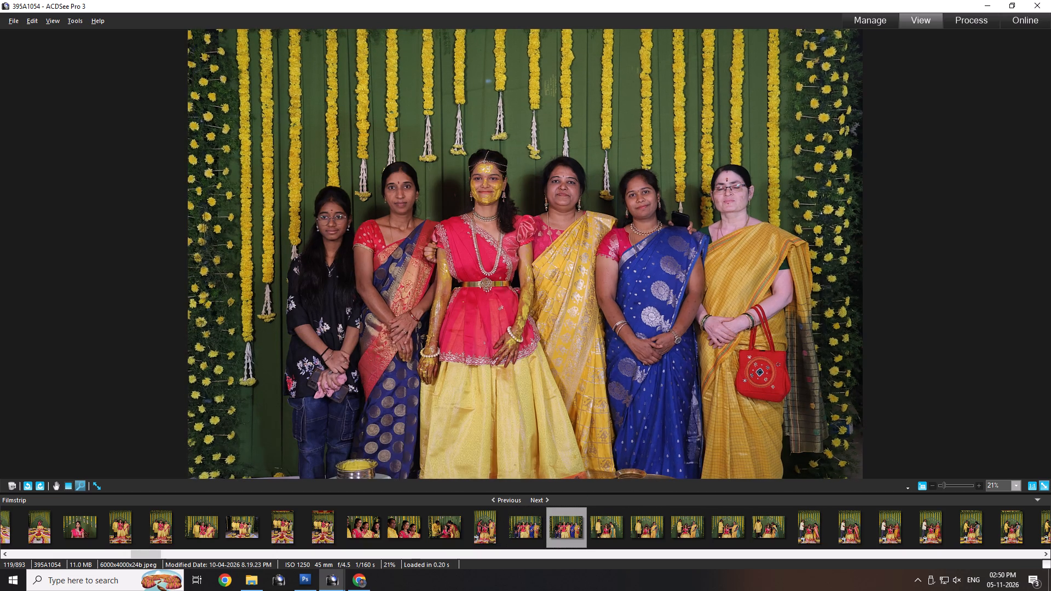
{"action": "key", "text": "Delete"}
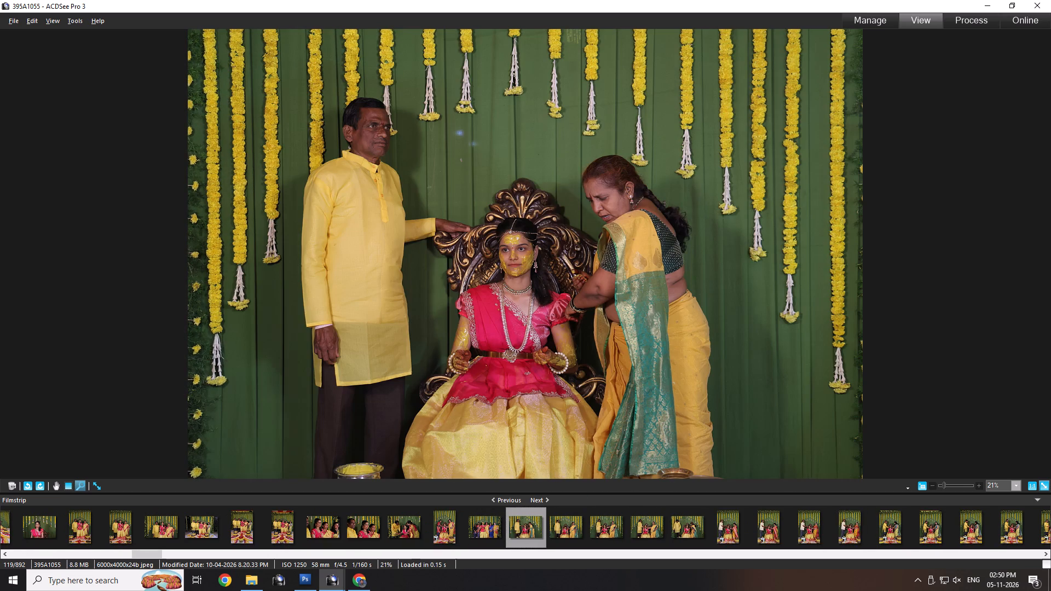
Cull the horizontal shots of the yellow-kurta man and green-bordered-sari woman, keeping 395A1057 and deleting 395A1055, 395A1056, 395A1058 and 395A1059.
{"action": "key", "text": "Delete"}
{"action": "key", "text": "Delete"}
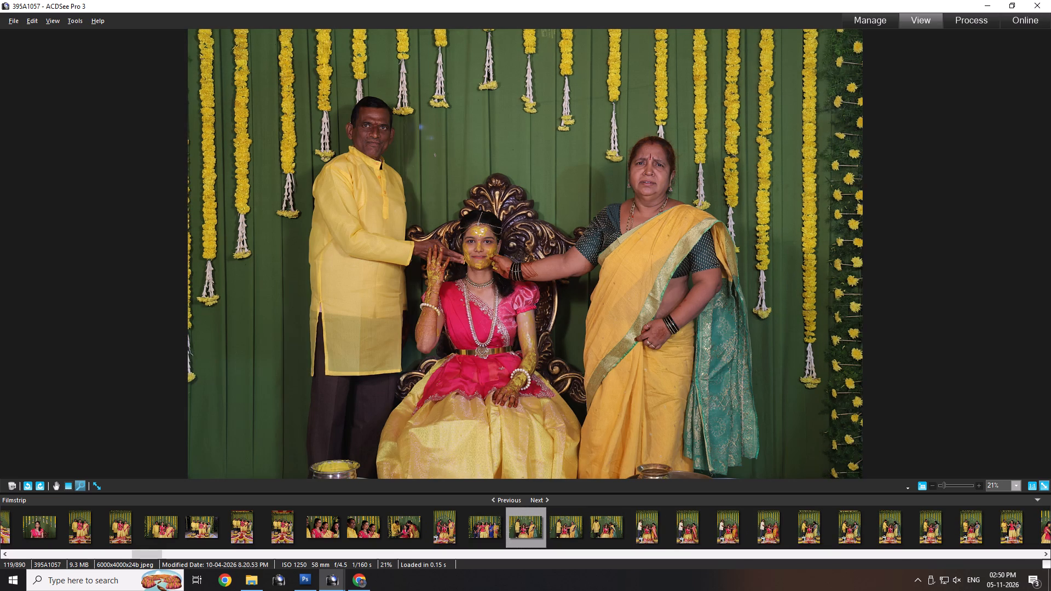
{"action": "key", "text": "Right"}
{"action": "key", "text": "Delete"}
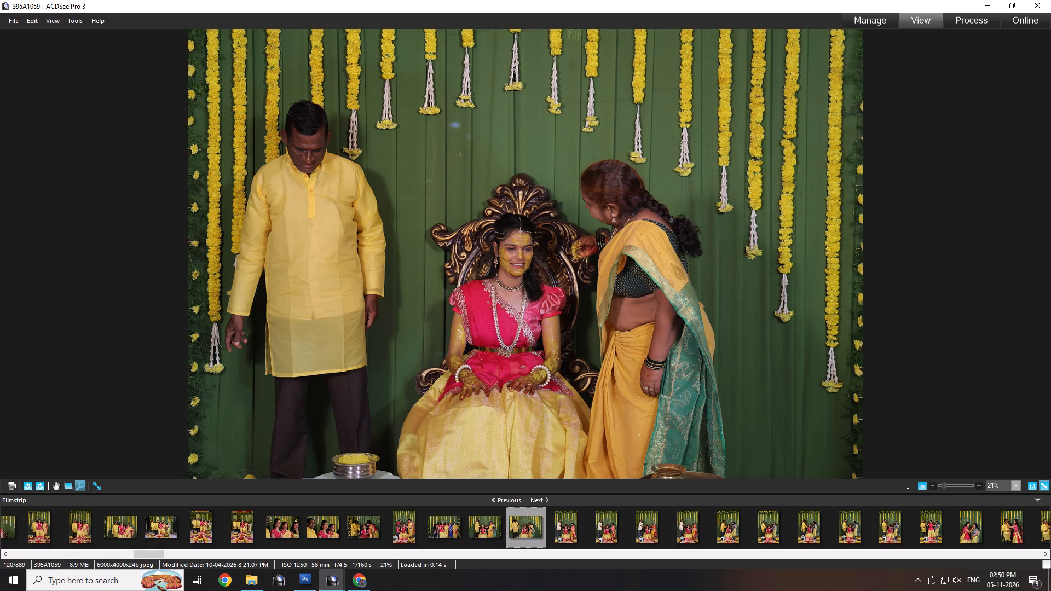
{"action": "key", "text": "Delete"}
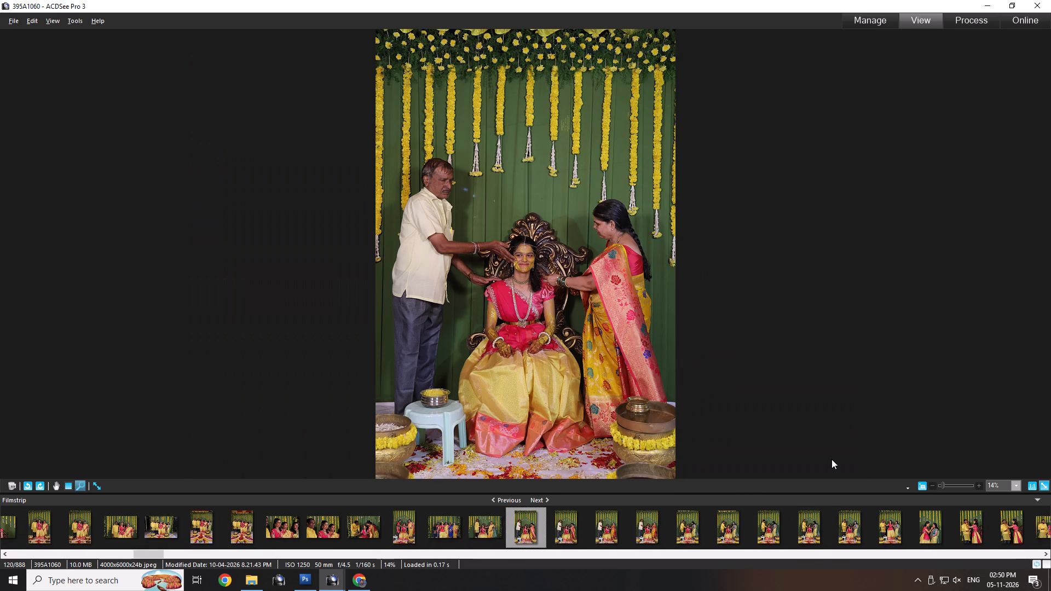
Compare the full-length portraits with the cream-shirted man and red-bordered-sari woman, keep 395A1062, and delete 395A1060, 395A1061 and 395A1063.
{"action": "key", "text": "Right"}
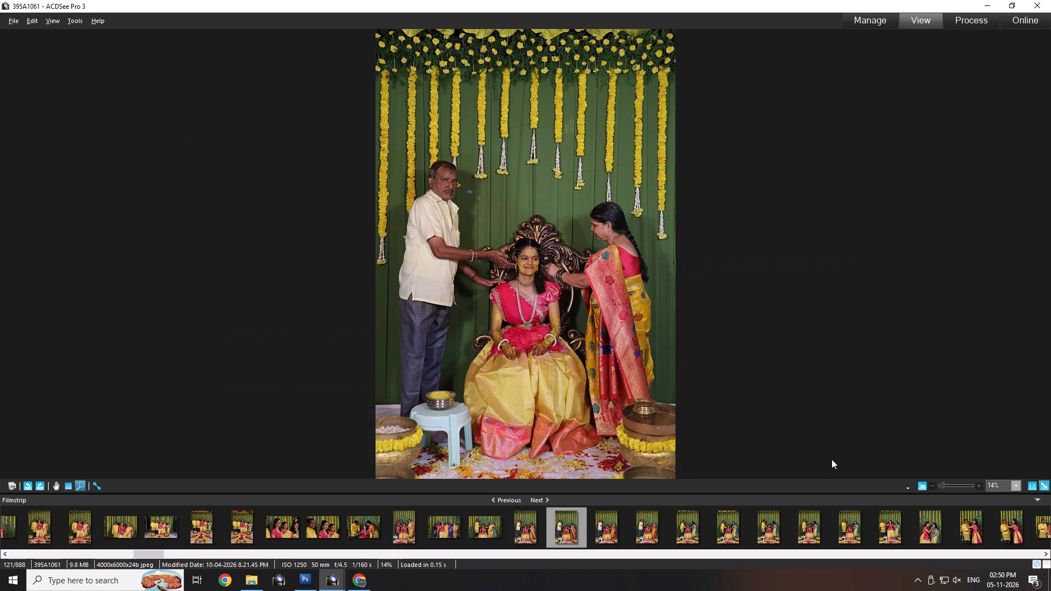
{"action": "key", "text": "Left"}
{"action": "key", "text": "Right"}
{"action": "key", "text": "Delete"}
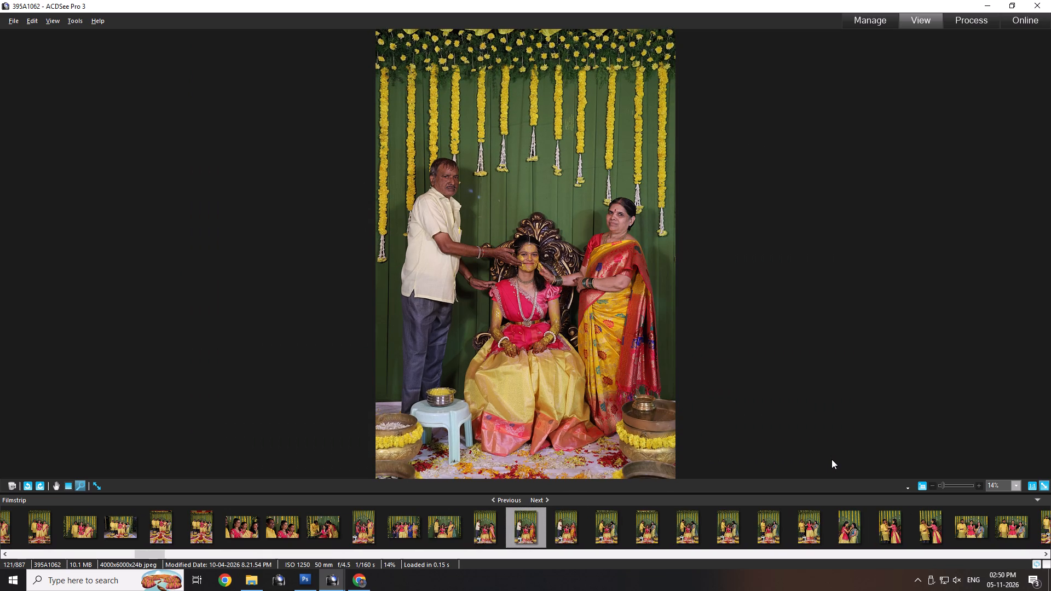
{"action": "key", "text": "Left"}
{"action": "key", "text": "Delete"}
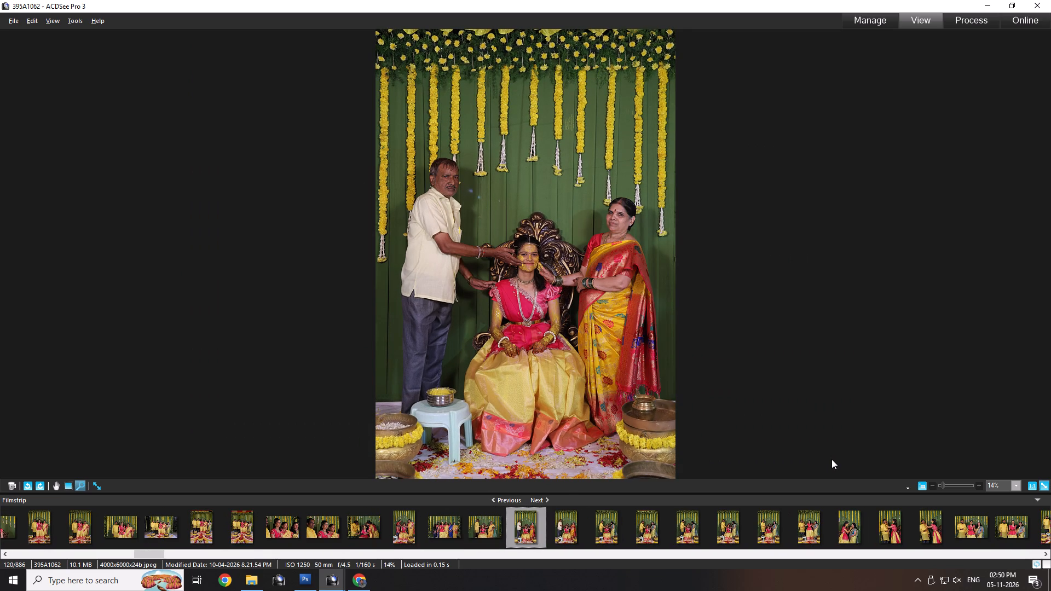
{"action": "key", "text": "Right"}
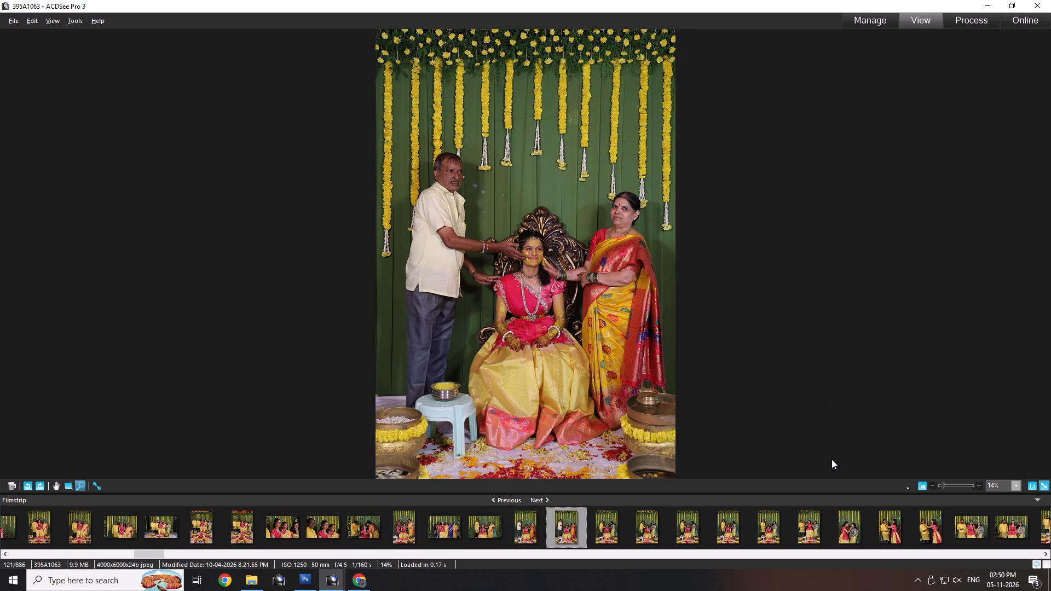
{"action": "key", "text": "Left"}
{"action": "key", "text": "Right"}
{"action": "key", "text": "Delete"}
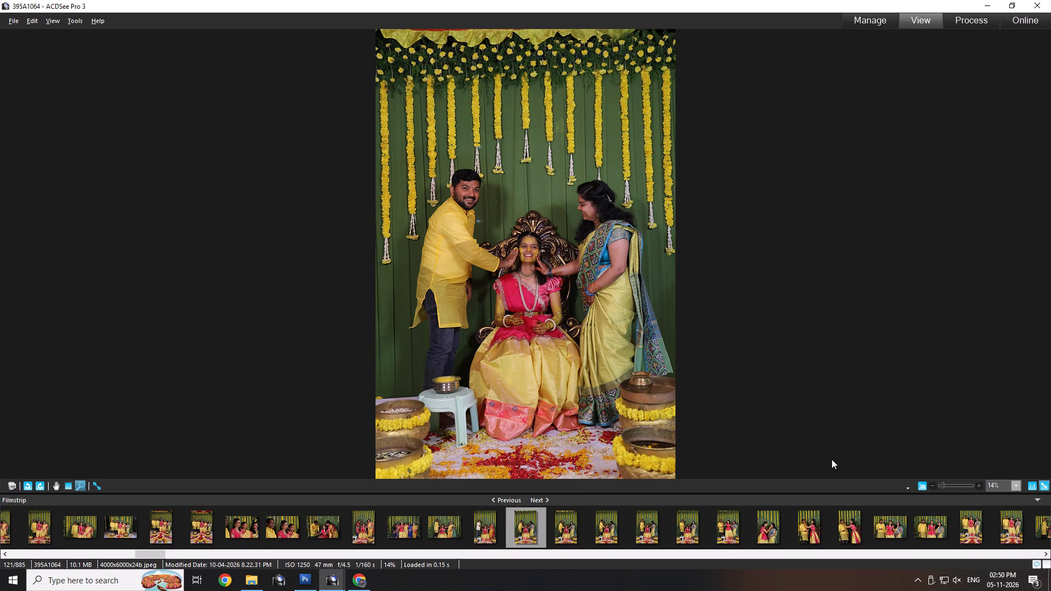
Cull the full-length younger couple ritual shots, keeping 395A1065 and 395A1066 and deleting 395A1064, 395A1067, 395A1068 and 395A1069.
{"action": "key", "text": "Right"}
{"action": "key", "text": "Left"}
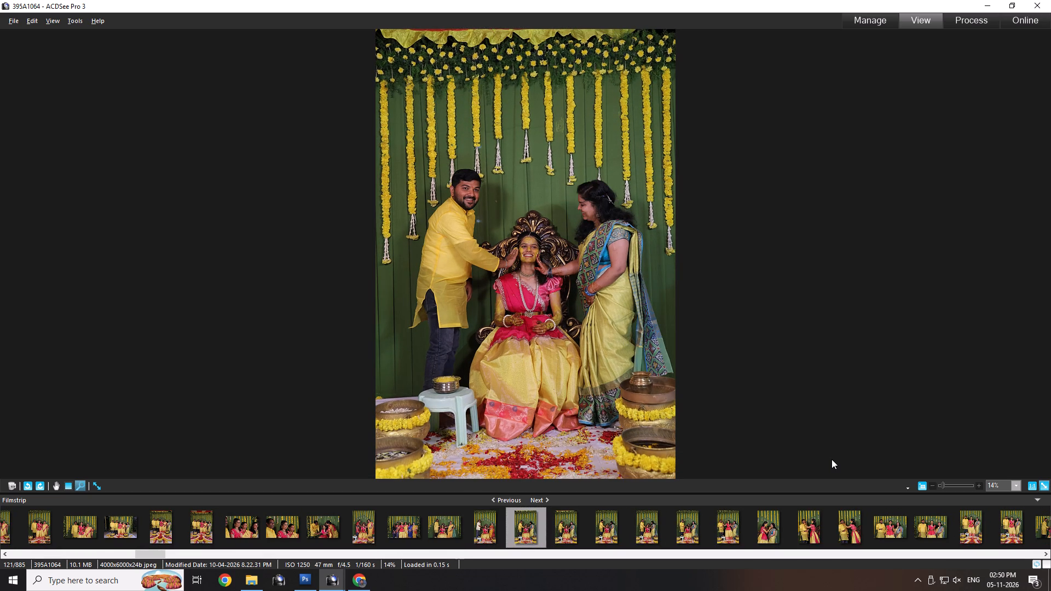
{"action": "key", "text": "Right"}
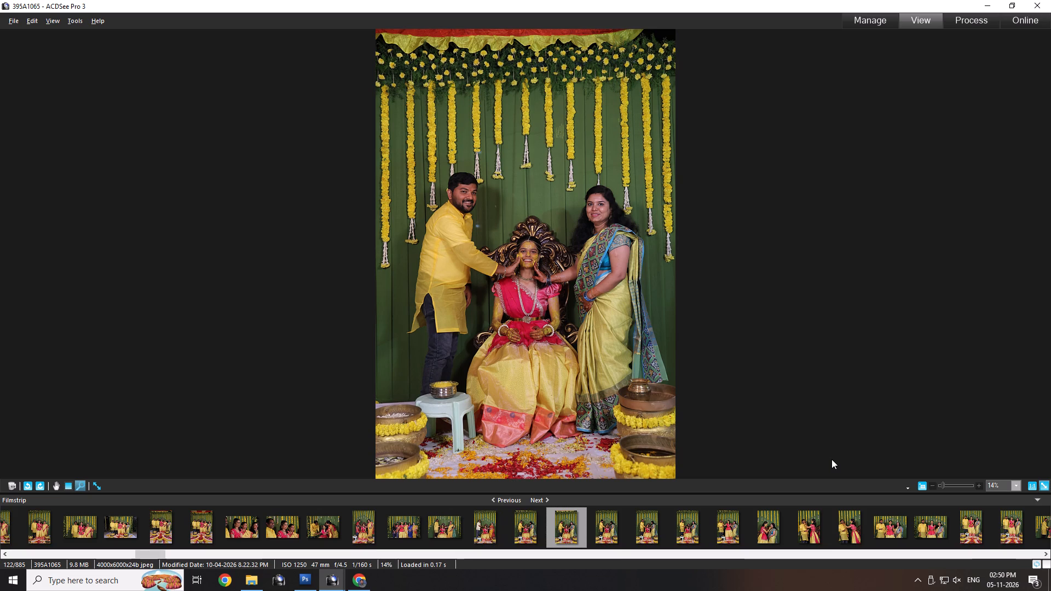
{"action": "key", "text": "Left"}
{"action": "key", "text": "Delete"}
{"action": "key", "text": "Right"}
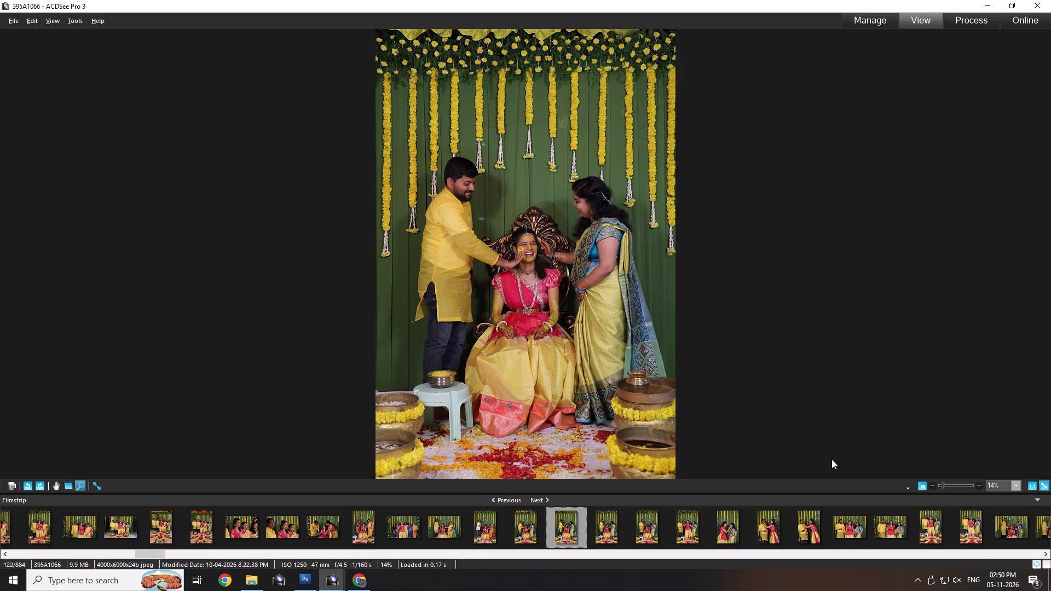
{"action": "key", "text": "Right"}
{"action": "key", "text": "Delete"}
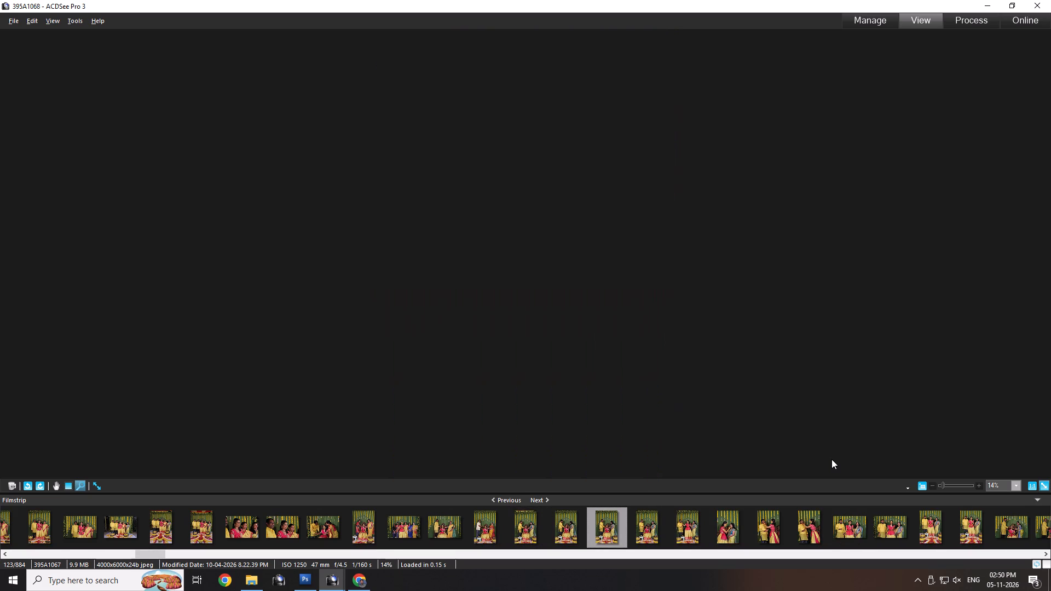
{"action": "key", "text": "Delete"}
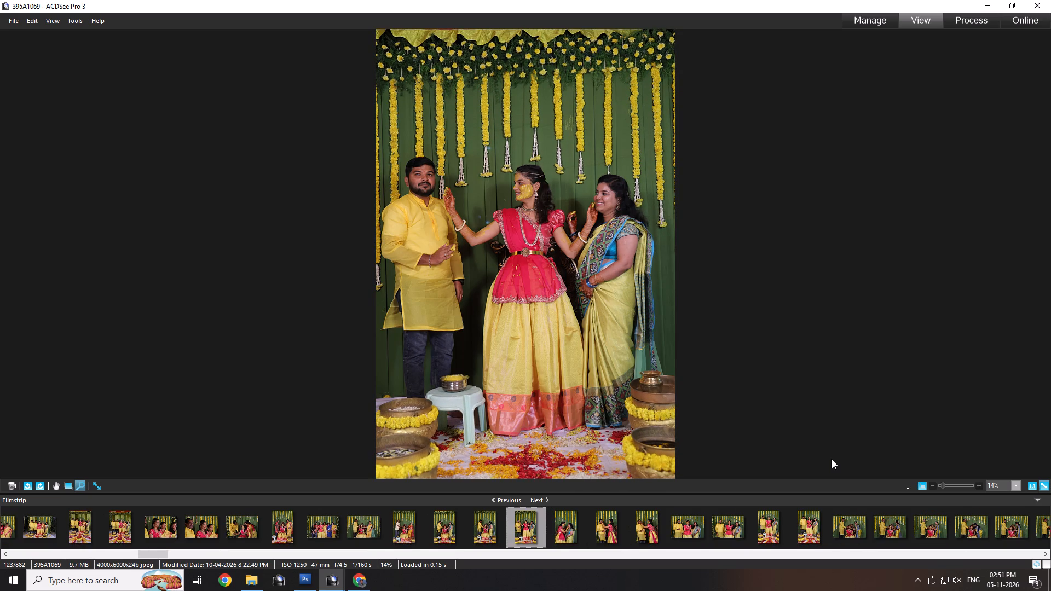
{"action": "key", "text": "Delete"}
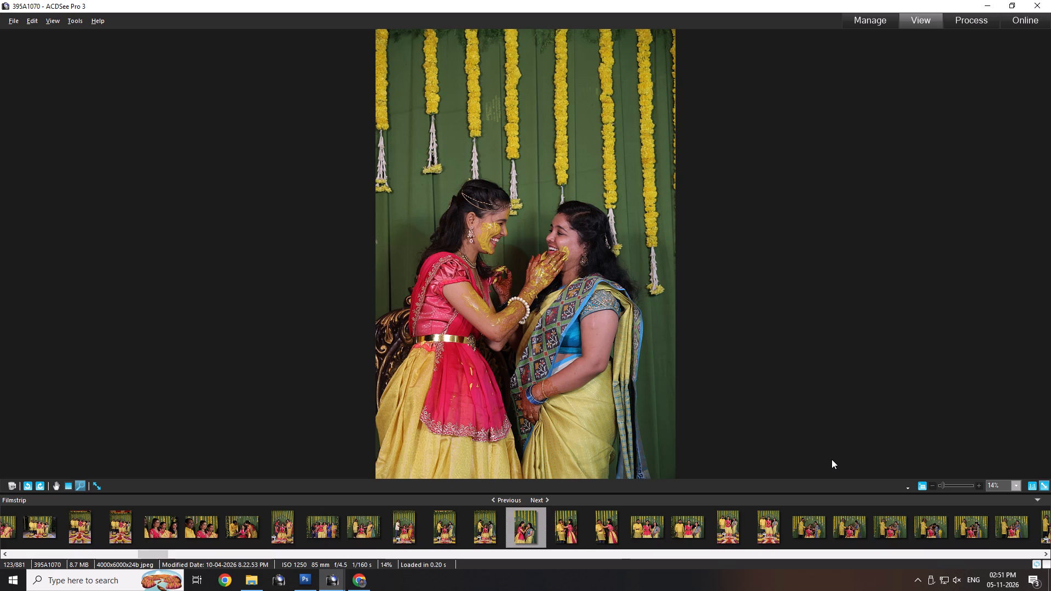
Review the portraits of the girl applying turmeric to the younger couple, keep 395A1070 and 395A1072, and delete 395A1071.
{"action": "key", "text": "Right"}
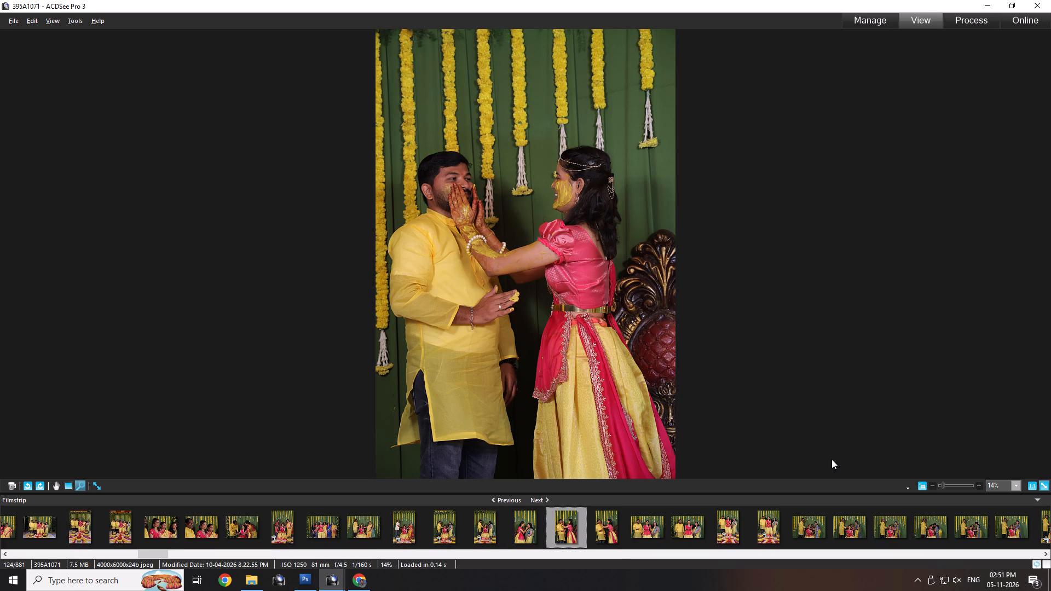
{"action": "key", "text": "Delete"}
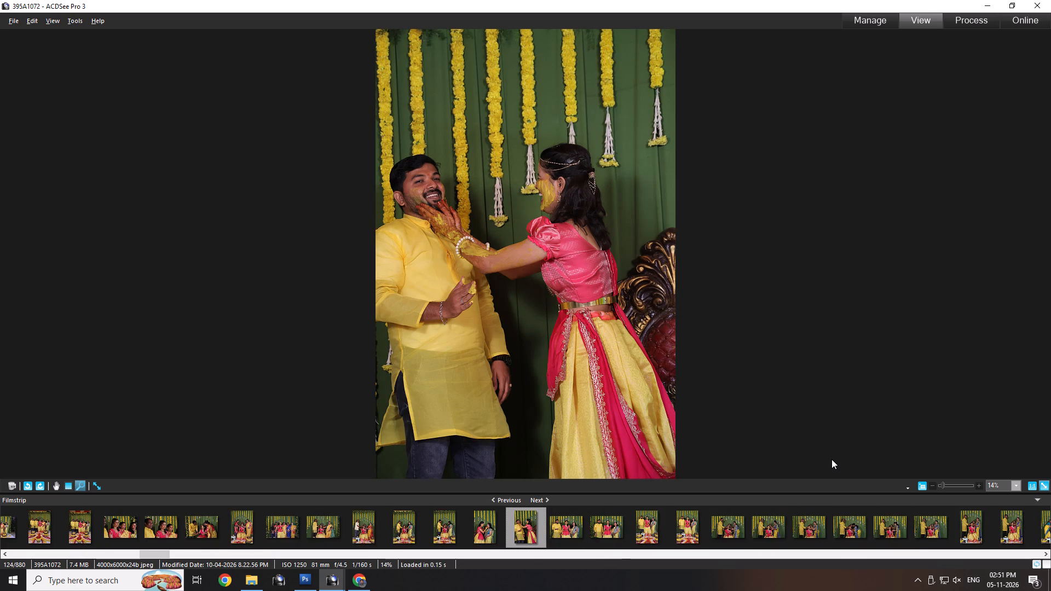
{"action": "key", "text": "Right"}
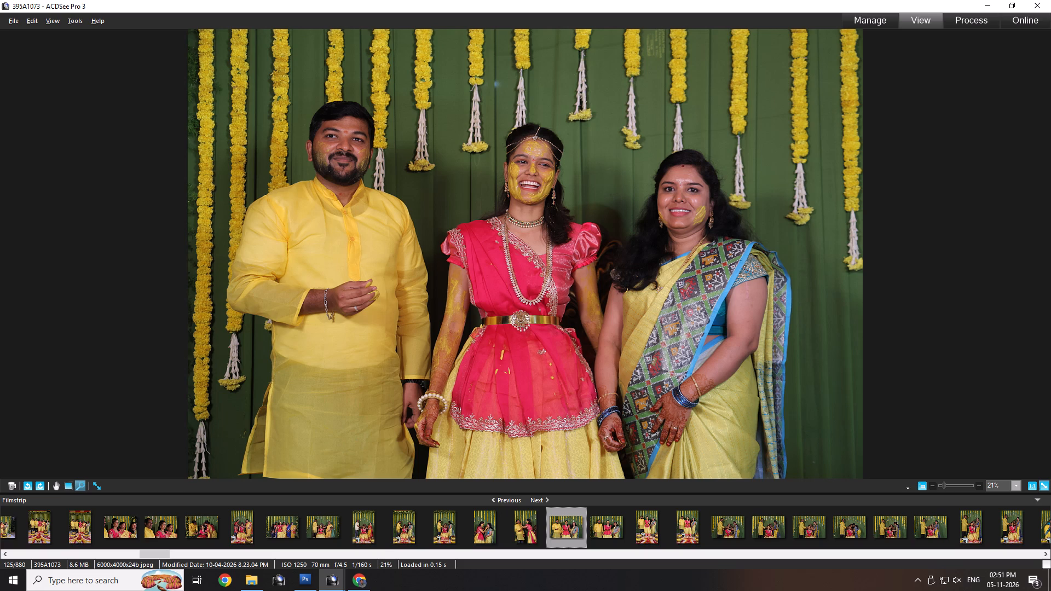
Review the standing three-person shots of the girl with the younger couple and delete 395A1073 through 395A1076.
{"action": "key", "text": "Delete"}
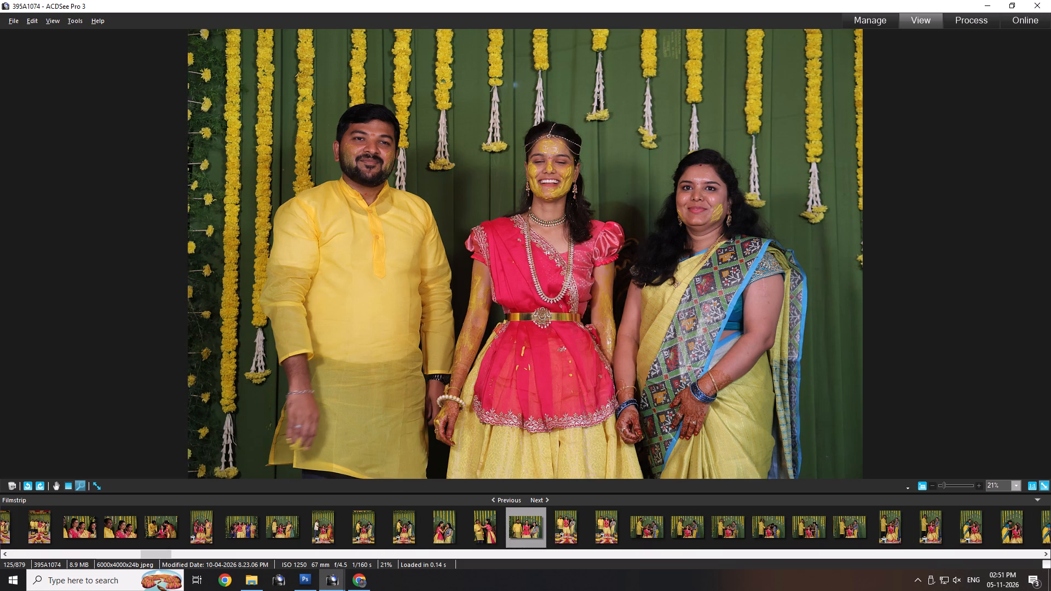
{"action": "key", "text": "Delete"}
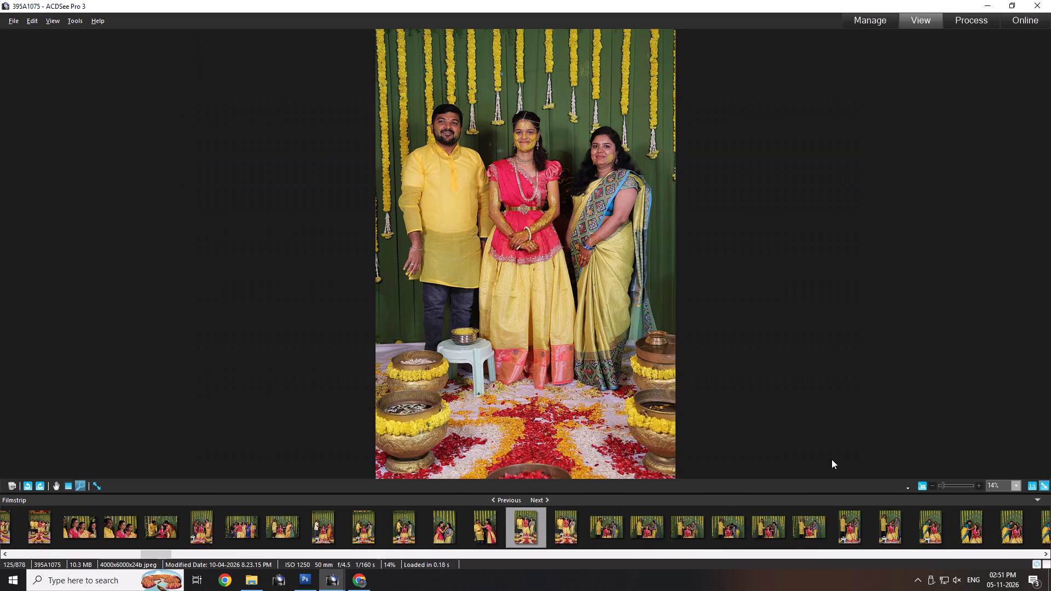
{"action": "key", "text": "Delete"}
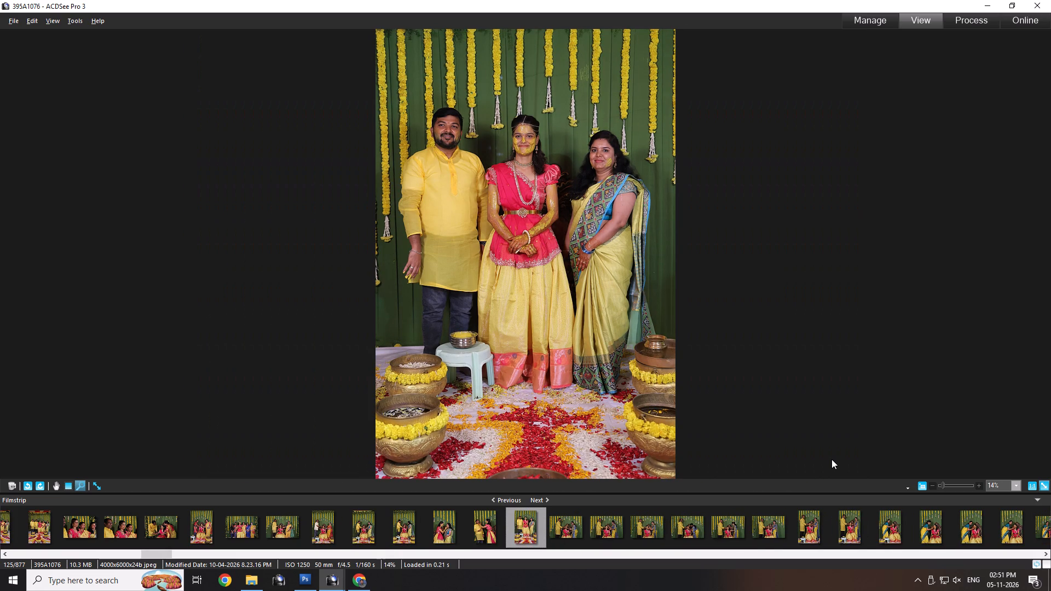
{"action": "key", "text": "Left"}
{"action": "key", "text": "Right"}
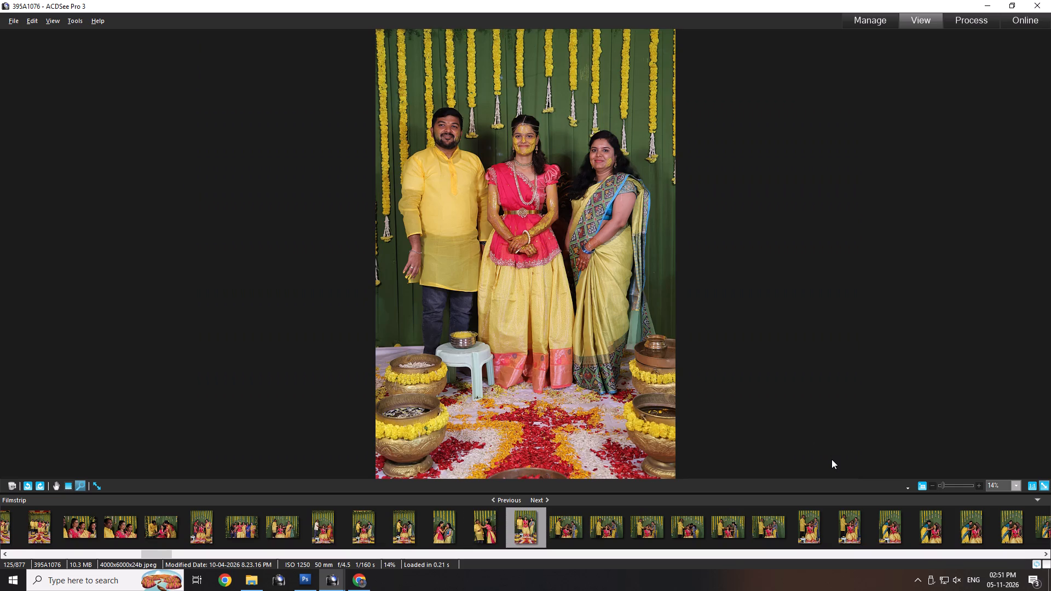
{"action": "key", "text": "Delete"}
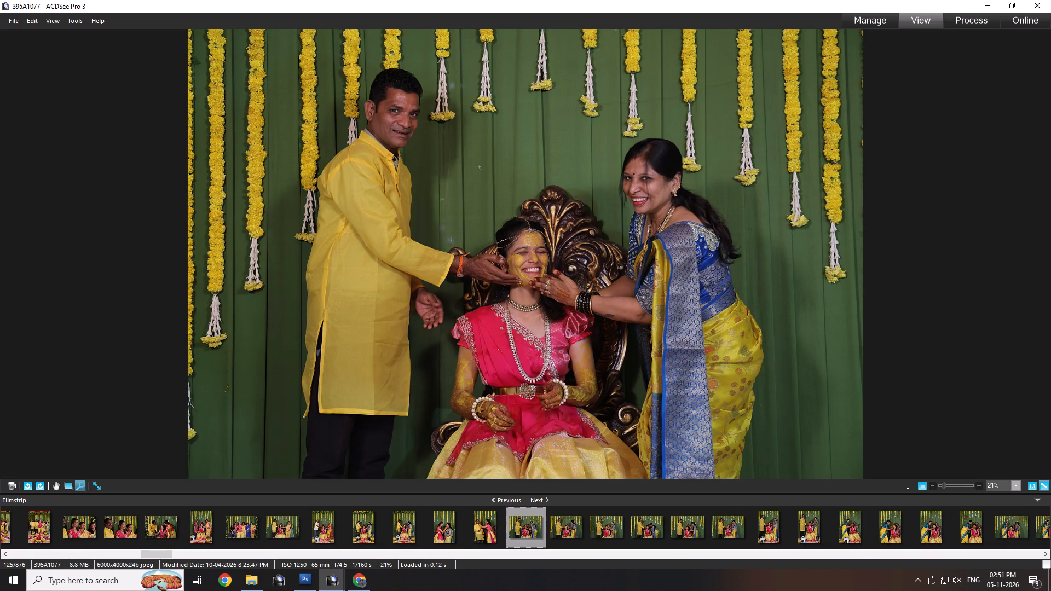
Review the first shots of the yellow-kurta man and blue-bordered-sari woman with the seated girl, and delete 395A1077 and 395A1078.
{"action": "key", "text": "Delete"}
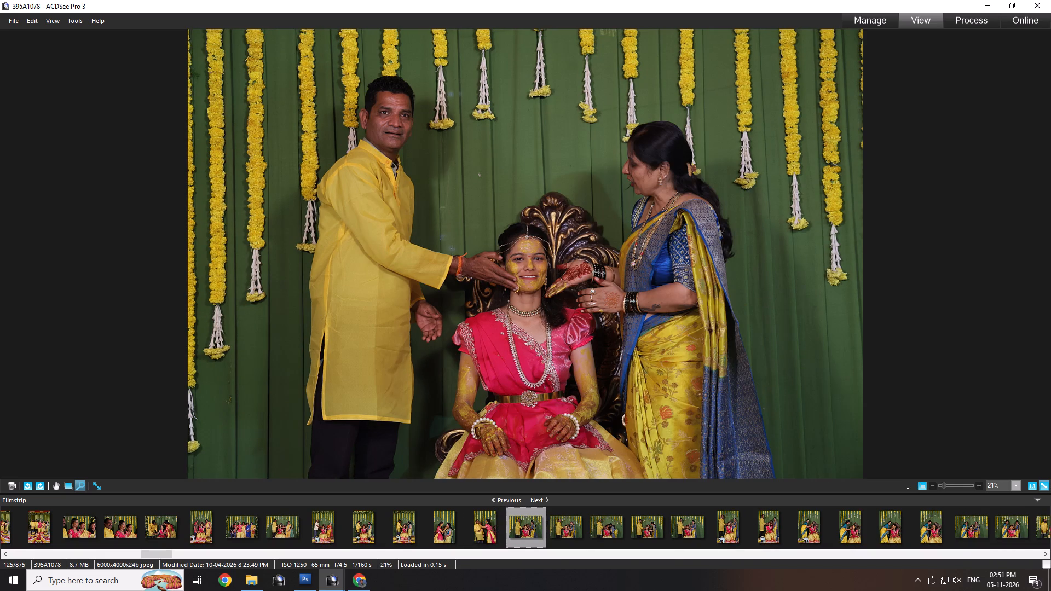
{"action": "key", "text": "Right"}
{"action": "key", "text": "Left"}
{"action": "key", "text": "Delete"}
Compare the remaining landscape shots of the same couple, keeping 395A1080 and 395A1082 and deleting 395A1081 and 395A1079.
{"action": "key", "text": "Right"}
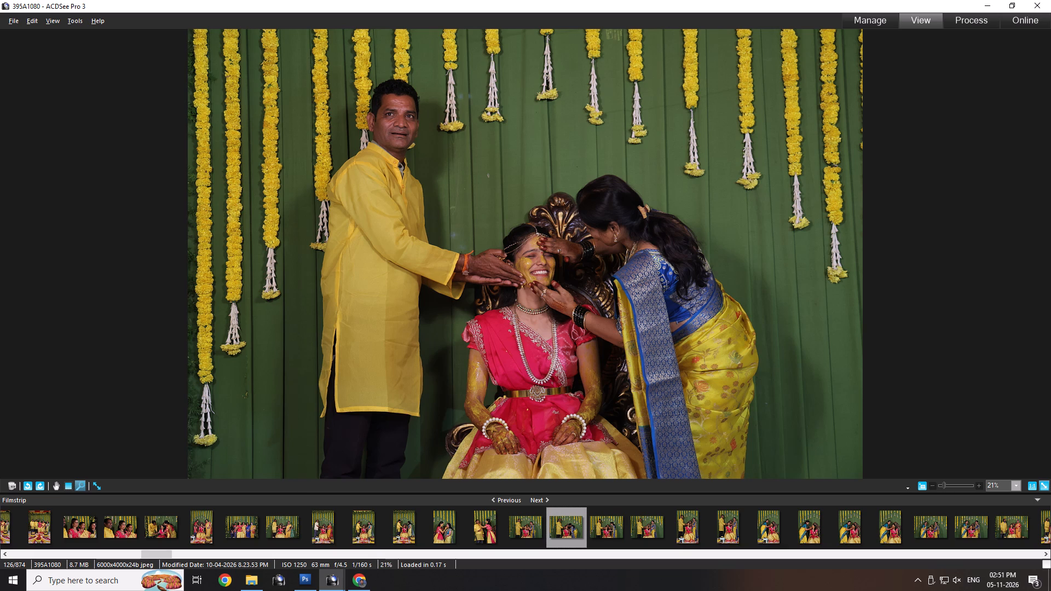
{"action": "key", "text": "Left"}
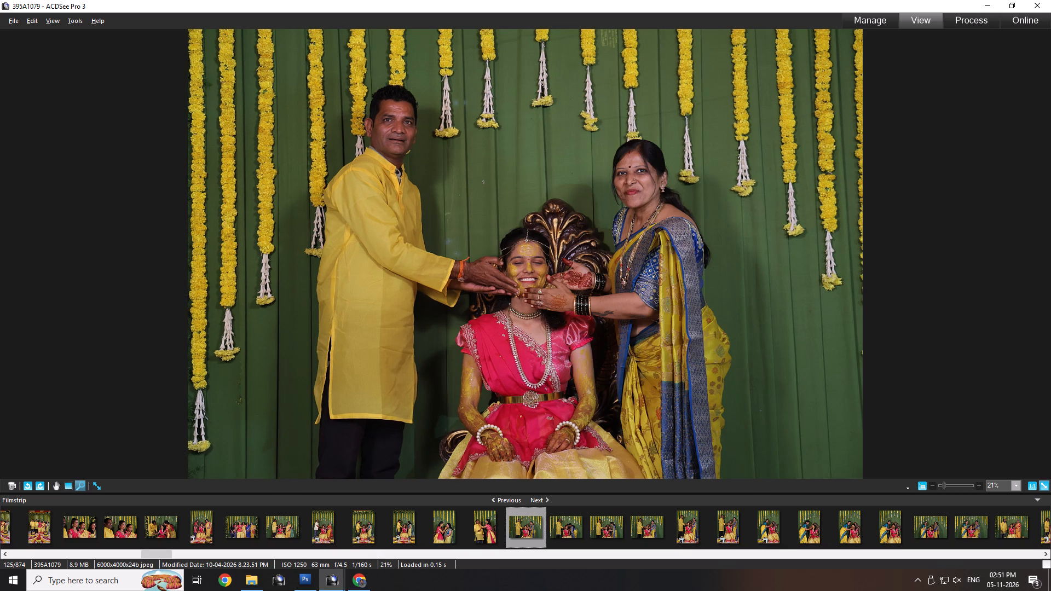
{"action": "key", "text": "Right"}
{"action": "key", "text": "Left"}
{"action": "key", "text": "Right"}
{"action": "key", "text": "Right"}
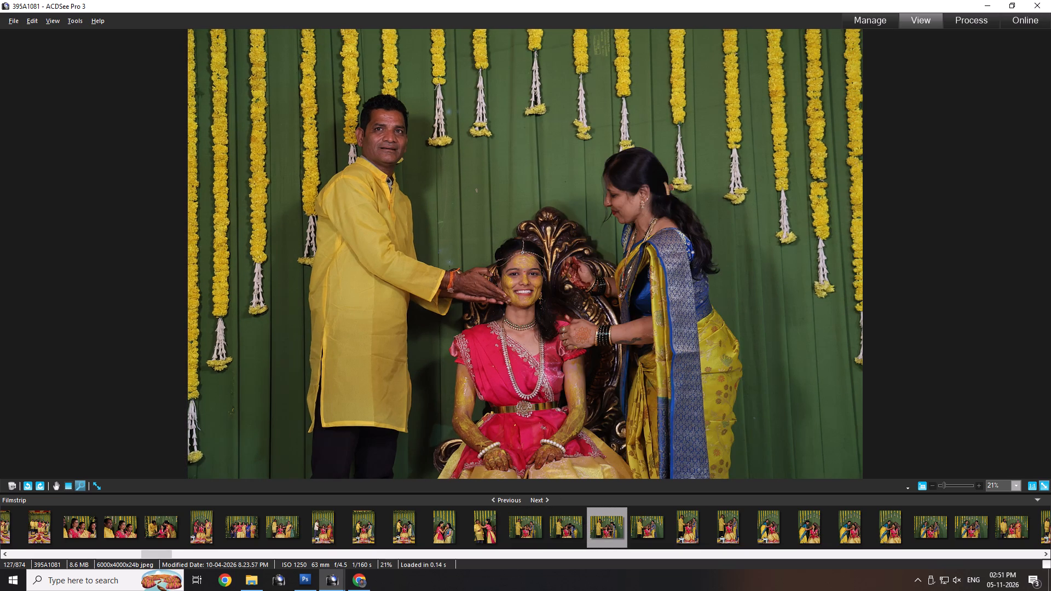
{"action": "key", "text": "Left"}
{"action": "key", "text": "Left"}
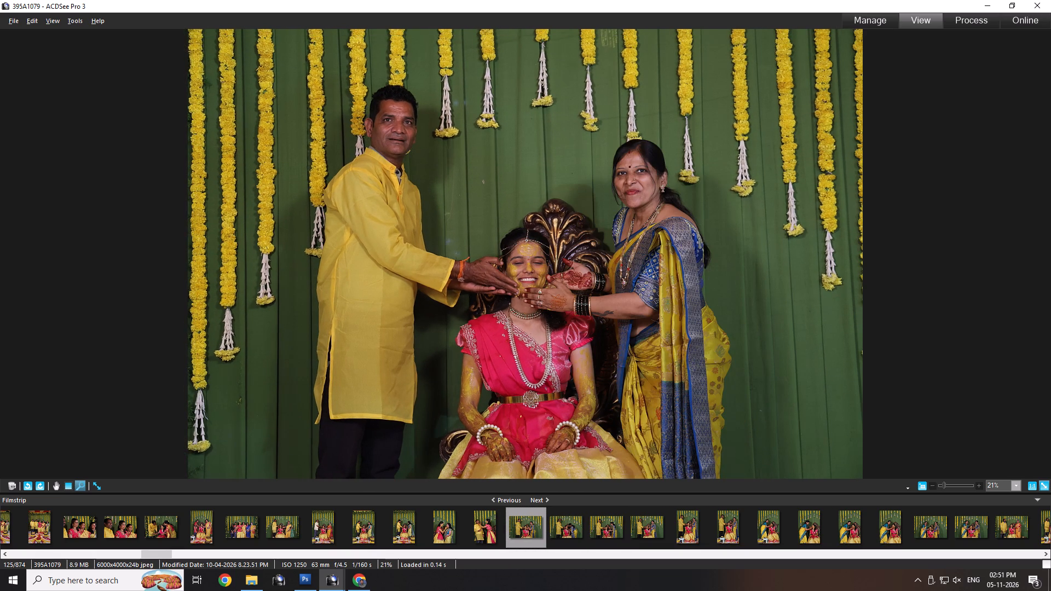
{"action": "key", "text": "Right"}
{"action": "key", "text": "Right"}
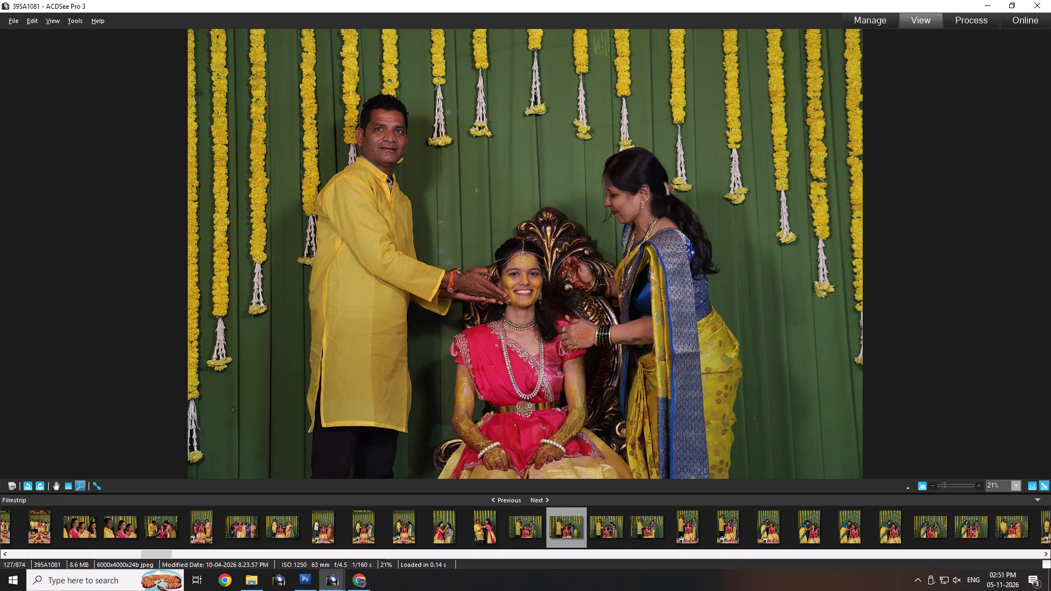
{"action": "key", "text": "Right"}
{"action": "key", "text": "Left"}
{"action": "key", "text": "Left"}
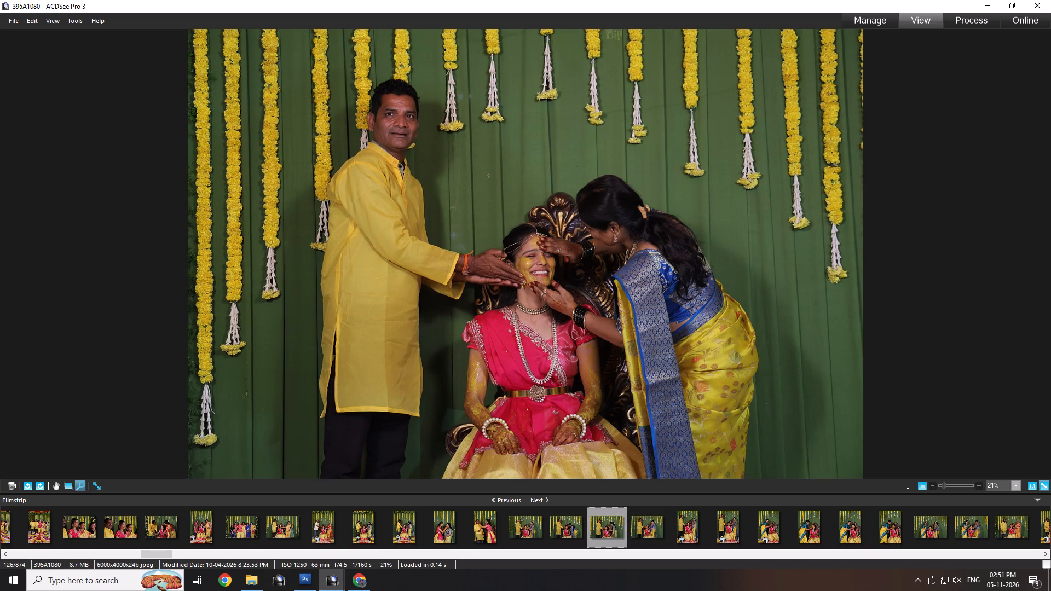
{"action": "key", "text": "Left"}
{"action": "key", "text": "Right"}
{"action": "key", "text": "Right"}
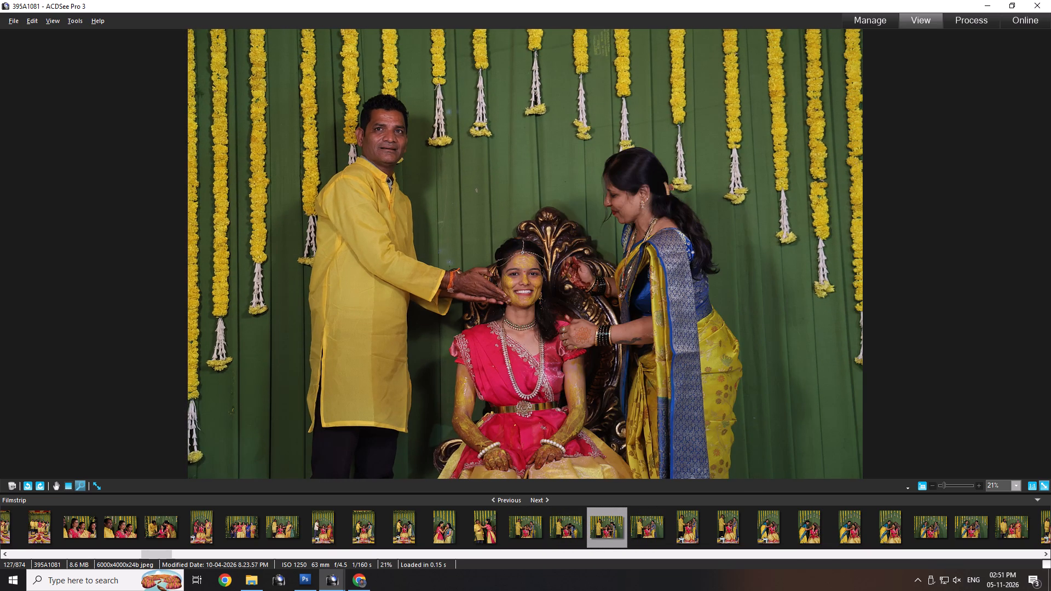
{"action": "key", "text": "Right"}
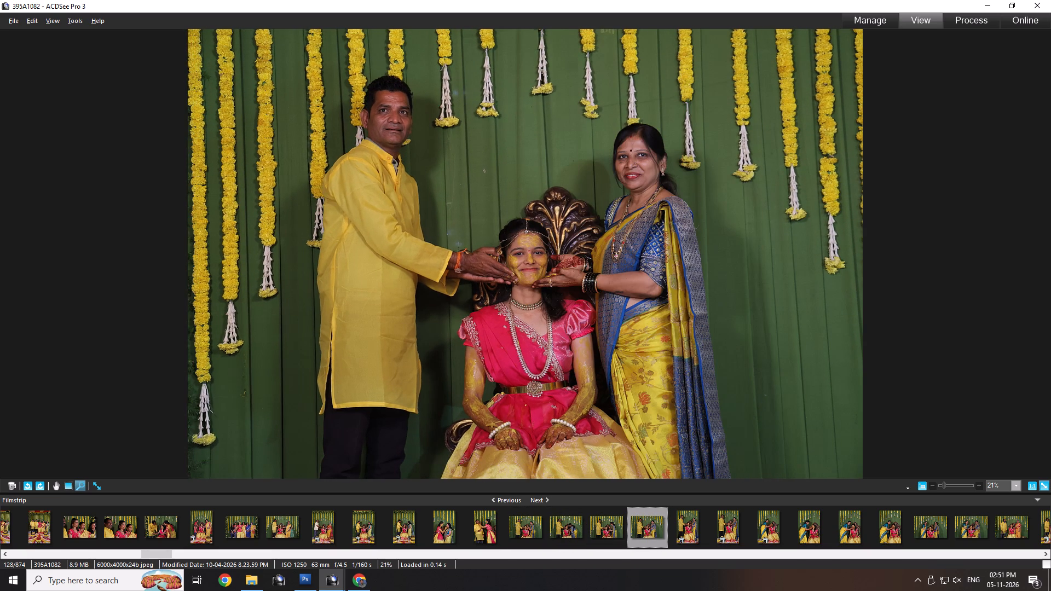
{"action": "key", "text": "Left"}
{"action": "key", "text": "Delete"}
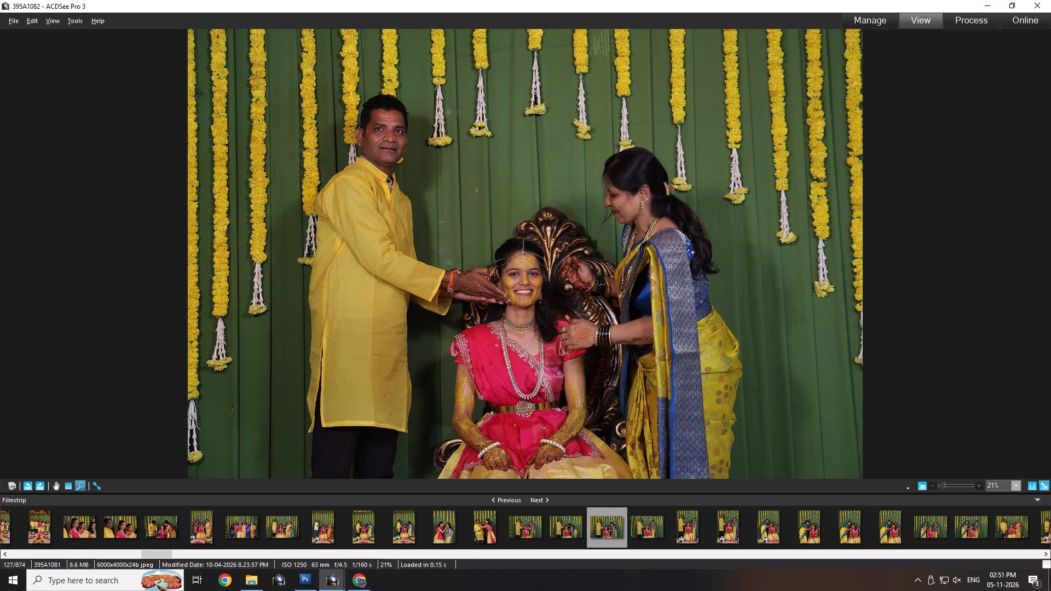
{"action": "key", "text": "Left"}
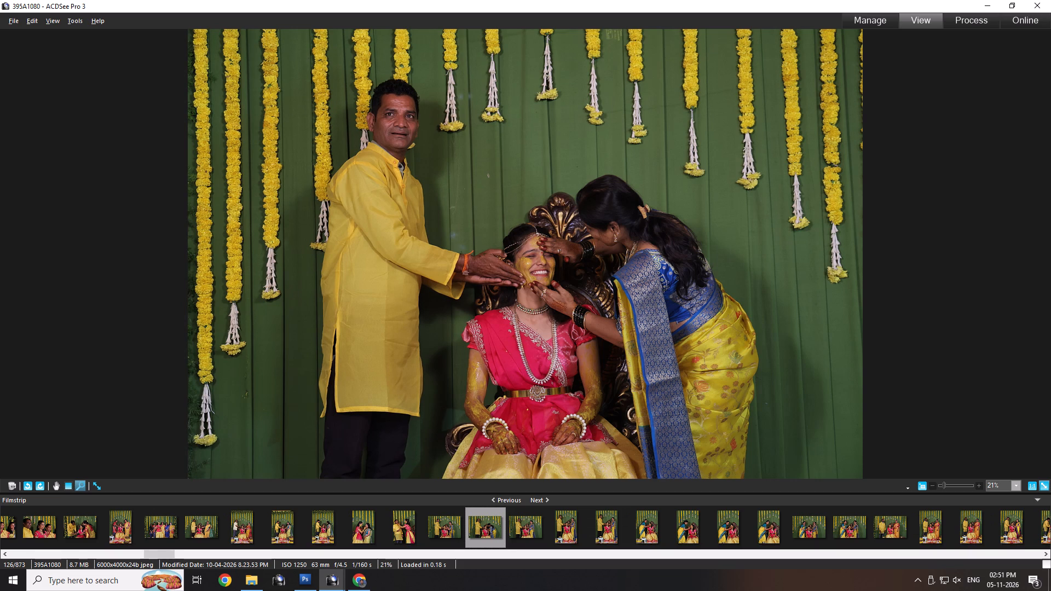
{"action": "key", "text": "Left"}
{"action": "key", "text": "Delete"}
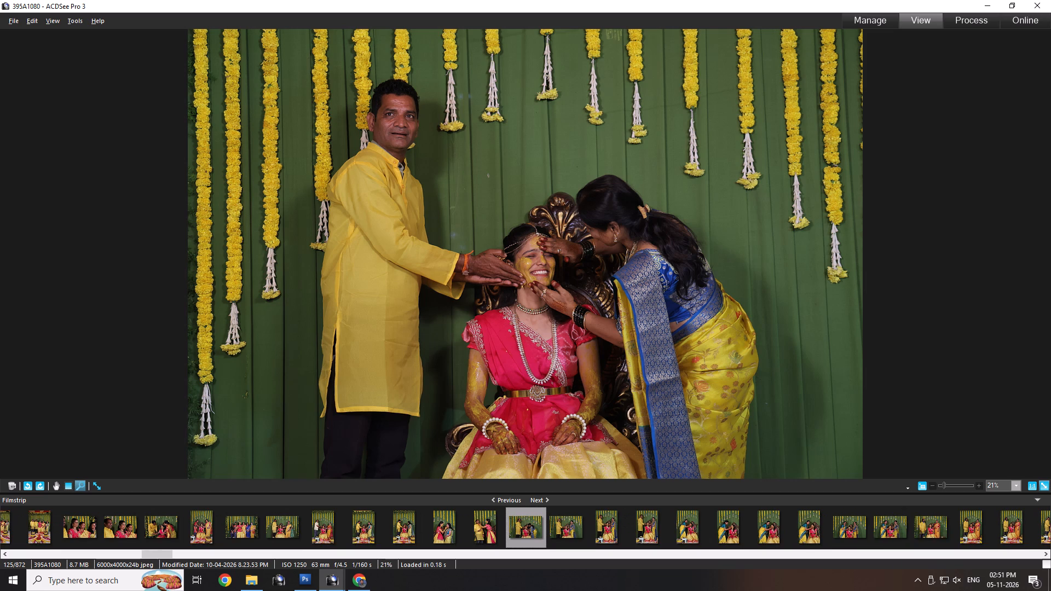
Recheck the kept landscape shots, and delete the full-length portraits 395A1083 and 395A1084 of the same couple with the girl.
{"action": "key", "text": "Left"}
{"action": "key", "text": "Right"}
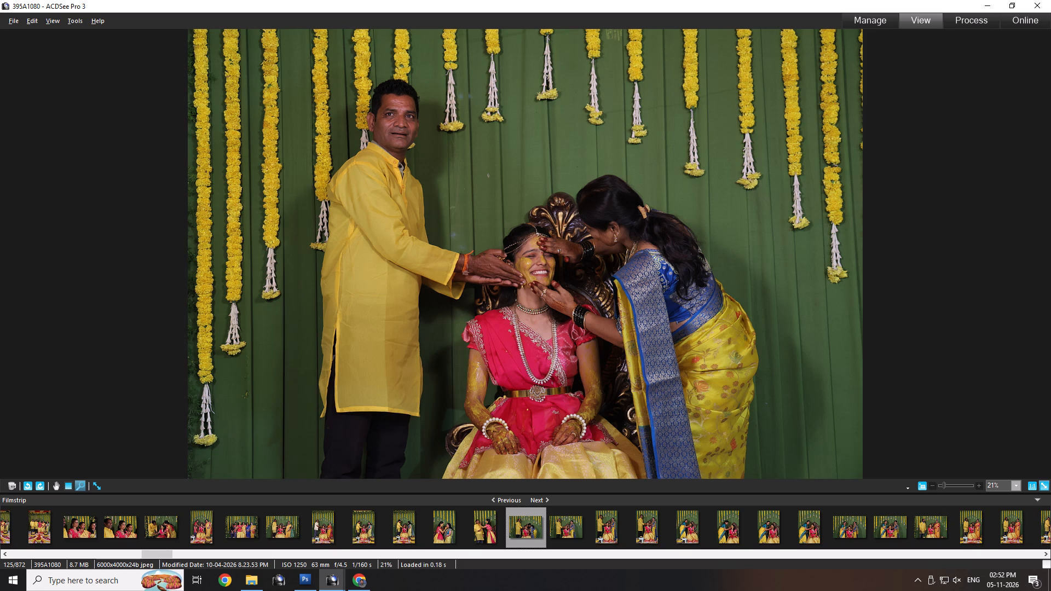
{"action": "key", "text": "Left"}
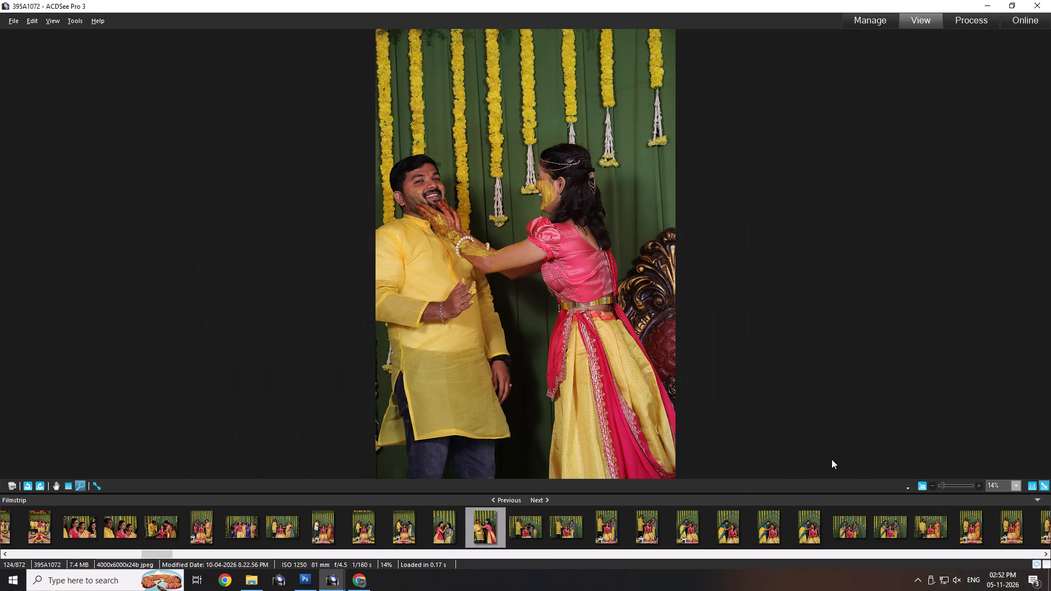
{"action": "key", "text": "Right"}
{"action": "key", "text": "Right"}
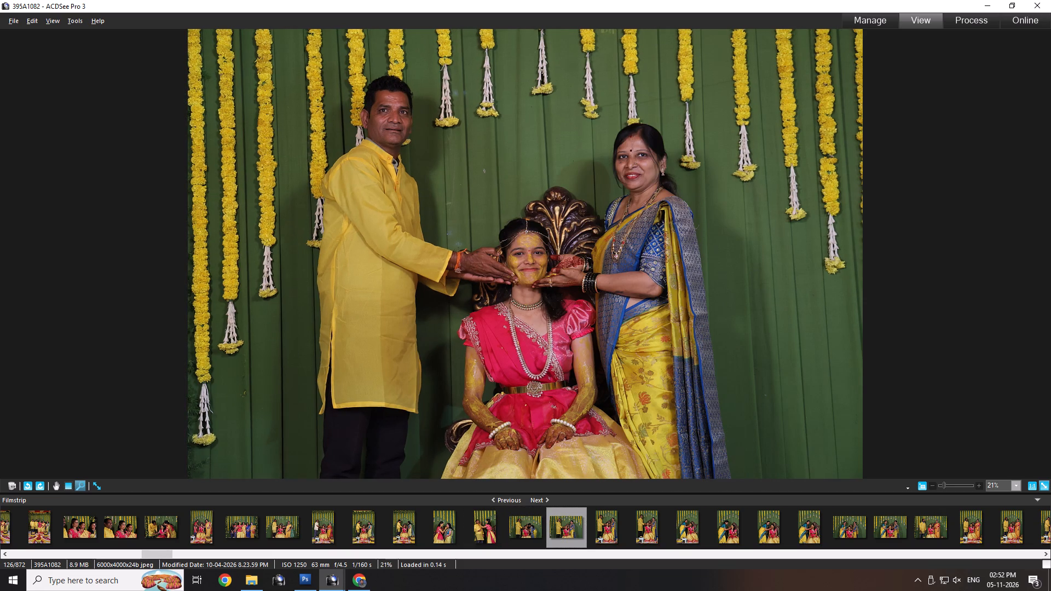
{"action": "key", "text": "Right"}
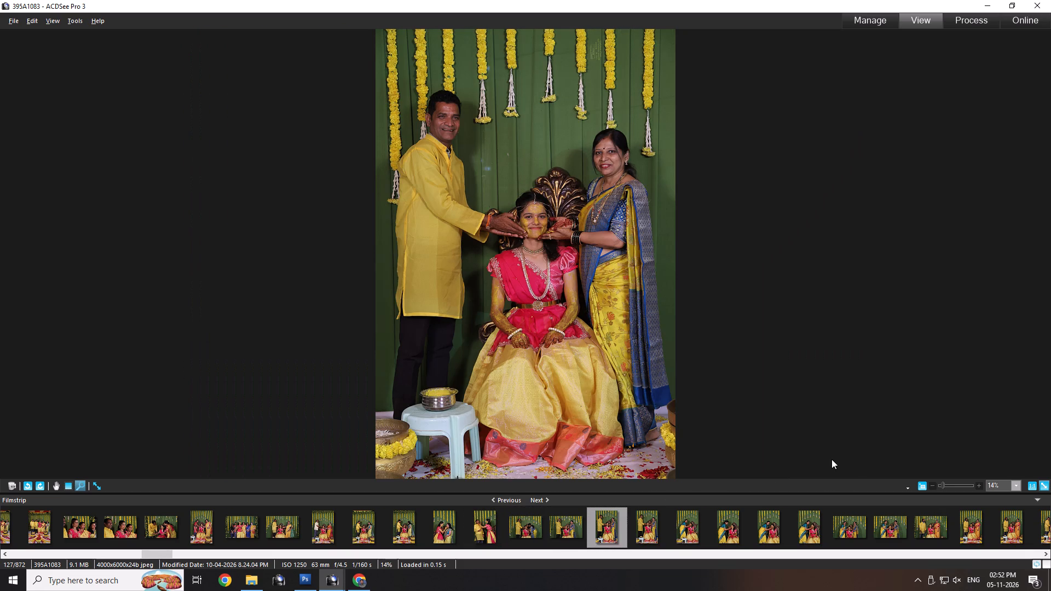
{"action": "key", "text": "Delete"}
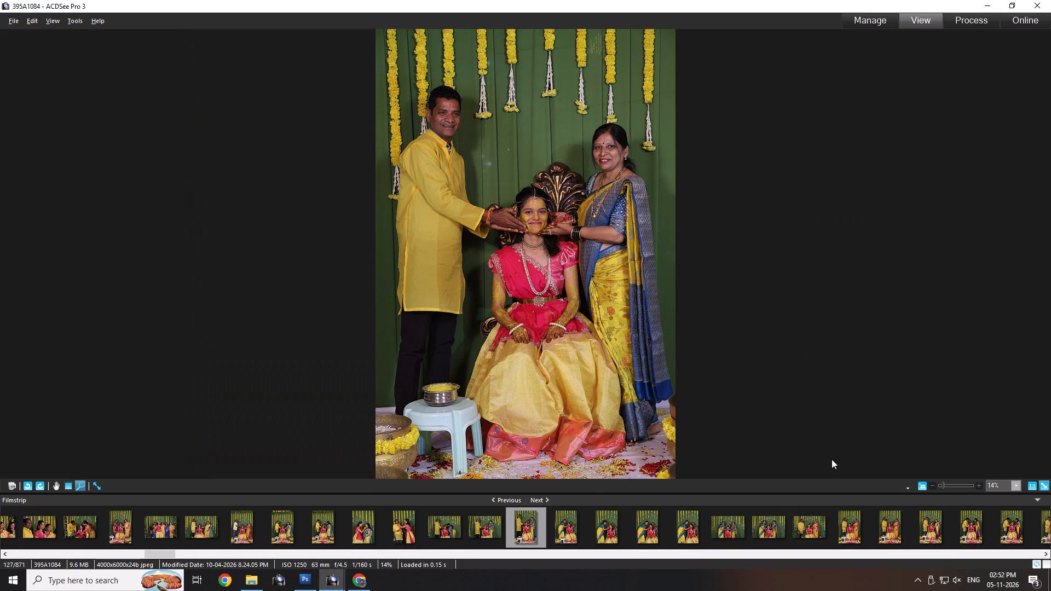
{"action": "key", "text": "Delete"}
Review the portraits of the teal-bloused woman applying turmeric to the girl, keep 395A1086, and delete 395A1087.
{"action": "key", "text": "Right"}
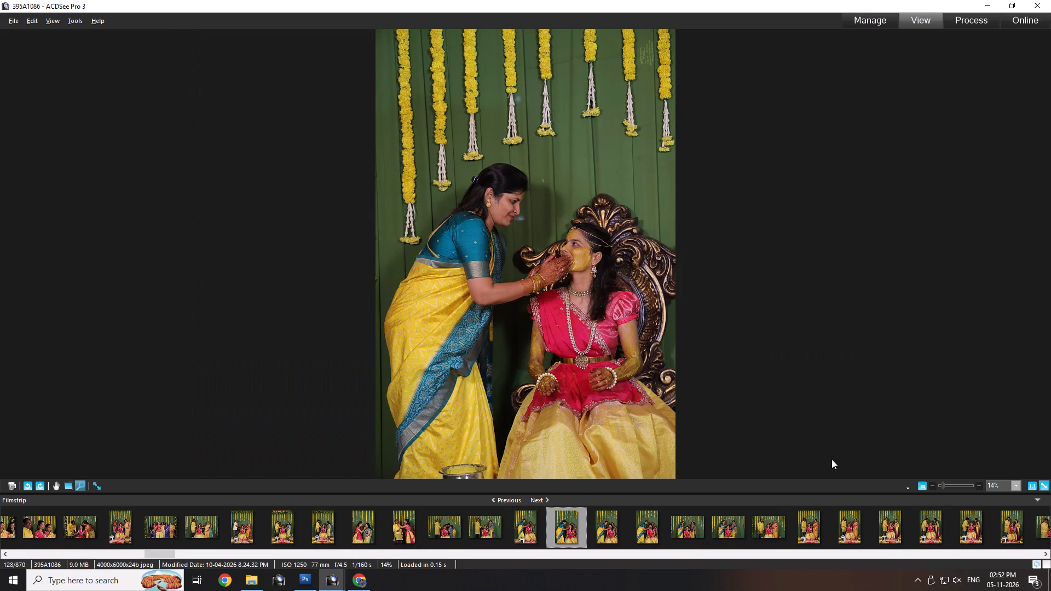
{"action": "key", "text": "Left"}
{"action": "key", "text": "Right"}
{"action": "key", "text": "Right"}
{"action": "key", "text": "Delete"}
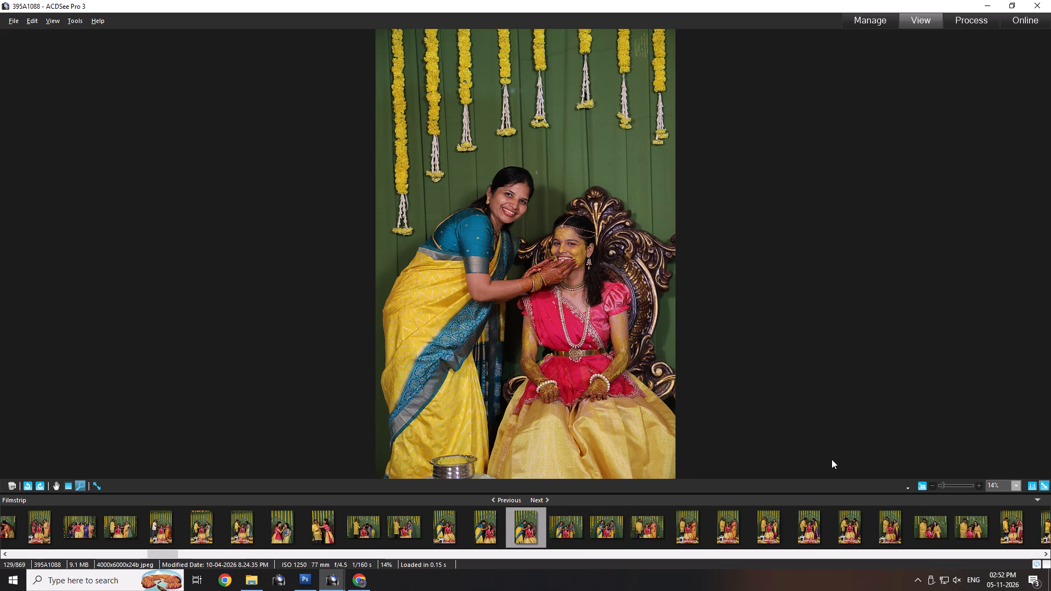
Compare the landscape shots of the two sari-clad women flanking the girl, keep 395A1089, and delete 395A1090.
{"action": "key", "text": "Right"}
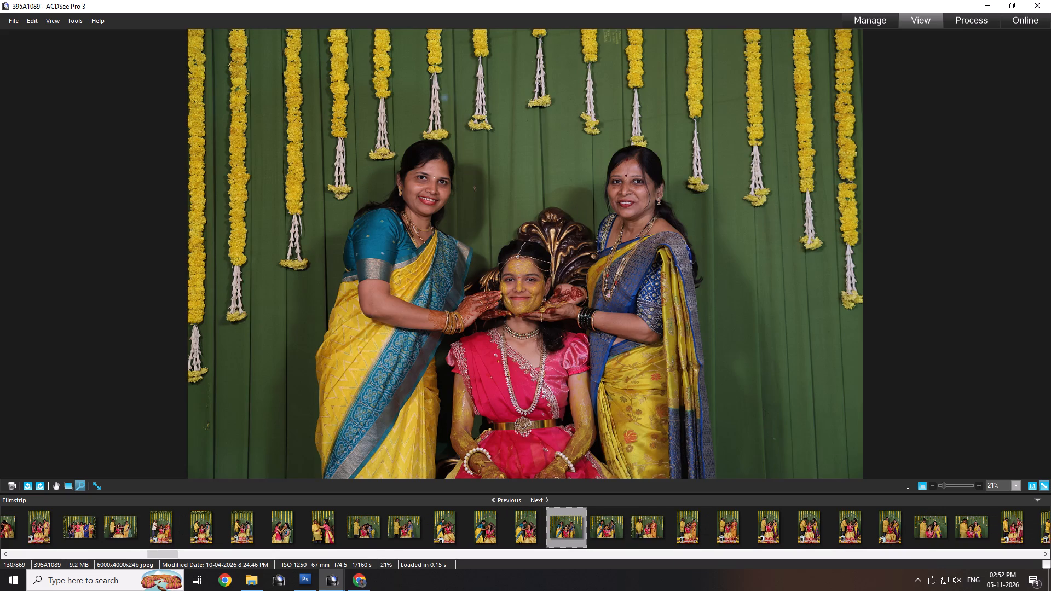
{"action": "key", "text": "Right"}
{"action": "key", "text": "Left"}
{"action": "key", "text": "Right"}
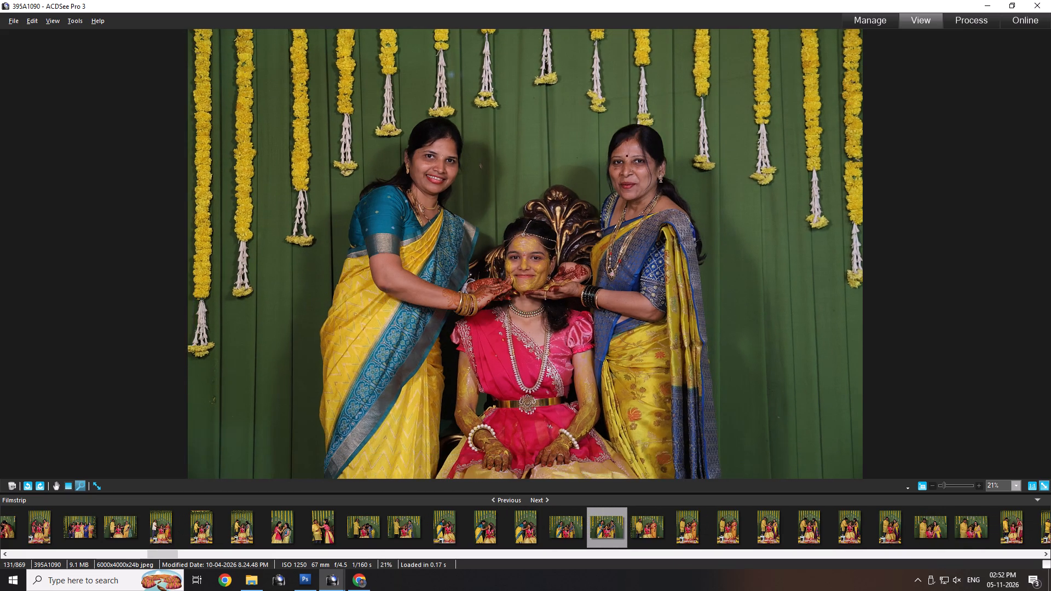
{"action": "key", "text": "Delete"}
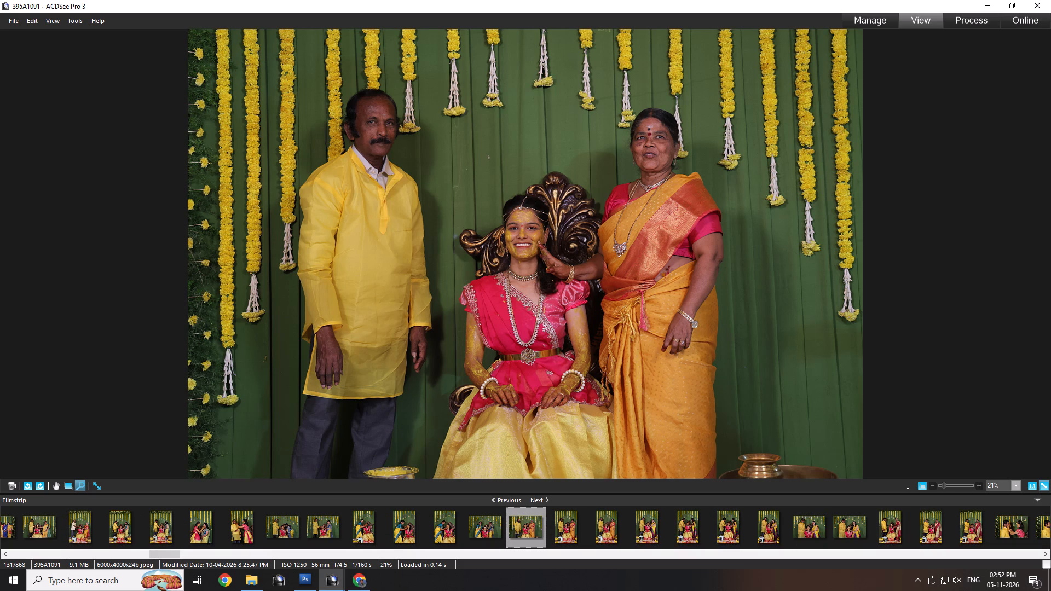
Compare the older couple's ritual shots with the girl, keeping the full-length 395A1092 and deleting 395A1091 and 395A1093.
{"action": "key", "text": "Right"}
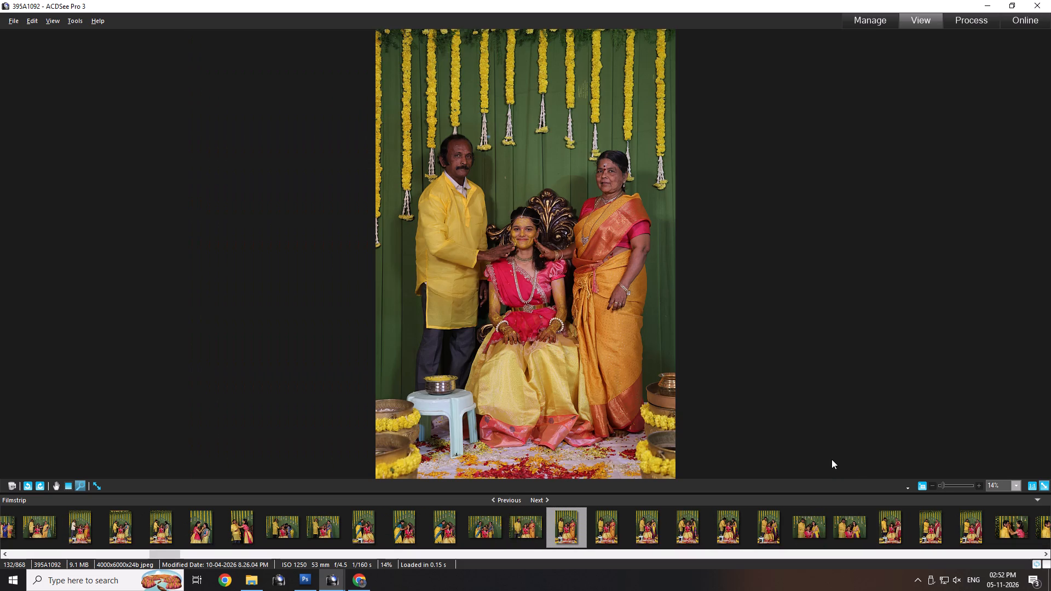
{"action": "key", "text": "Left"}
{"action": "key", "text": "Delete"}
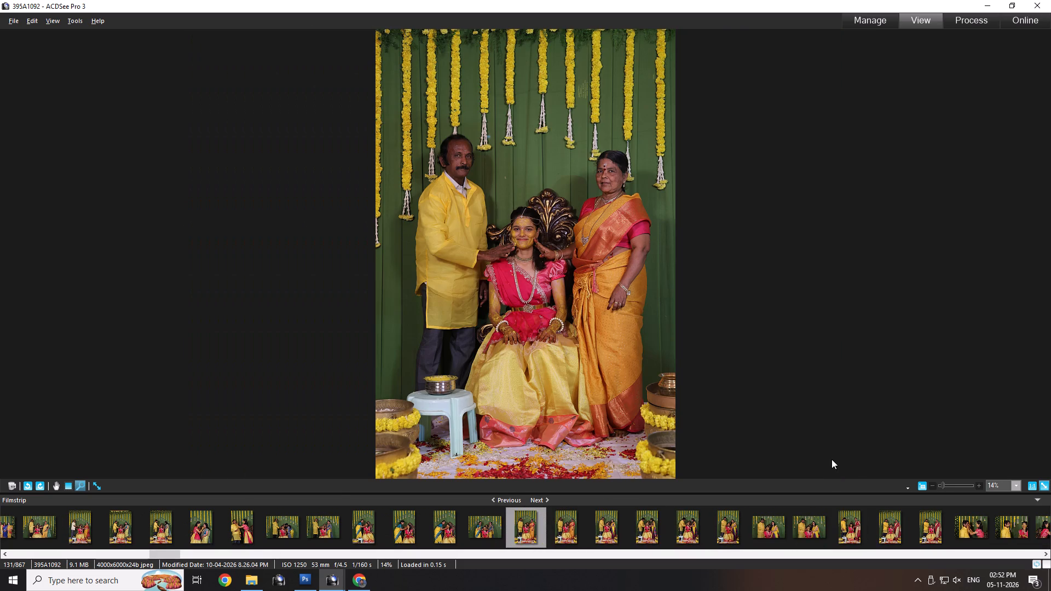
{"action": "key", "text": "Left"}
{"action": "key", "text": "Right"}
{"action": "key", "text": "Right"}
{"action": "key", "text": "Left"}
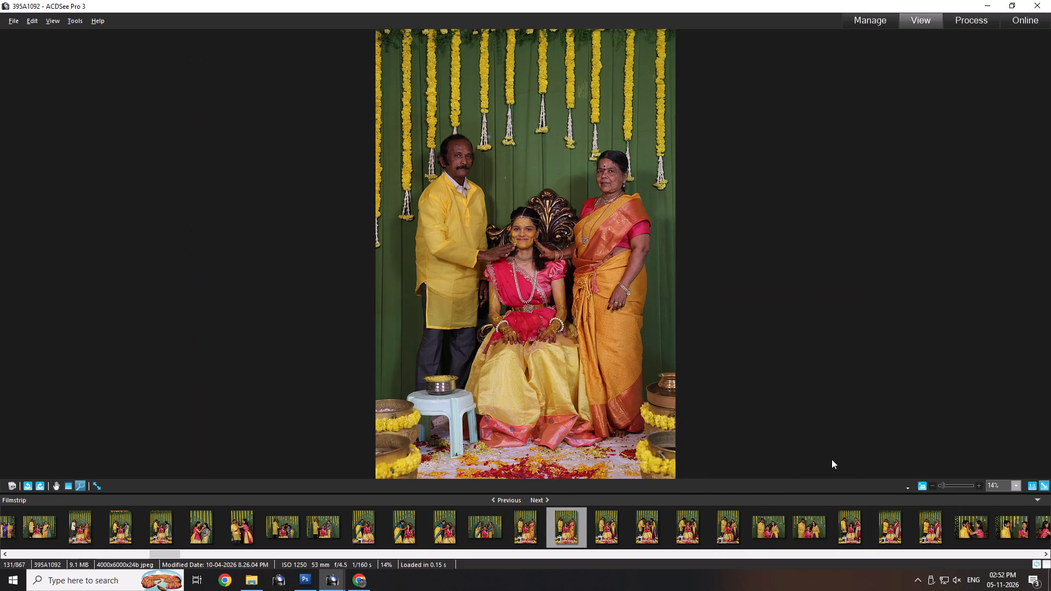
{"action": "key", "text": "Right"}
{"action": "key", "text": "Delete"}
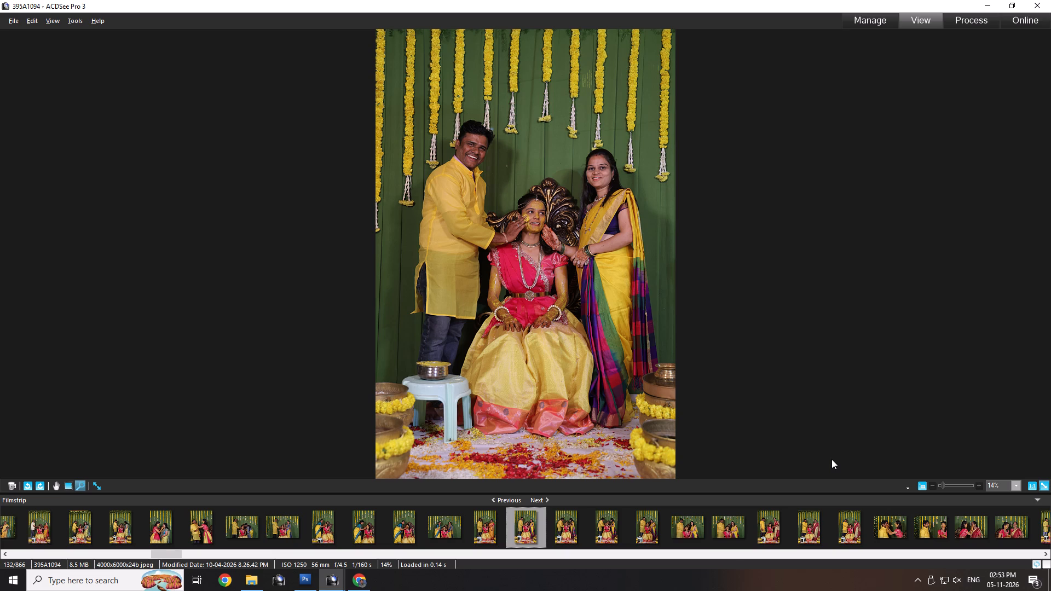
{"action": "key", "text": "Left"}
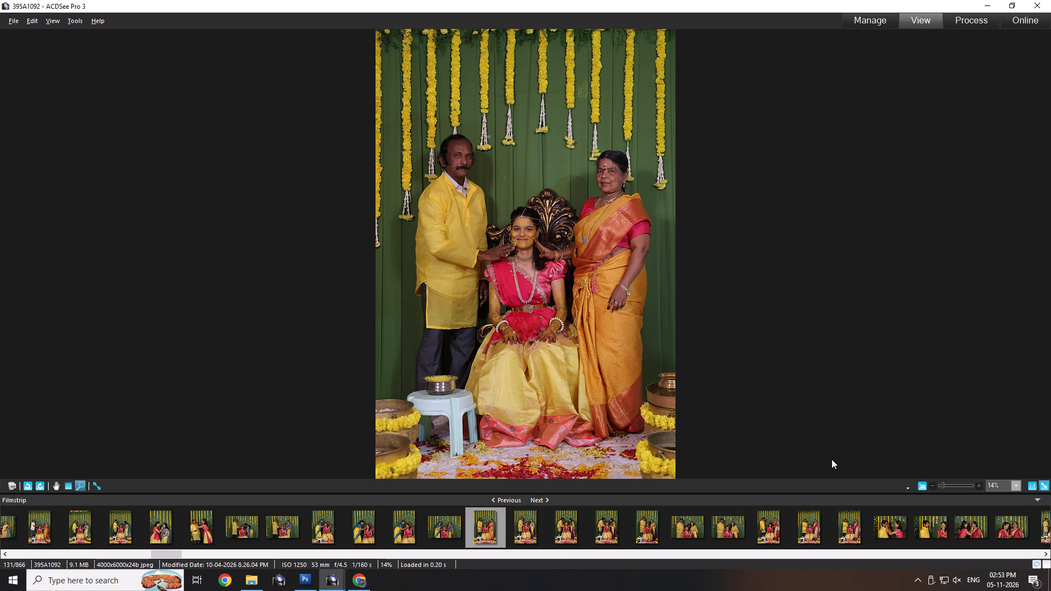
{"action": "key", "text": "Left"}
{"action": "key", "text": "Right"}
Compare the full-length shots 395A1094 through 395A1096 of the yellow-kurta man and multicoloured-sari woman applying turmeric to the girl.
{"action": "key", "text": "Right"}
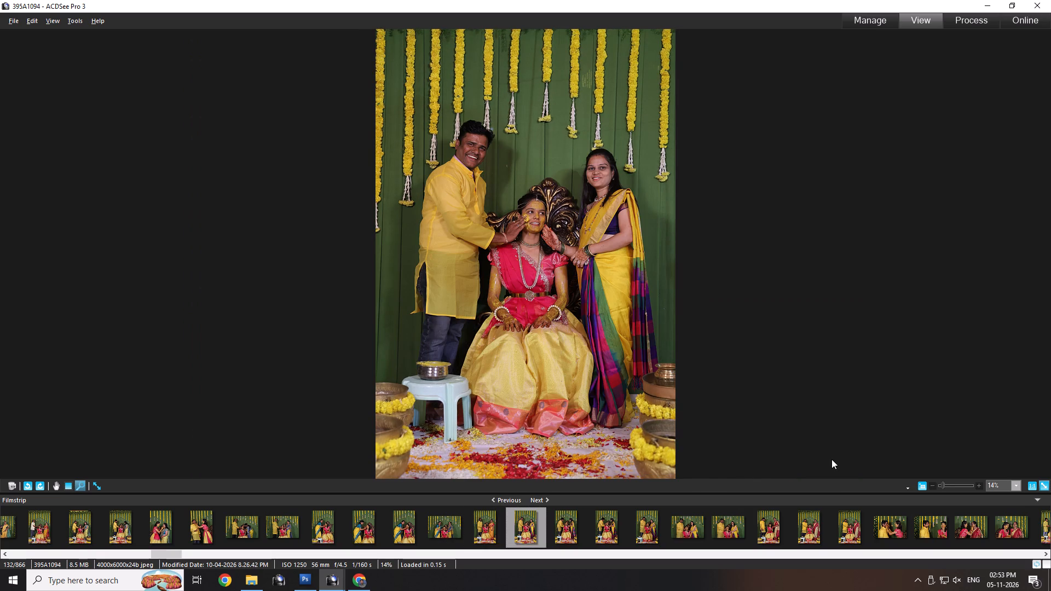
{"action": "key", "text": "Left"}
{"action": "key", "text": "Right"}
{"action": "key", "text": "Right"}
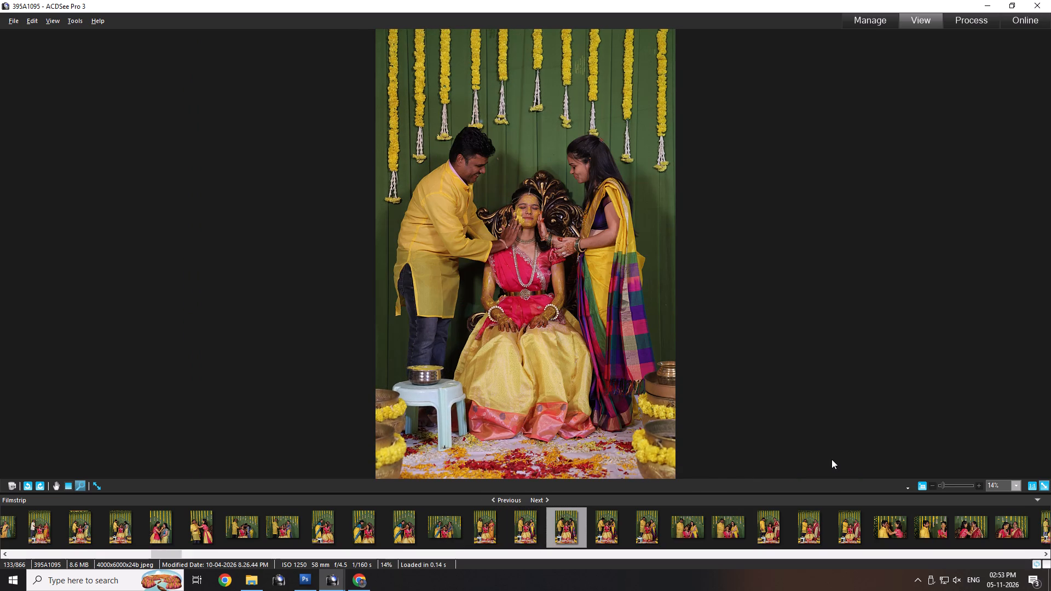
{"action": "key", "text": "Right"}
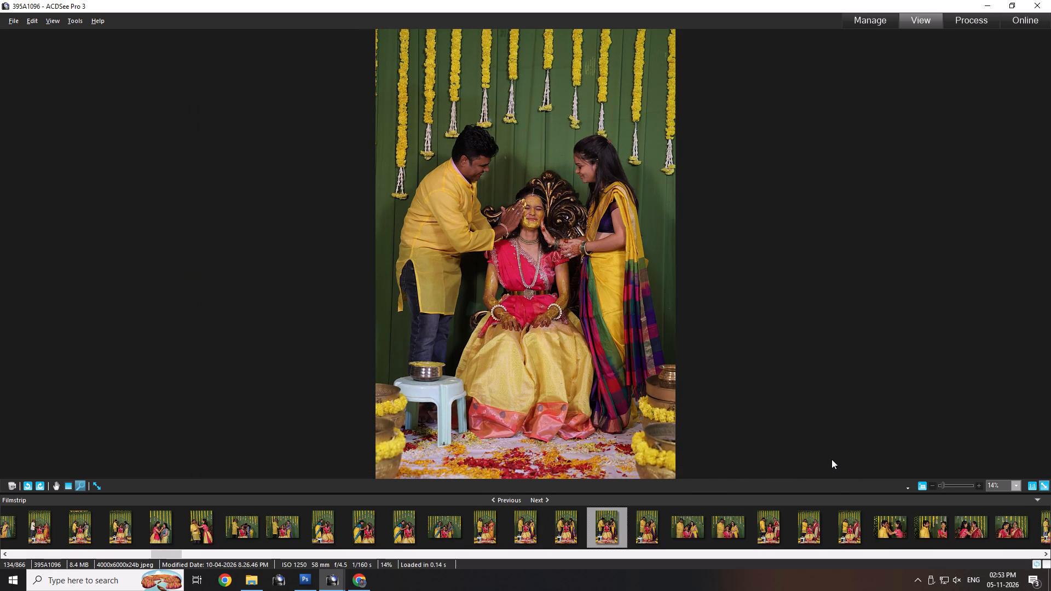
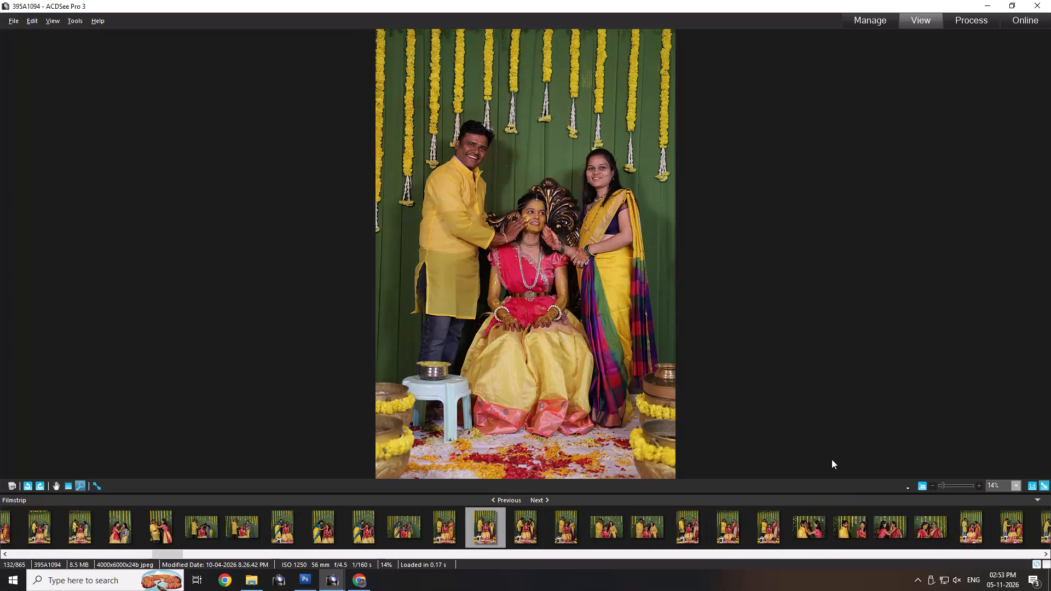
Delete the full-length shot 395A1094 of the yellow-kurta couple and review the remaining full-length shots up to 395A1097.
{"action": "key", "text": "Delete"}
{"action": "key", "text": "Left"}
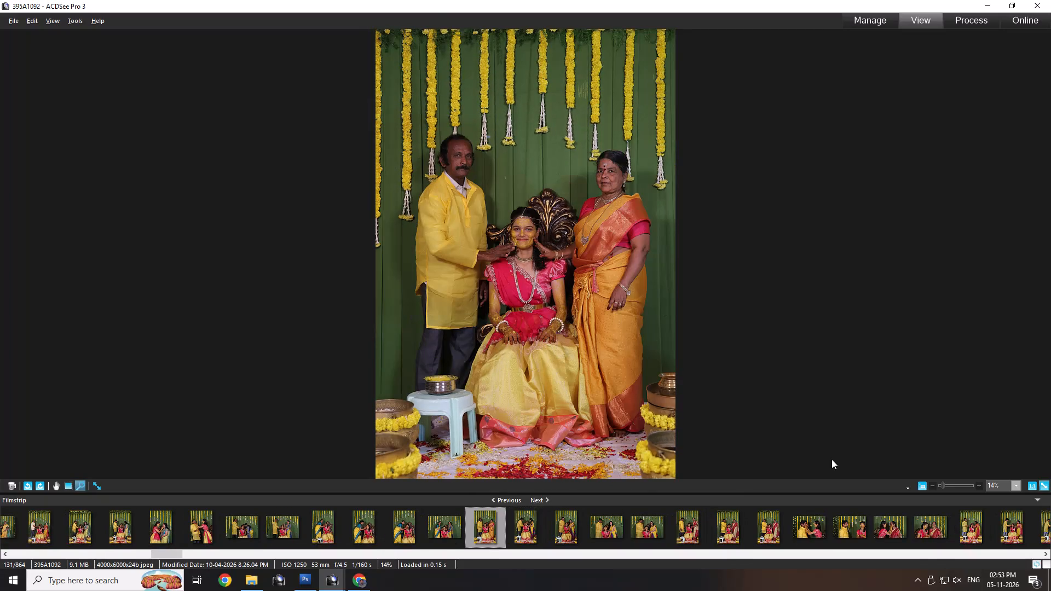
{"action": "key", "text": "Right"}
{"action": "key", "text": "Right"}
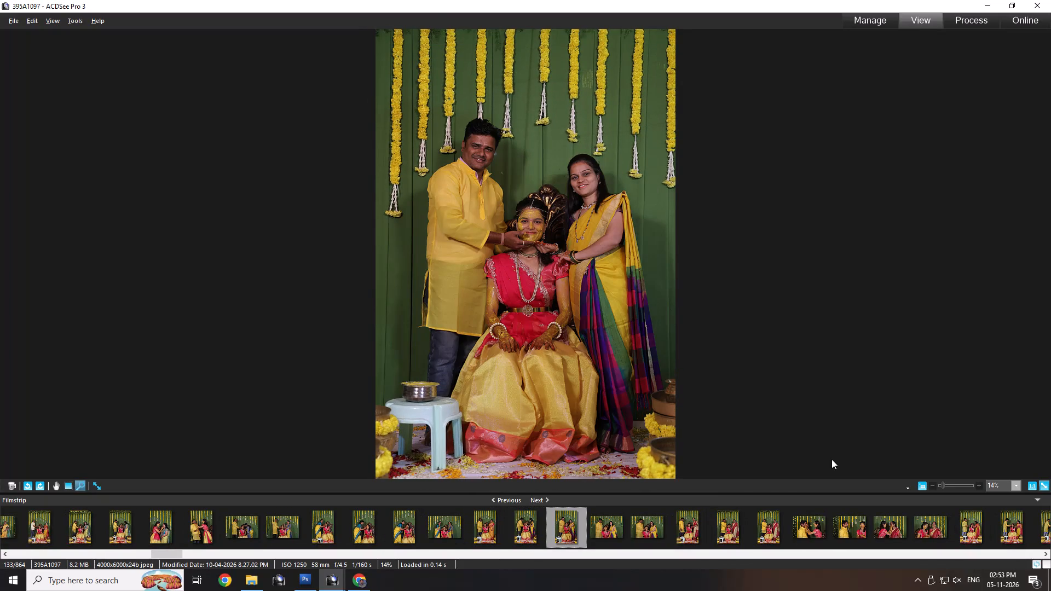
{"action": "key", "text": "Left"}
{"action": "key", "text": "Right"}
Compare the landscape shots 395A1098 and 395A1099 of the yellow-kurta man and multicoloured-sari woman with the girl.
{"action": "key", "text": "Right"}
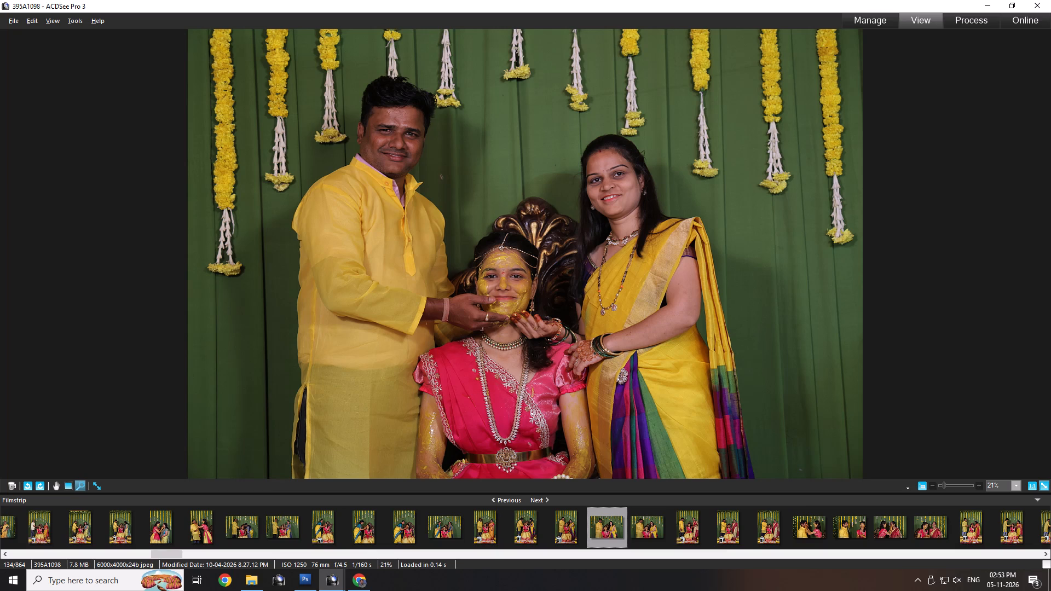
{"action": "key", "text": "Right"}
{"action": "key", "text": "Left"}
{"action": "key", "text": "Right"}
{"action": "key", "text": "Left"}
{"action": "key", "text": "Left"}
{"action": "key", "text": "Right"}
{"action": "key", "text": "Right"}
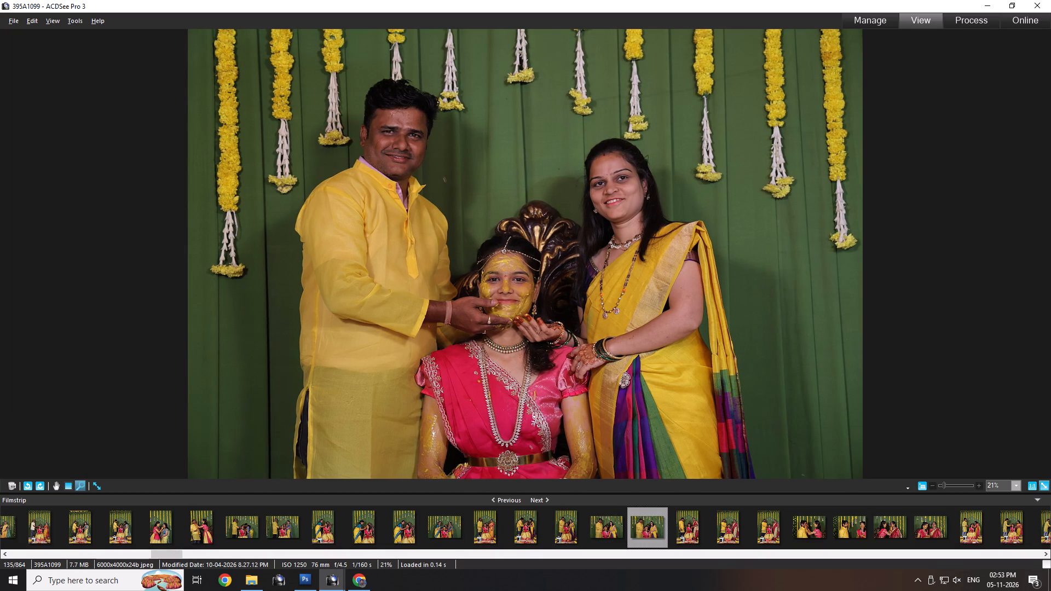
{"action": "key", "text": "Left"}
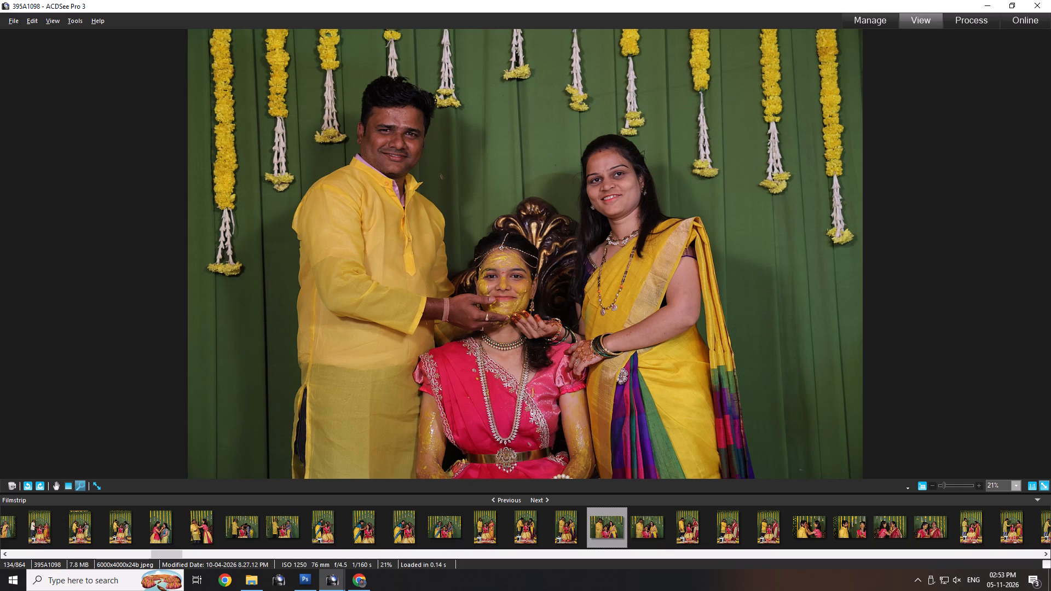
{"action": "key", "text": "Right"}
{"action": "key", "text": "Left"}
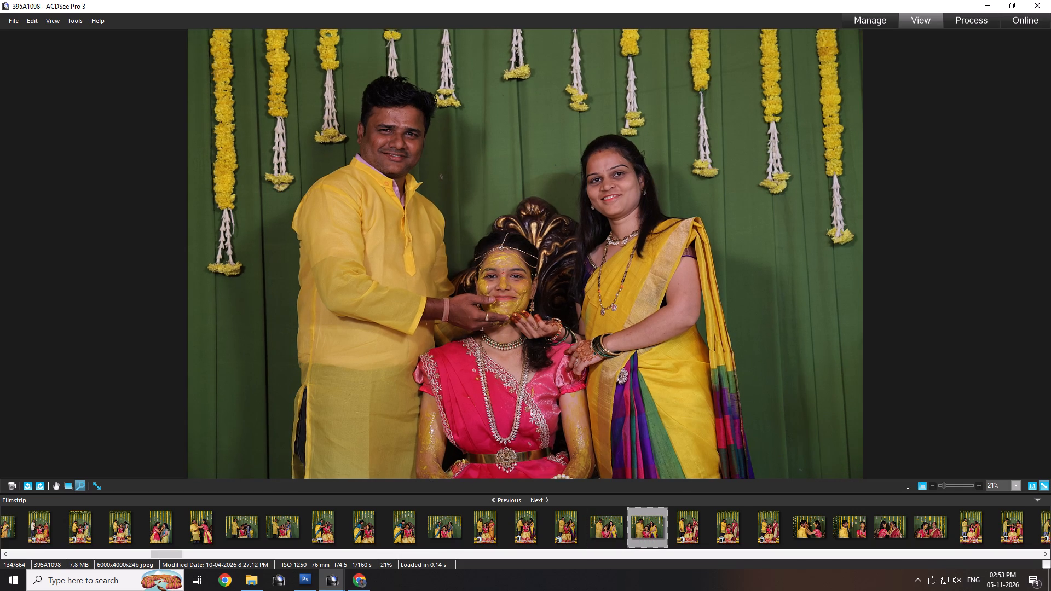
{"action": "key", "text": "Right"}
{"action": "key", "text": "Left"}
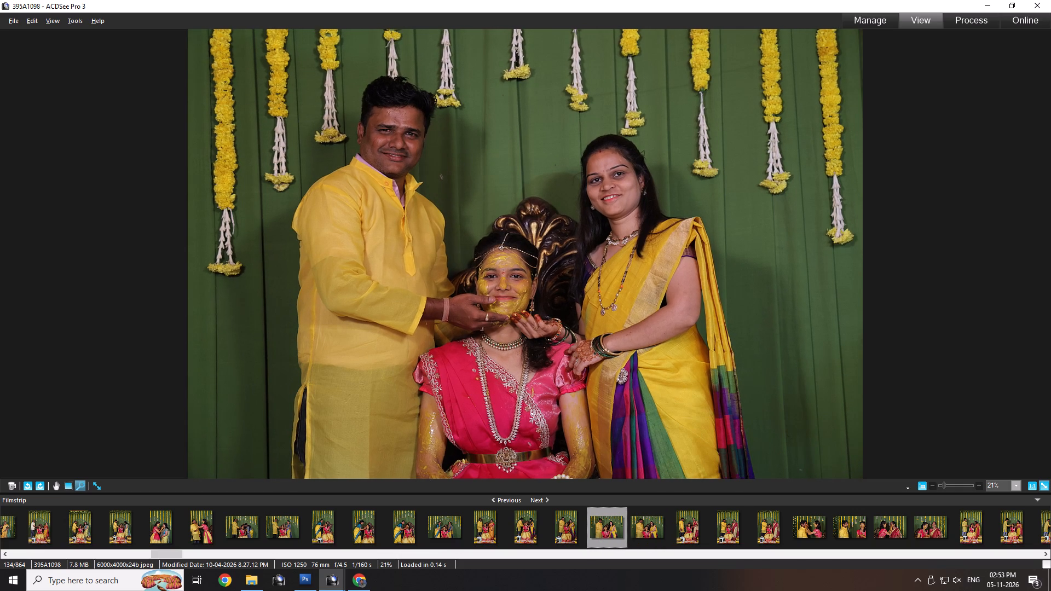
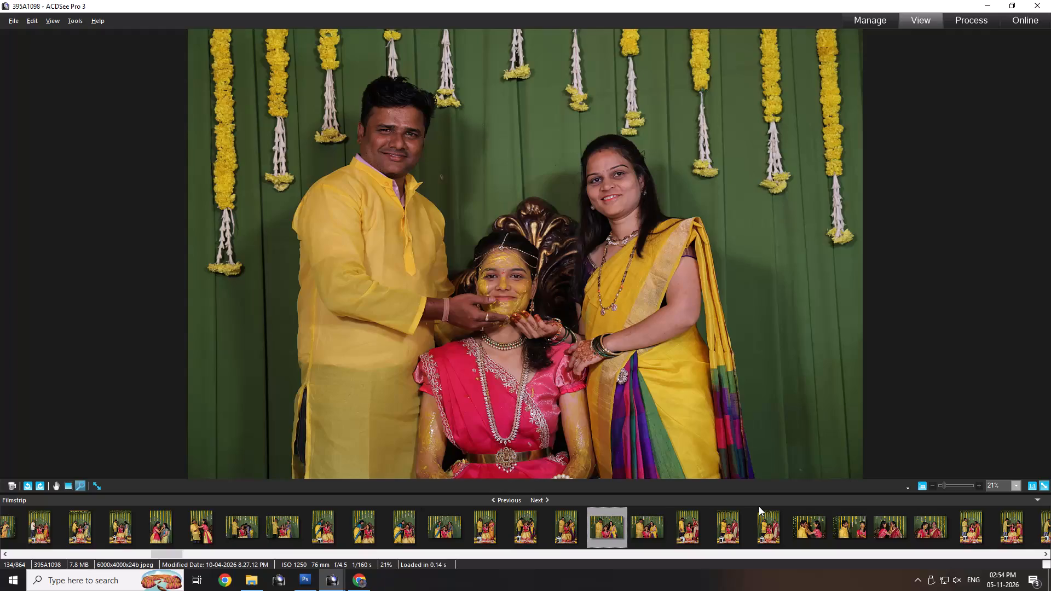
Review the kept shots 395A1089, 395A1092, 395A1096 and 395A1097 against each other, going back and forth between them.
{"action": "key", "text": "Left"}
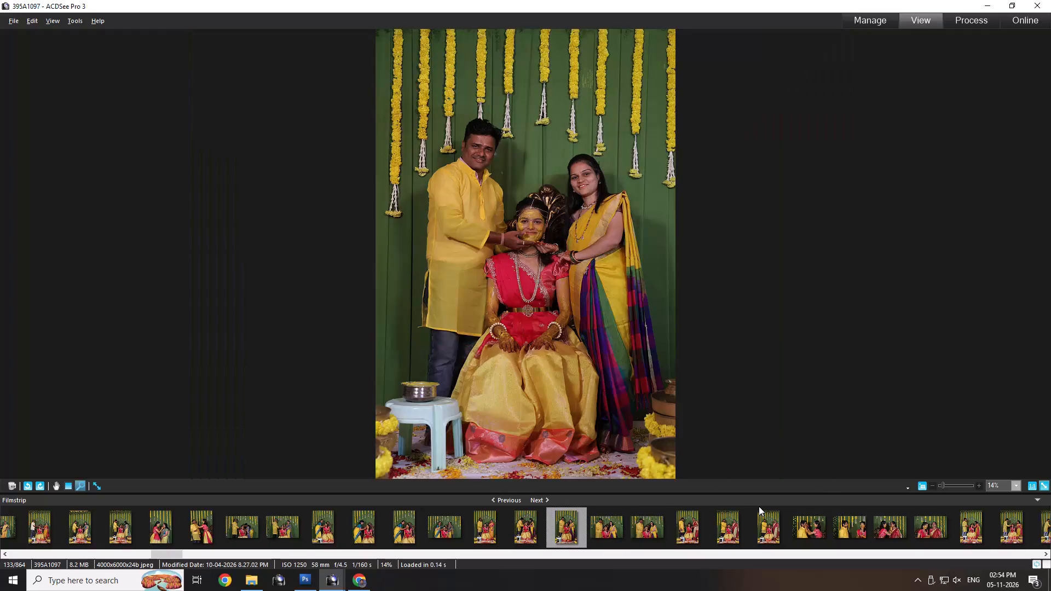
{"action": "key", "text": "Left"}
{"action": "key", "text": "Left"}
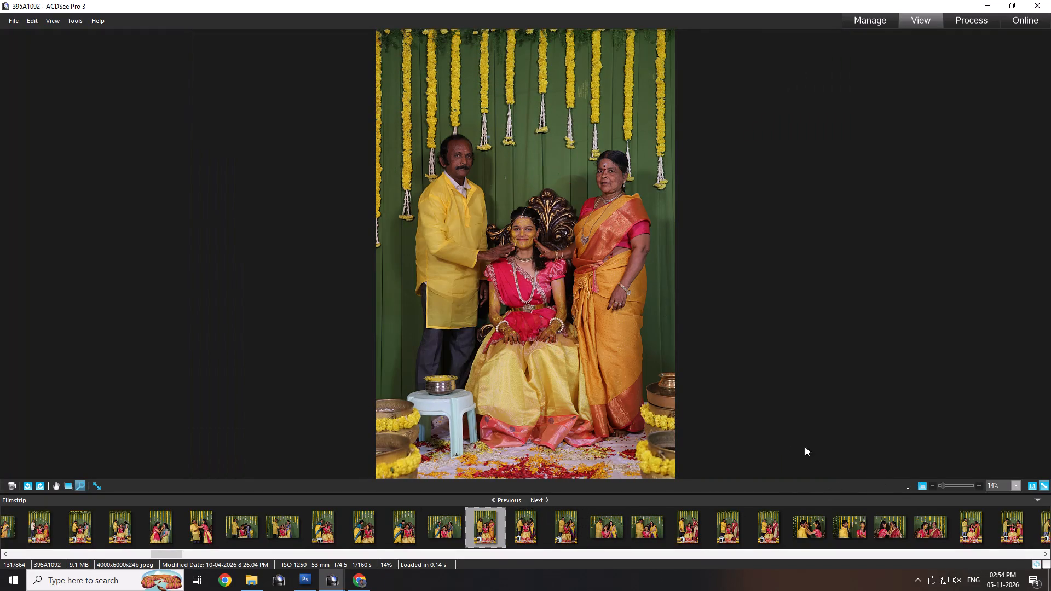
{"action": "key", "text": "Right"}
{"action": "key", "text": "Right"}
{"action": "key", "text": "Left"}
{"action": "key", "text": "Left"}
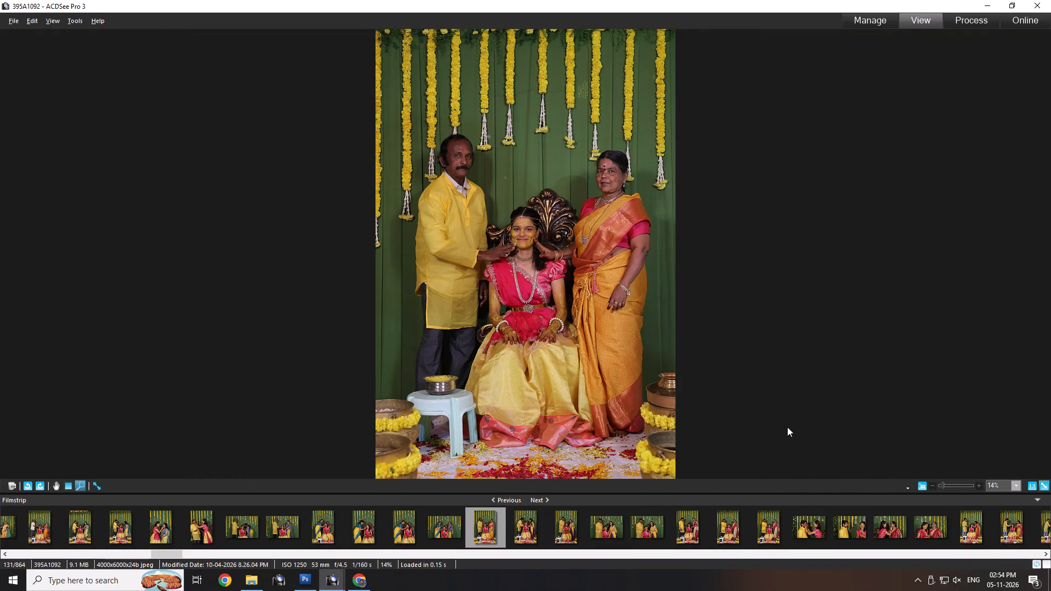
{"action": "key", "text": "Left"}
{"action": "key", "text": "Right"}
{"action": "key", "text": "Left"}
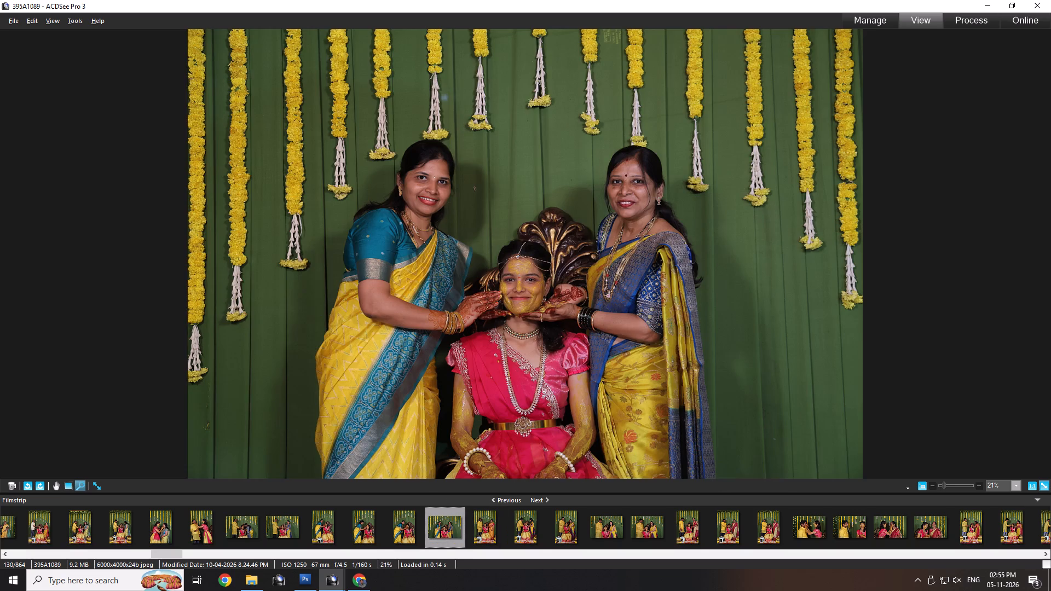
{"action": "key", "text": "Right"}
{"action": "key", "text": "Right"}
{"action": "key", "text": "Right"}
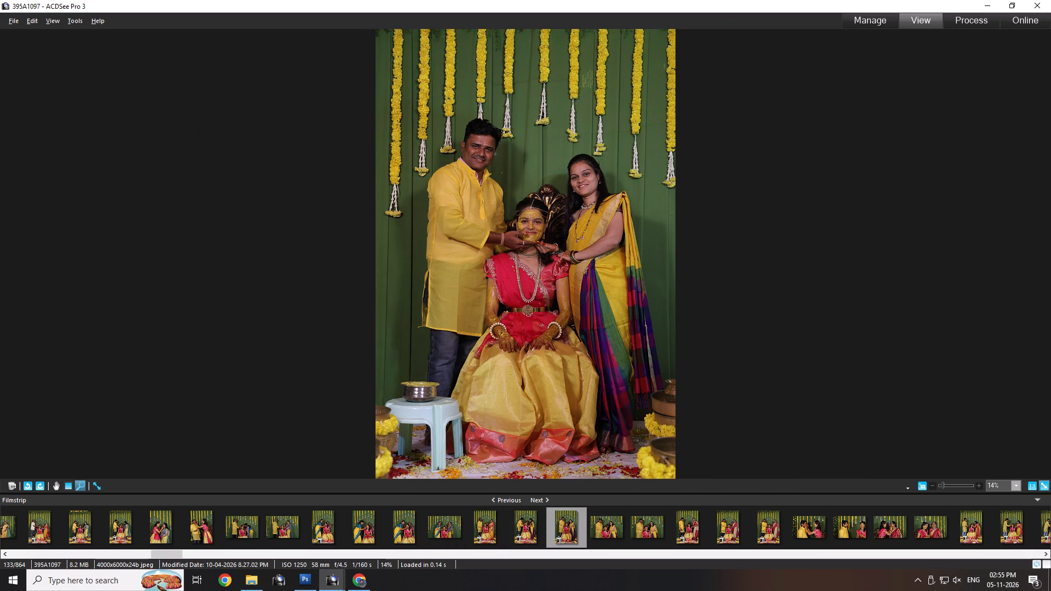
{"action": "key", "text": "Left"}
{"action": "key", "text": "Left"}
{"action": "key", "text": "Left"}
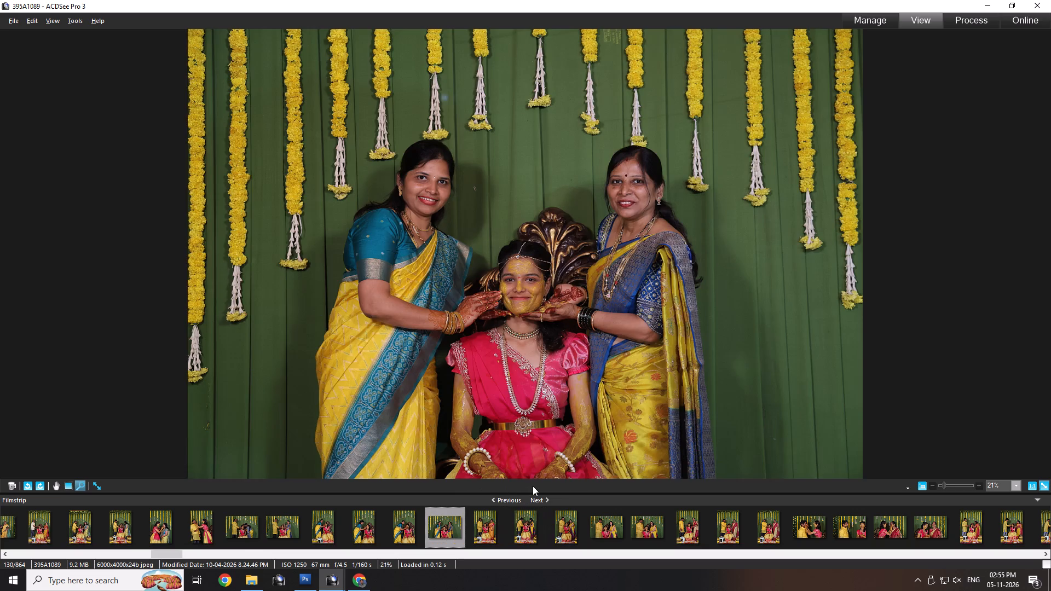
{"action": "key", "text": "Right"}
{"action": "key", "text": "Right"}
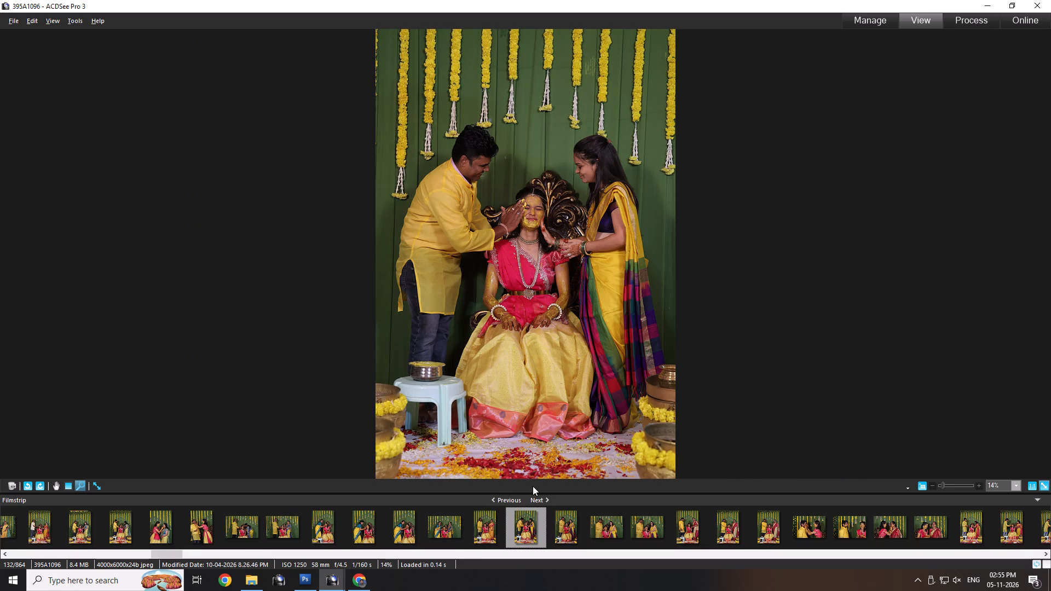
{"action": "key", "text": "Left"}
{"action": "key", "text": "Left"}
{"action": "key", "text": "Right"}
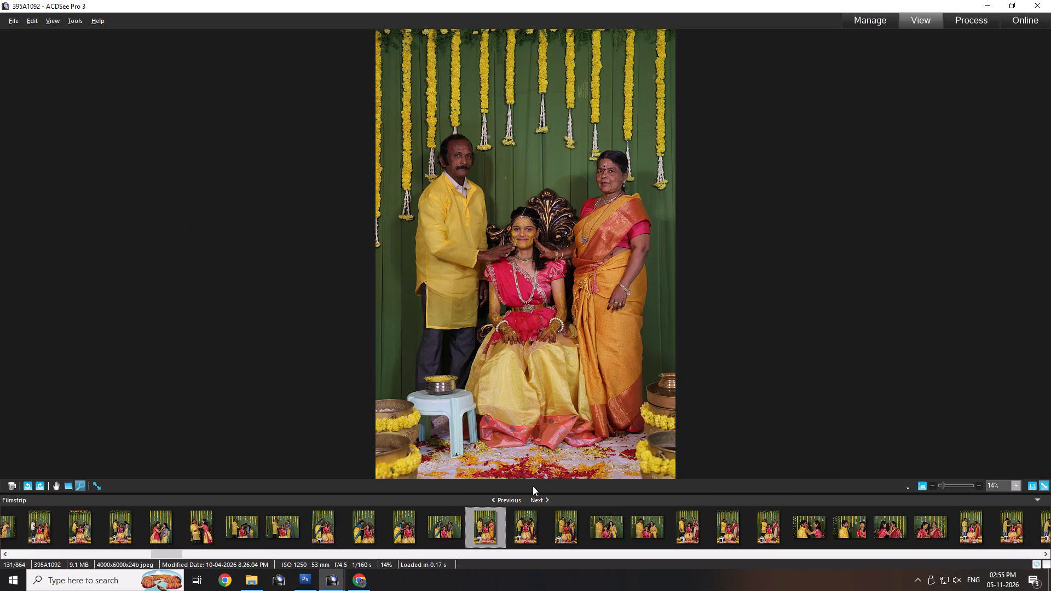
{"action": "key", "text": "Left"}
{"action": "key", "text": "Right"}
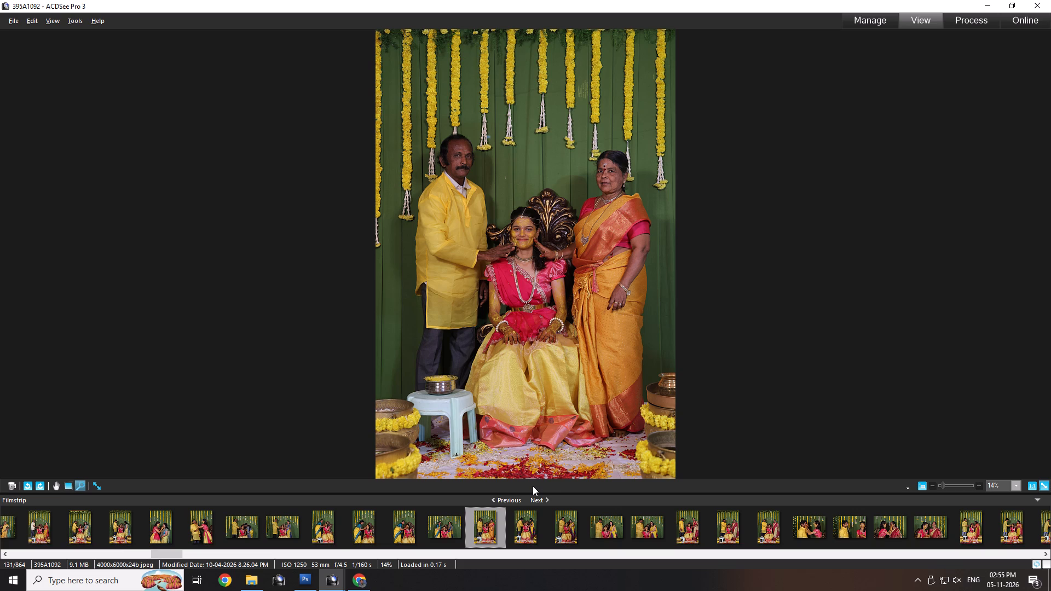
{"action": "key", "text": "Left"}
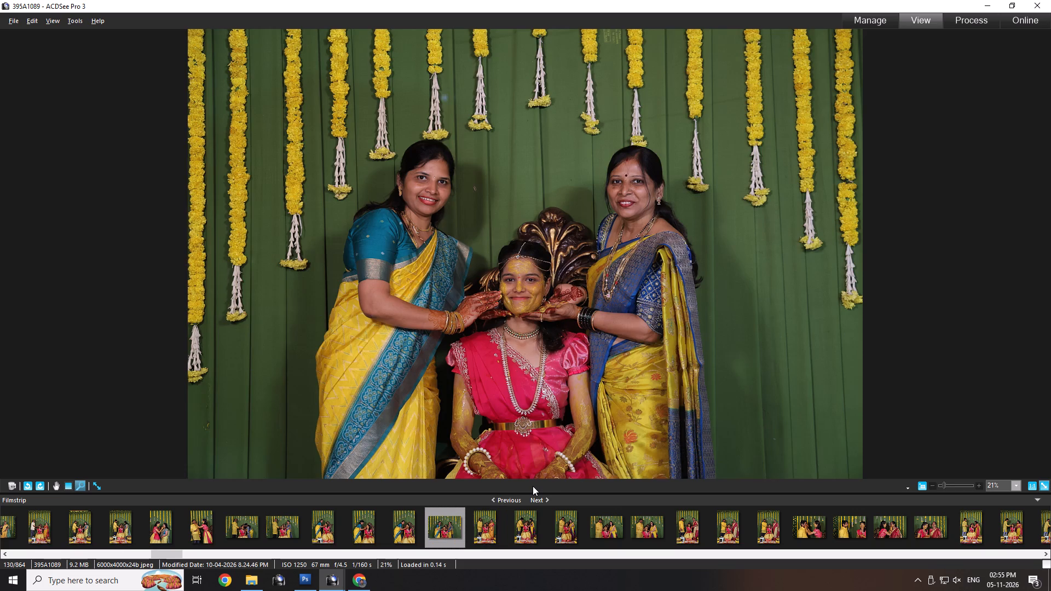
{"action": "key", "text": "Right"}
{"action": "key", "text": "Right"}
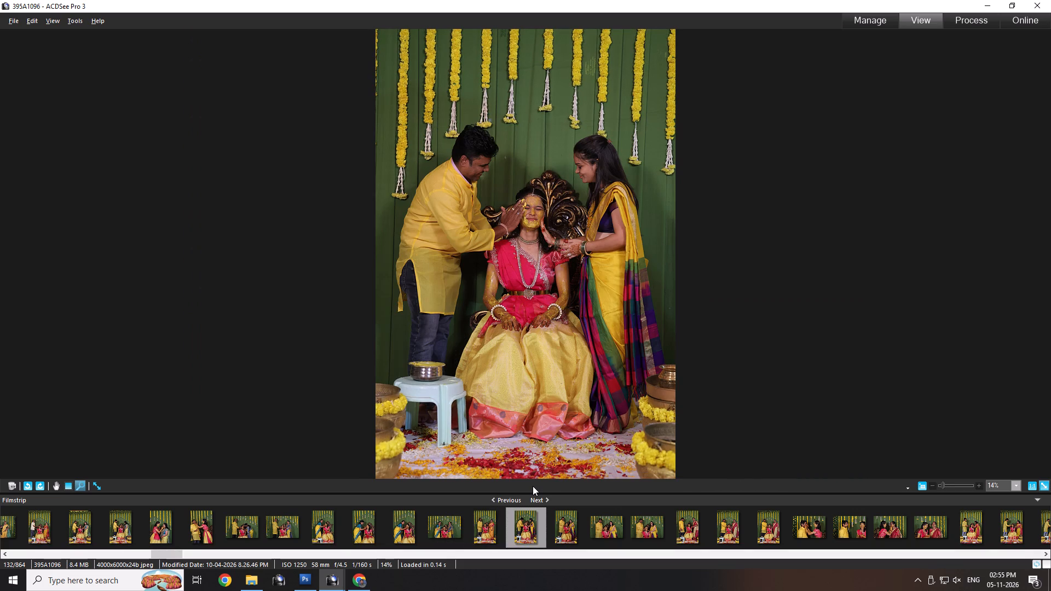
{"action": "key", "text": "Right"}
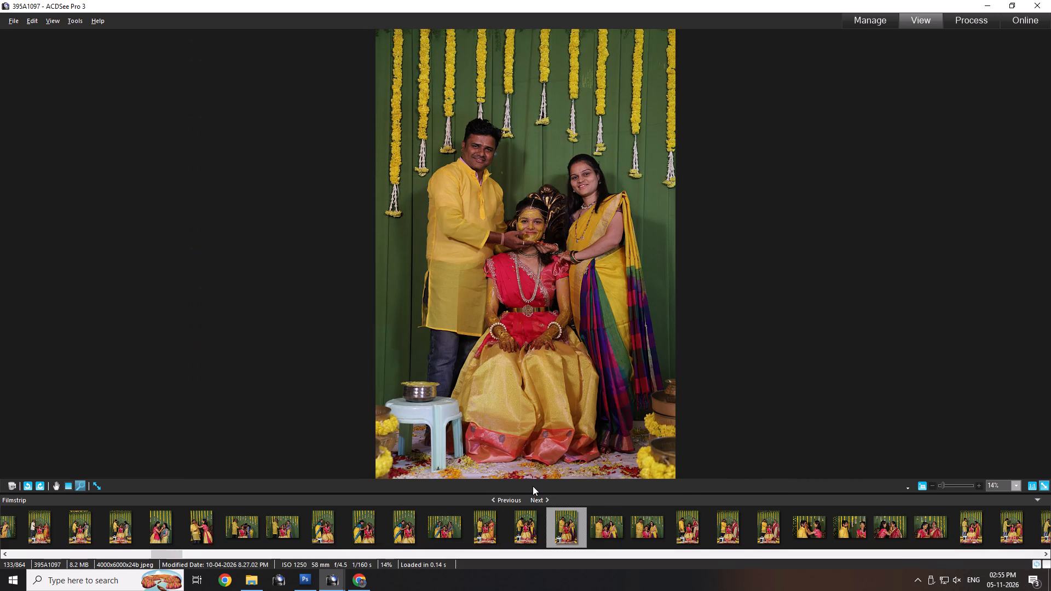
Compare landscape shots 395A1098 and 395A1099 of the yellow-kurta man and multicoloured-sari woman, and delete 395A1099.
{"action": "key", "text": "Right"}
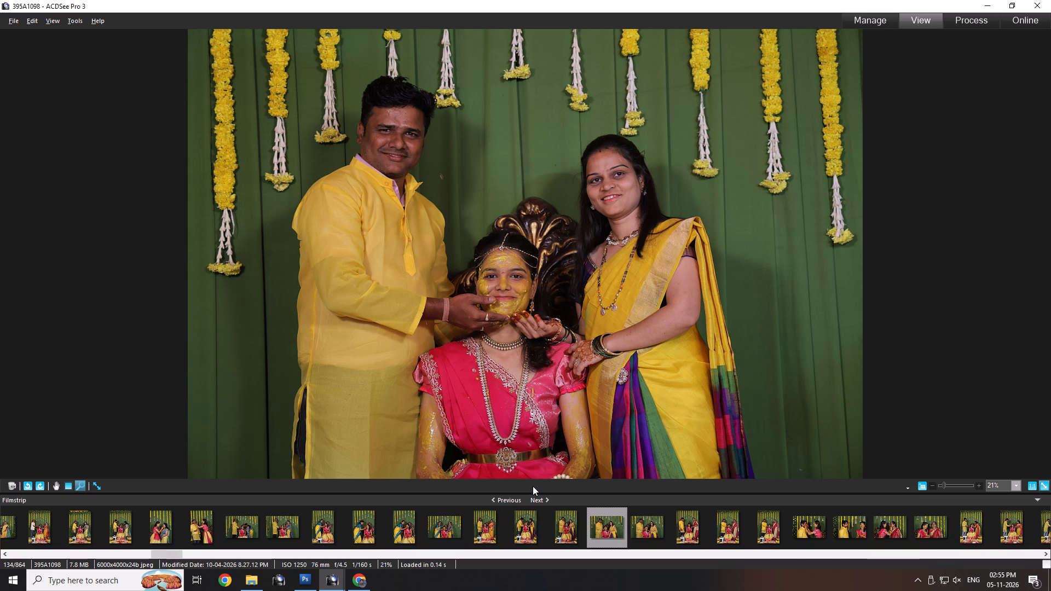
{"action": "key", "text": "Right"}
{"action": "key", "text": "Left"}
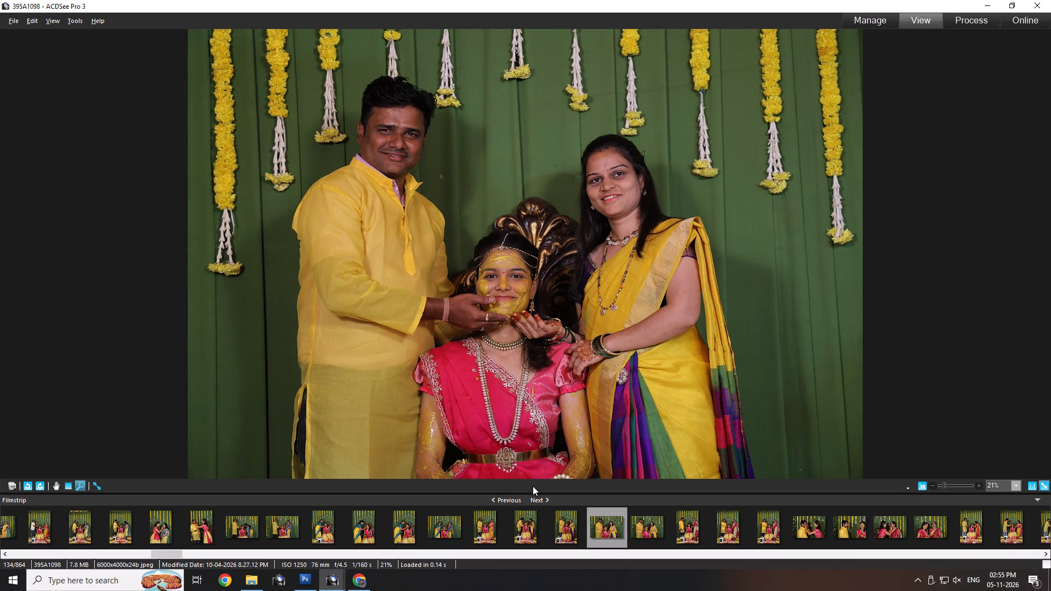
{"action": "key", "text": "Right"}
{"action": "key", "text": "Delete"}
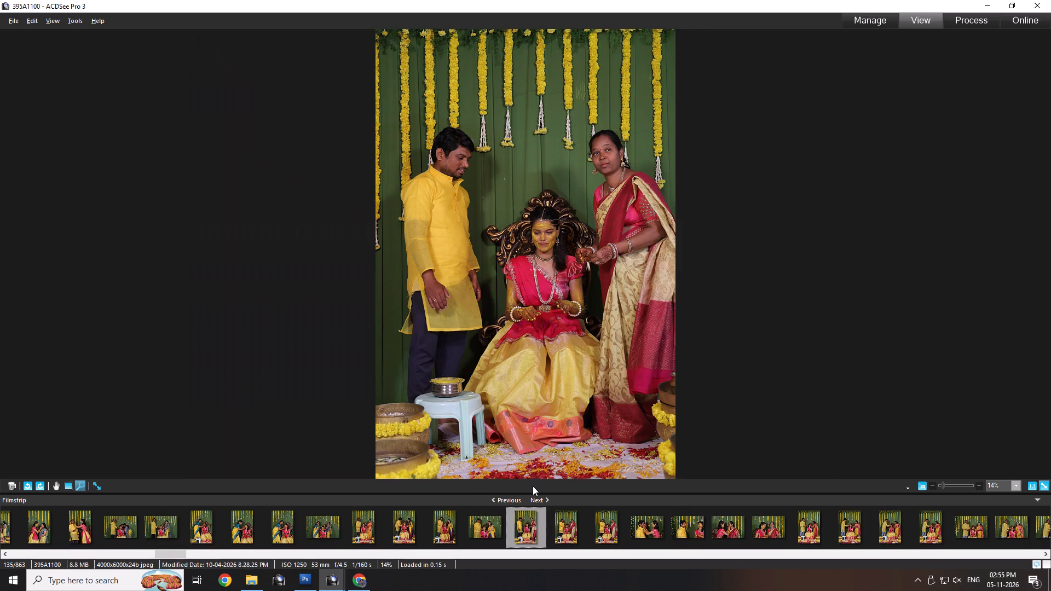
Delete full-length shot 395A1100 of the couple with the cream-and-red sari woman, then compare 395A1101 with 395A1102 and delete 395A1101.
{"action": "key", "text": "Delete"}
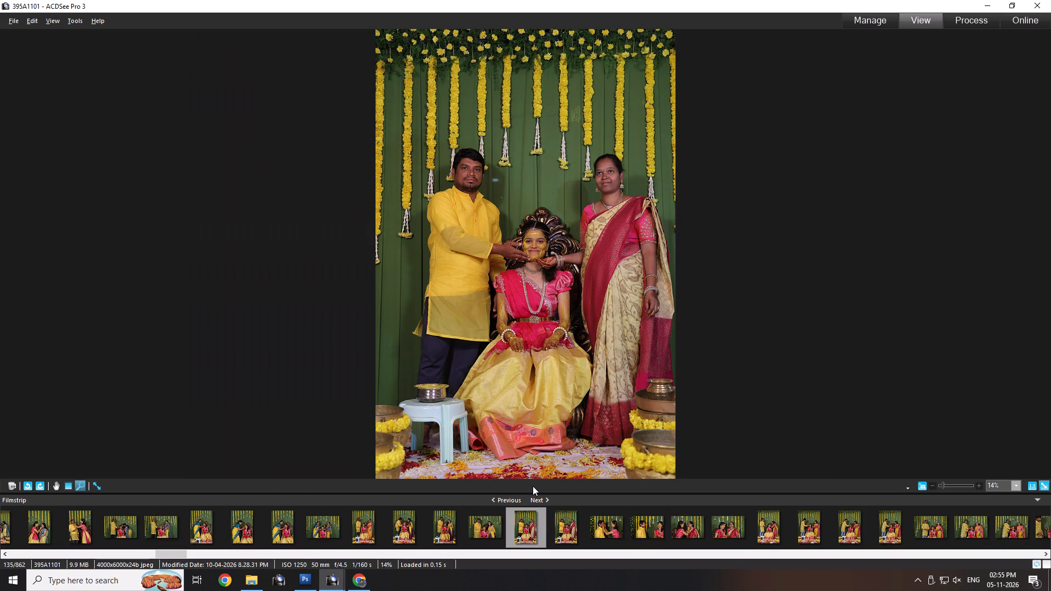
{"action": "key", "text": "Right"}
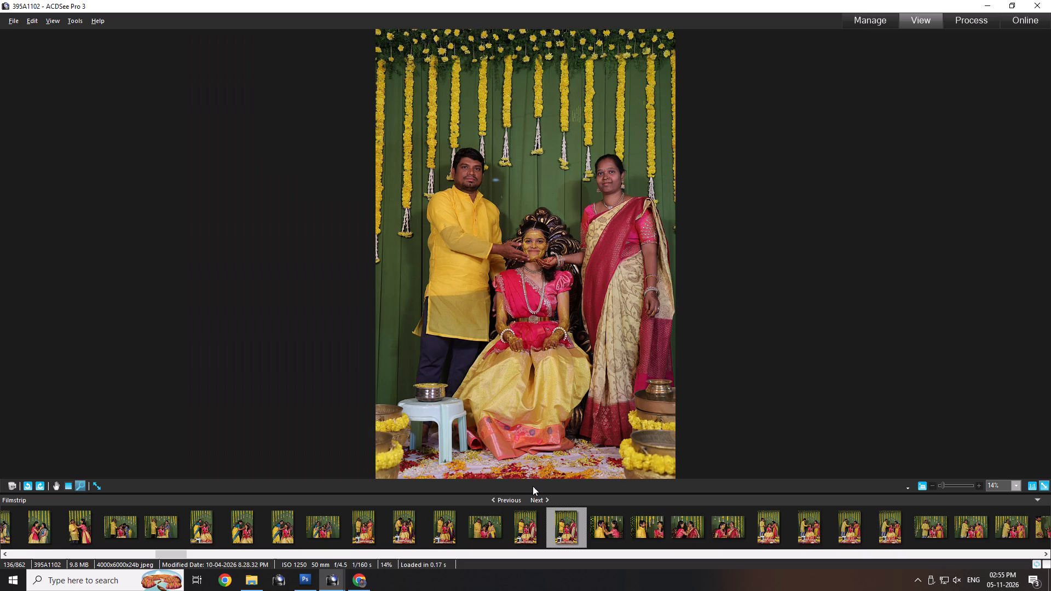
{"action": "key", "text": "Left"}
{"action": "key", "text": "Delete"}
Delete the three landscape shots 395A1103 to 395A1105 that follow the cream-and-red sari couple's full-length shot.
{"action": "key", "text": "Right"}
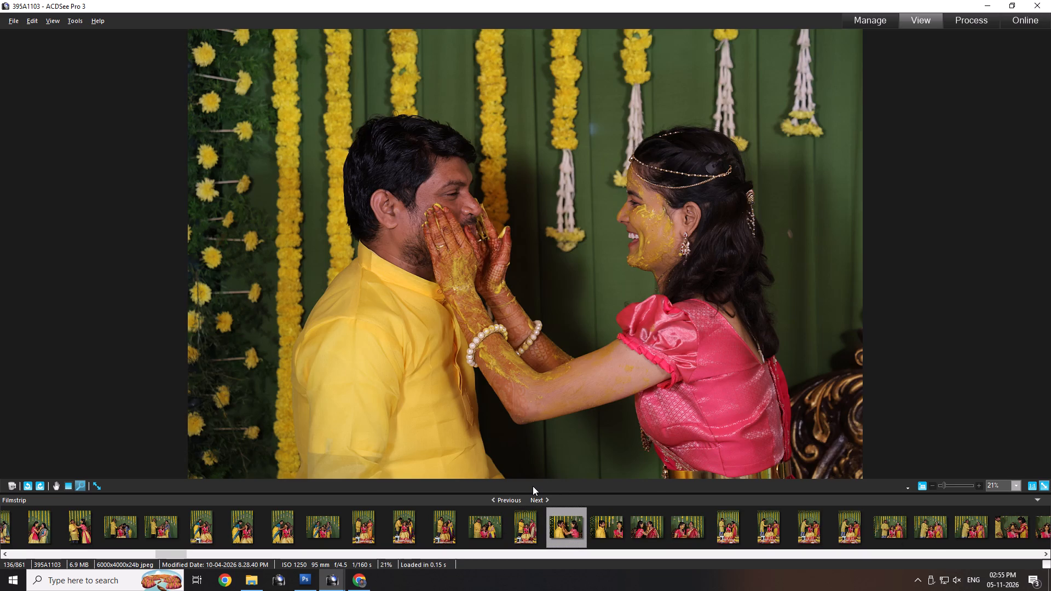
{"action": "key", "text": "Delete"}
{"action": "key", "text": "Delete"}
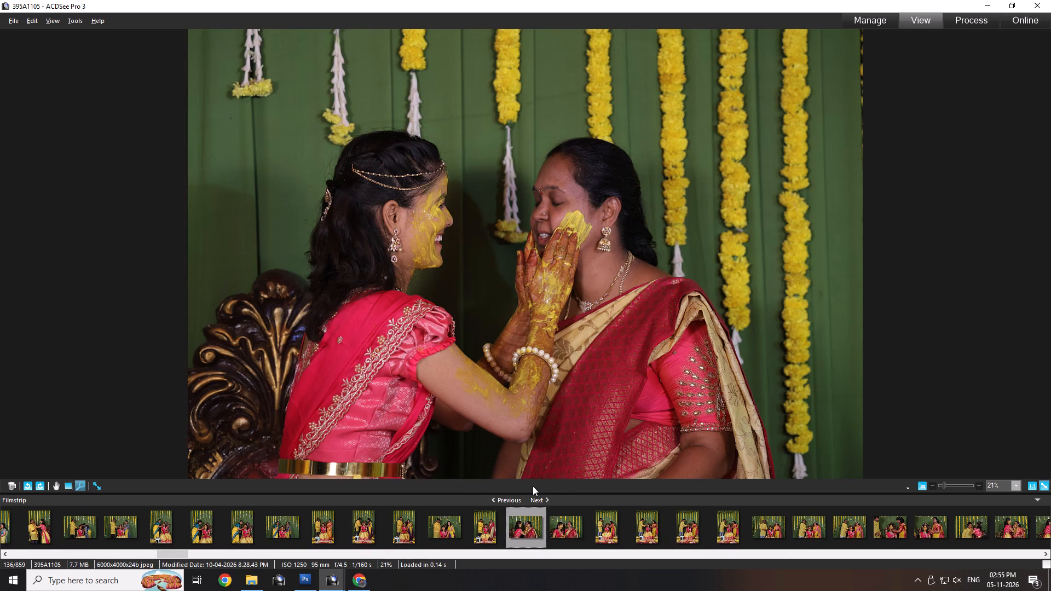
{"action": "key", "text": "Delete"}
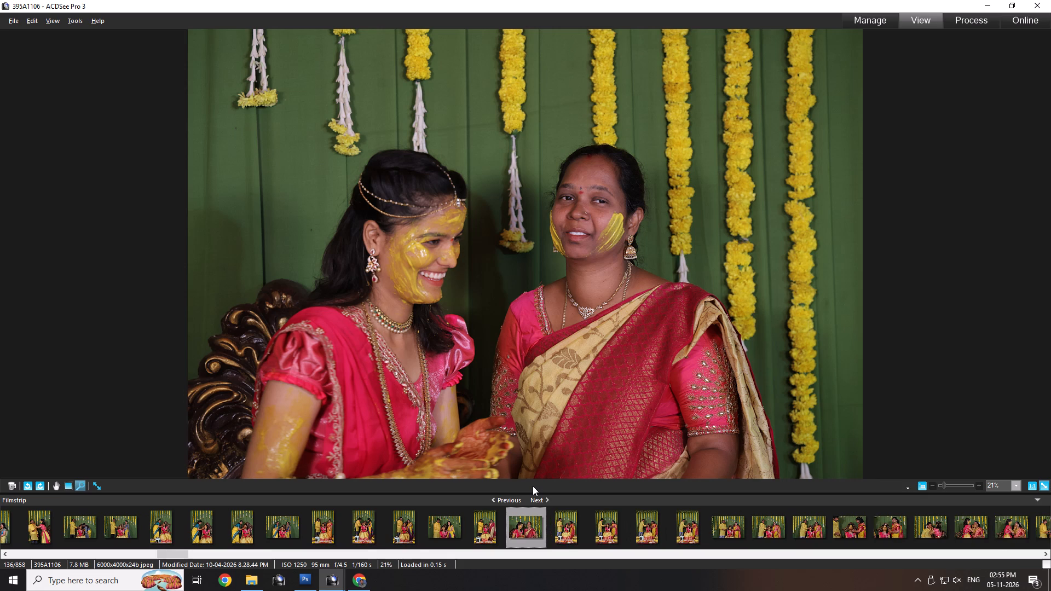
Compare full-length shots 395A1107 and 395A1108 of the couple with the yellow-and-red sari woman, and delete 395A1108 and the following shot.
{"action": "key", "text": "Right"}
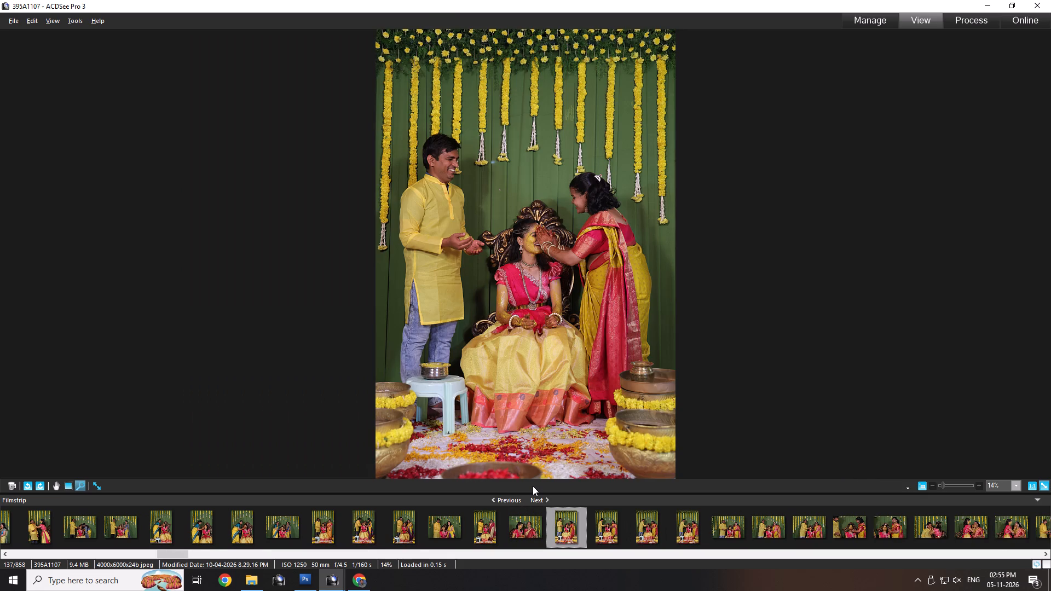
{"action": "key", "text": "Right"}
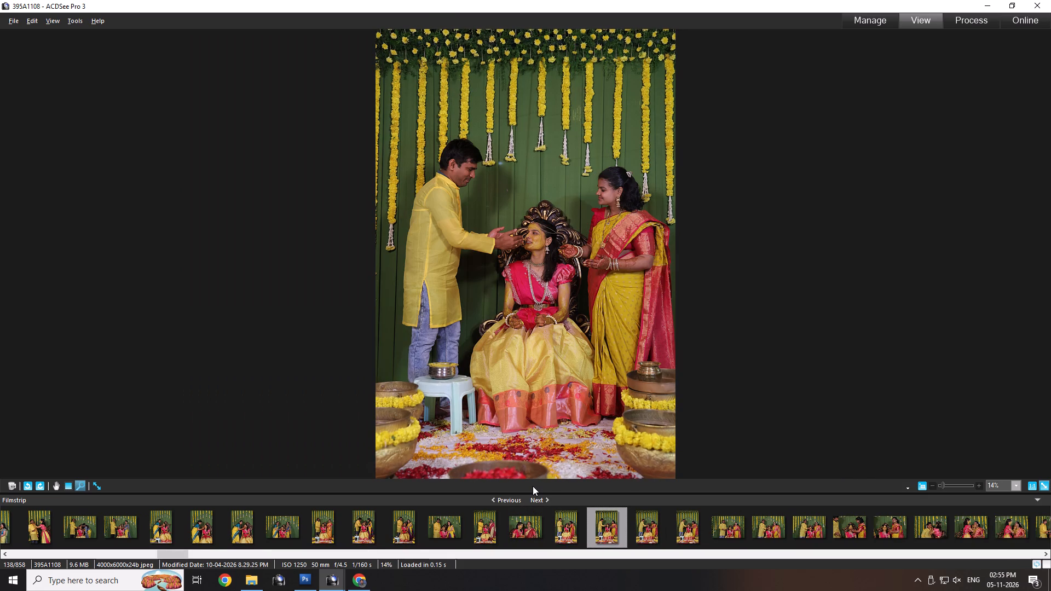
{"action": "key", "text": "Left"}
{"action": "key", "text": "Right"}
{"action": "key", "text": "Delete"}
{"action": "key", "text": "Delete"}
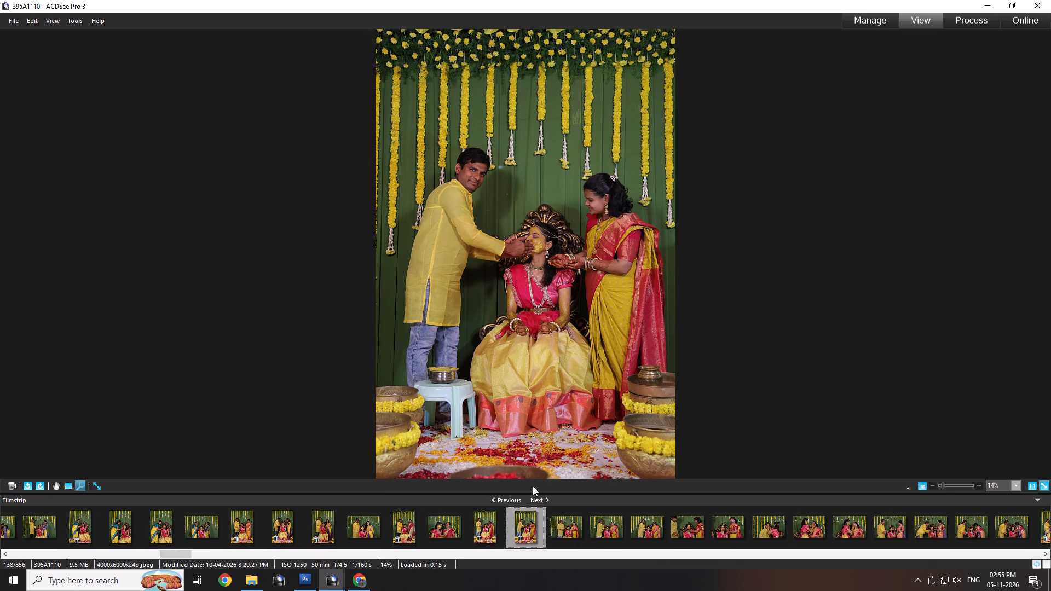
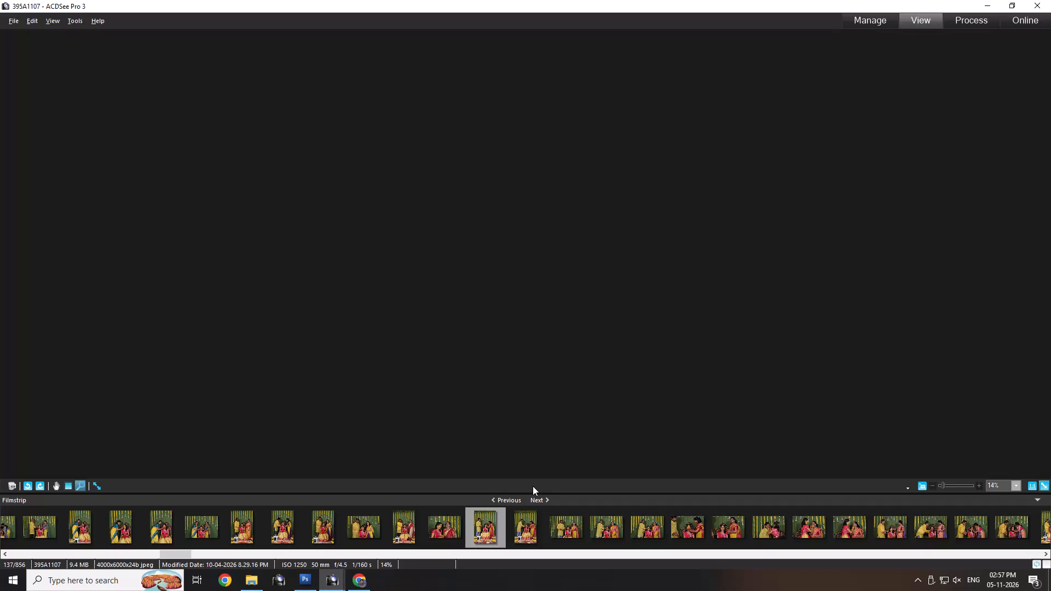
Delete landscape shot 395A1111 of the yellow-and-red sari couple with the girl, keeping full-length shot 395A1110.
{"action": "key", "text": "Right"}
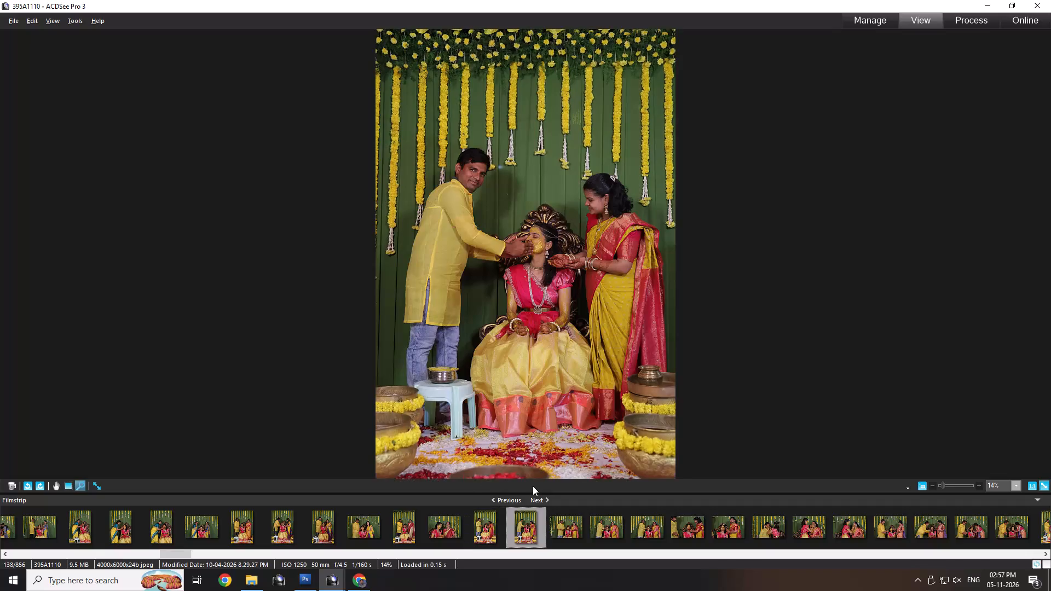
{"action": "key", "text": "Right"}
{"action": "key", "text": "Delete"}
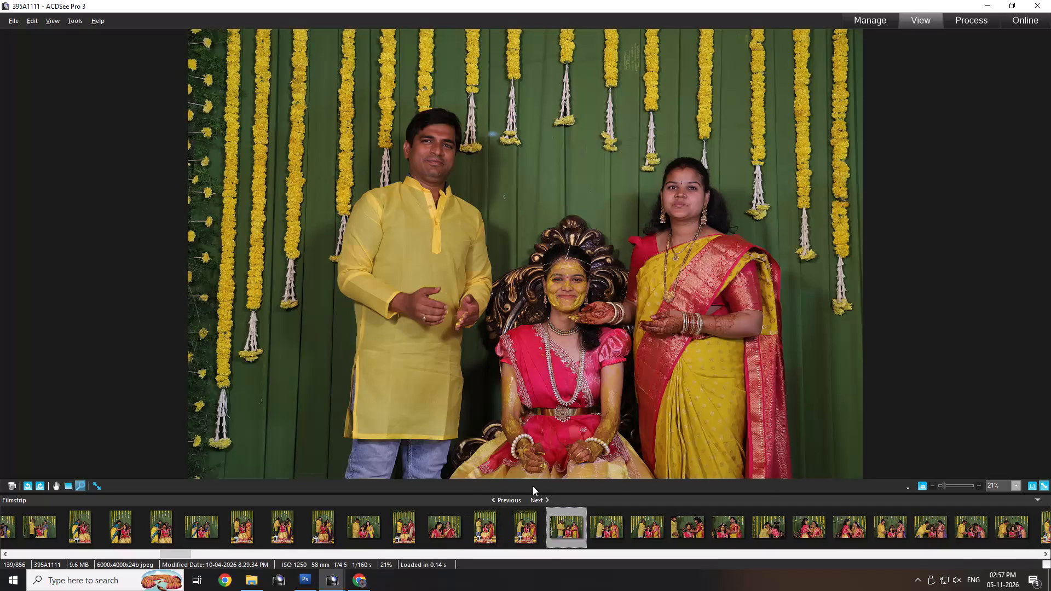
Compare landscape shots 395A1112 and 395A1113 of the couple touching the girl's face, and delete 395A1112.
{"action": "key", "text": "Right"}
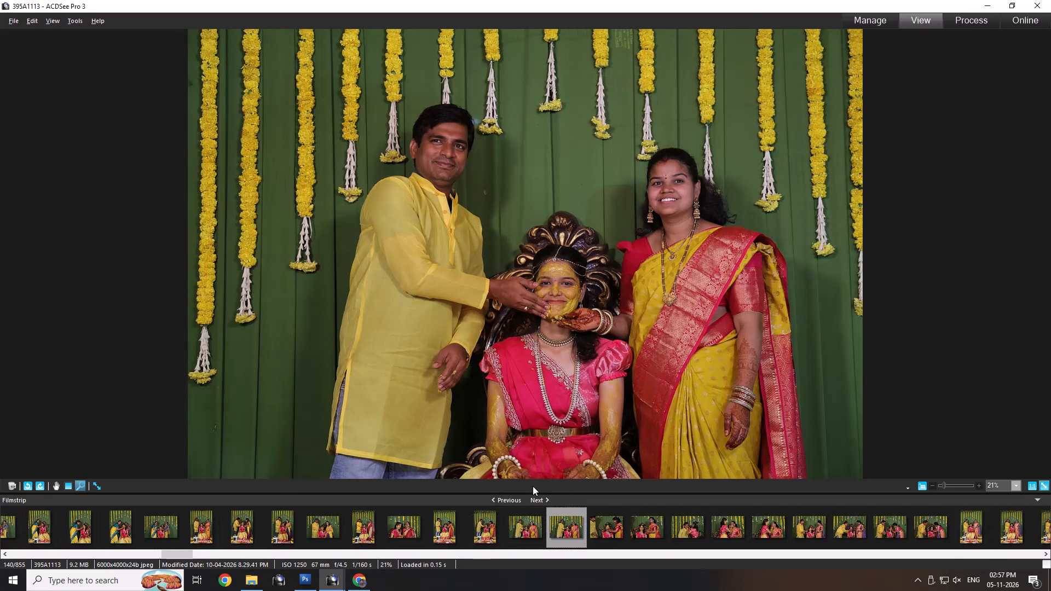
{"action": "key", "text": "Left"}
{"action": "key", "text": "Right"}
{"action": "key", "text": "Left"}
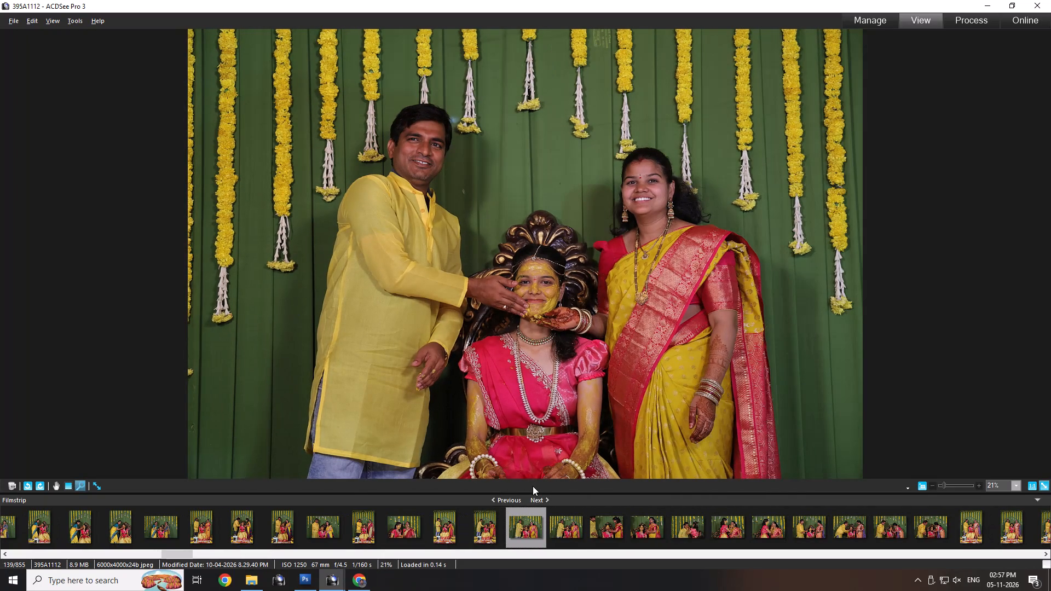
{"action": "key", "text": "Delete"}
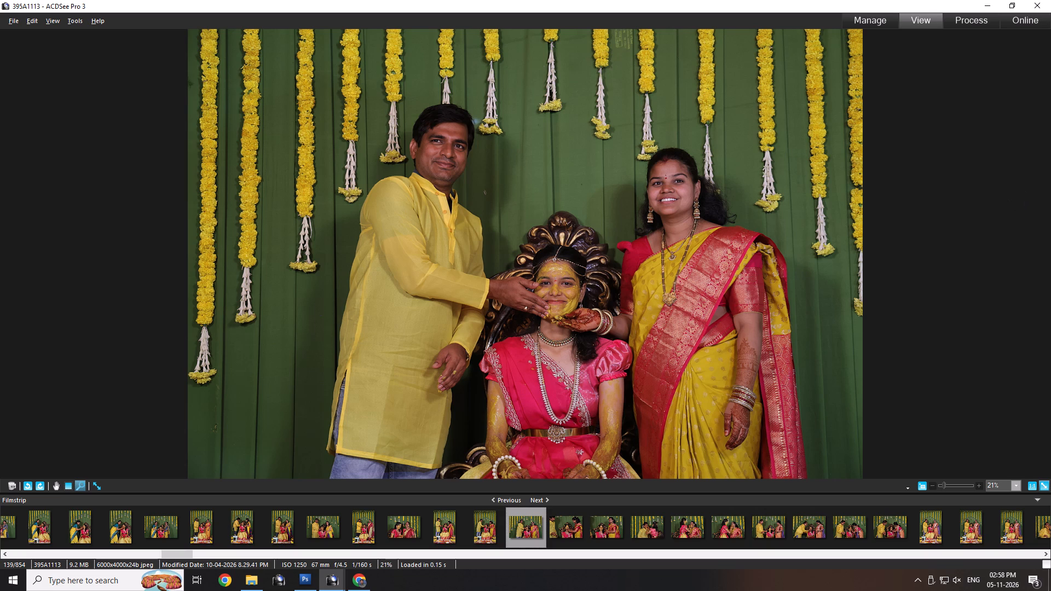
Review the yellow-and-red sari couple's remaining shots 395A1107, 395A1110 and 395A1113 alongside close-up 395A1114.
{"action": "key", "text": "Left"}
{"action": "key", "text": "Right"}
{"action": "key", "text": "Left"}
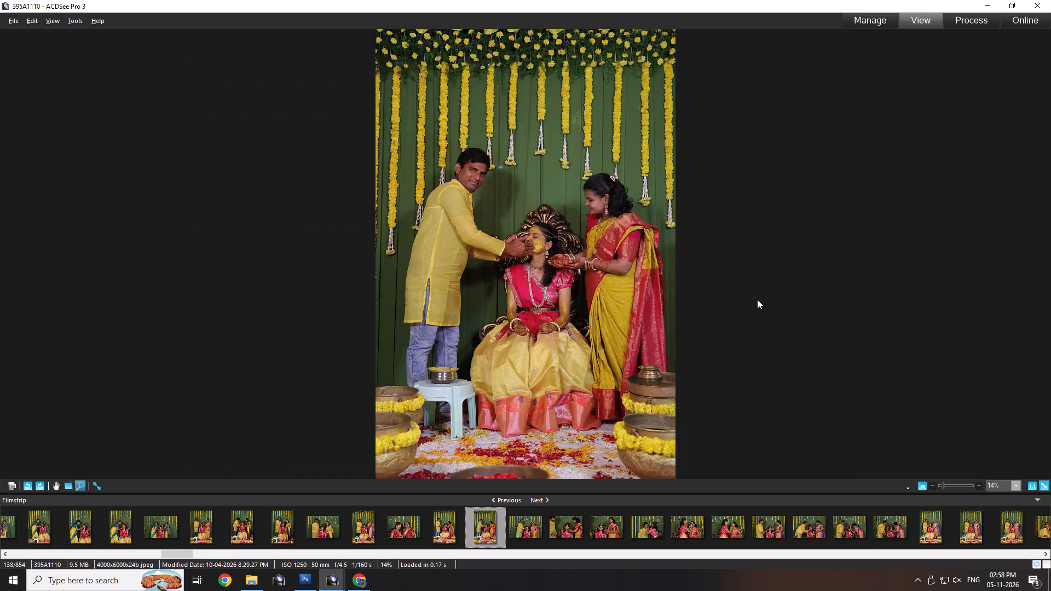
{"action": "key", "text": "Left"}
{"action": "key", "text": "Right"}
{"action": "key", "text": "Right"}
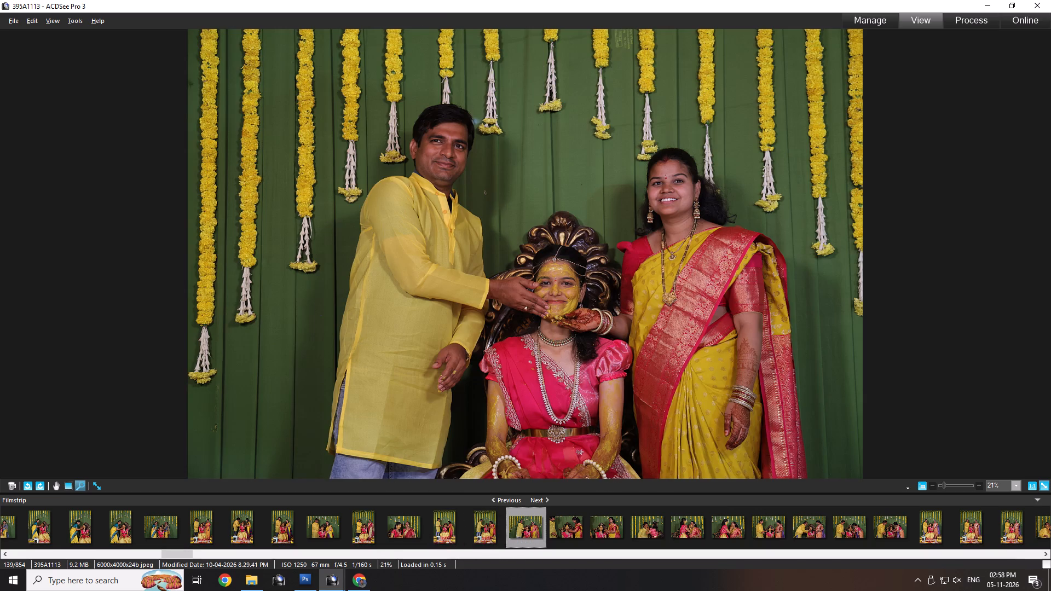
{"action": "key", "text": "Right"}
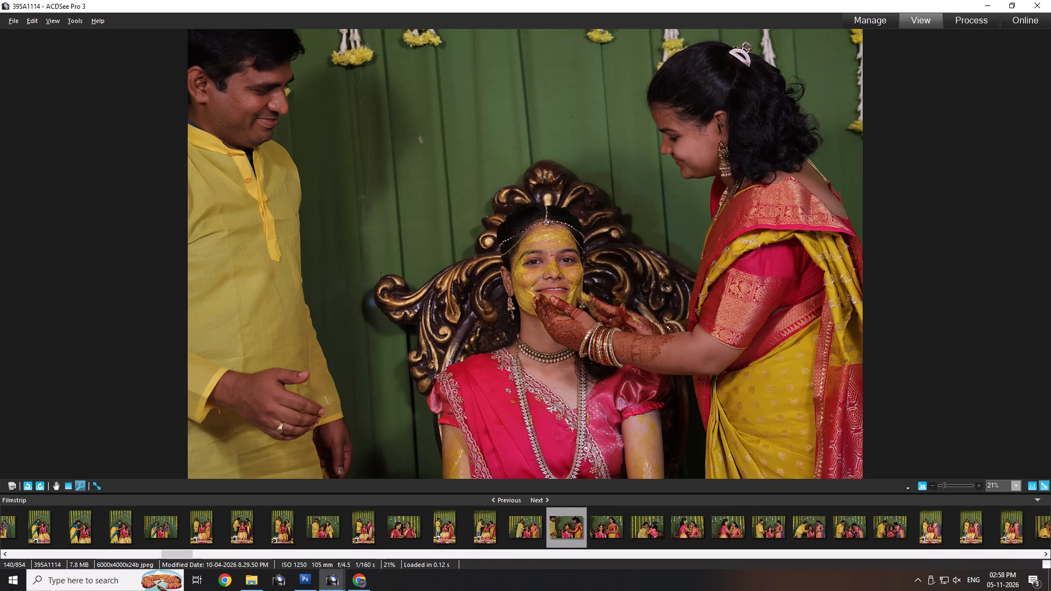
{"action": "key", "text": "Left"}
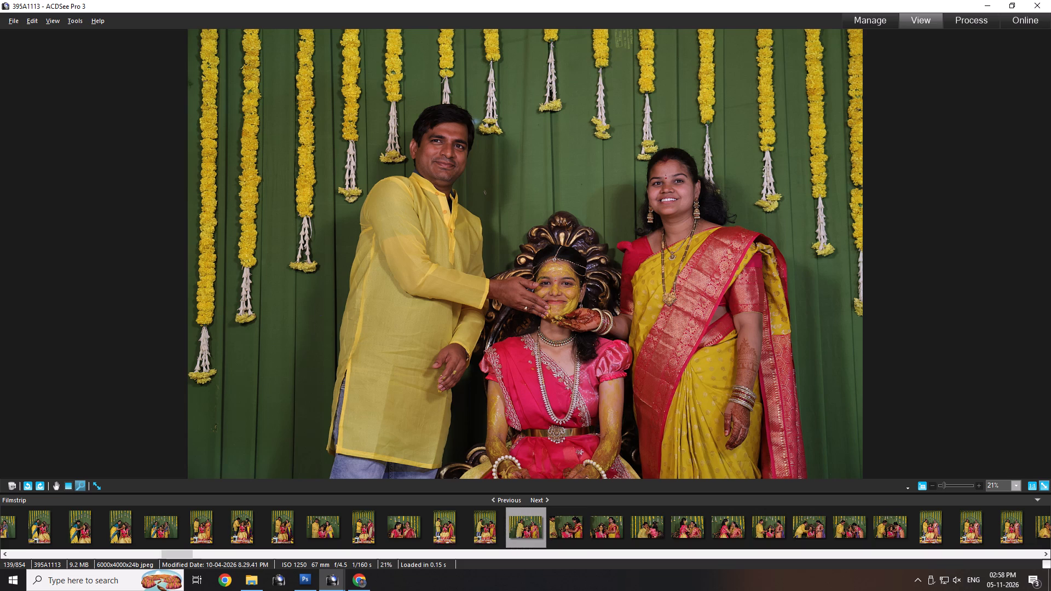
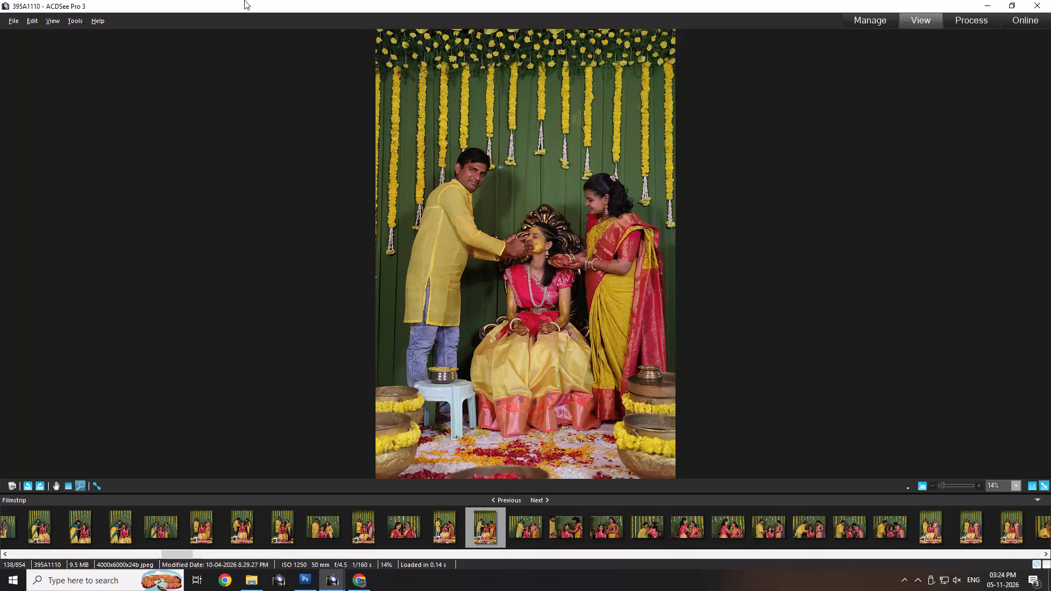
Compare full-length shot 395A1110 of the yellow-and-red sari couple with 395A1107 and 395A1106, and delete 395A1110.
{"action": "key", "text": "Left"}
{"action": "key", "text": "Right"}
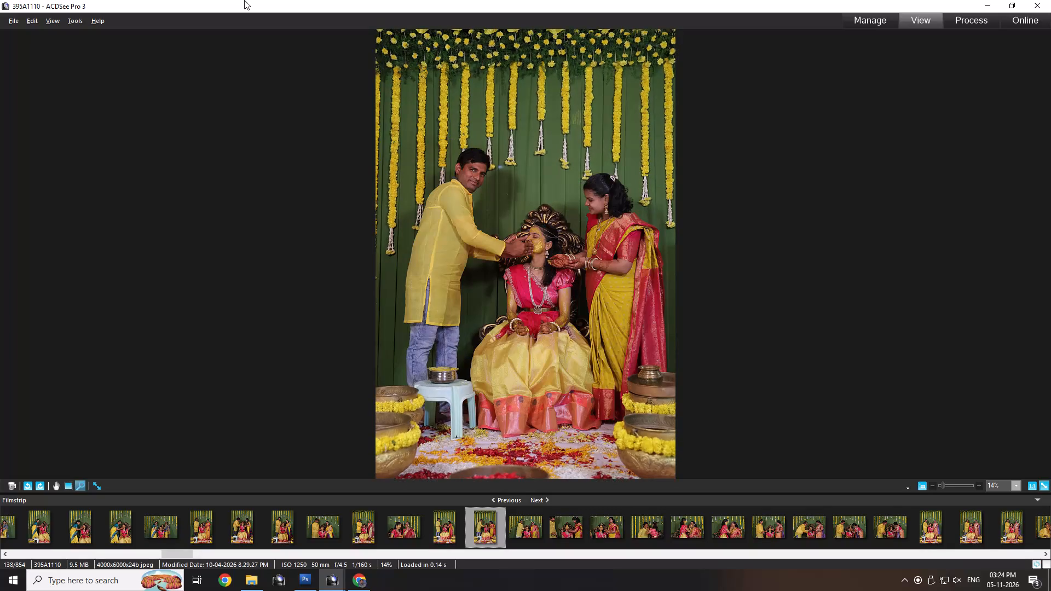
{"action": "key", "text": "Left"}
{"action": "key", "text": "Left"}
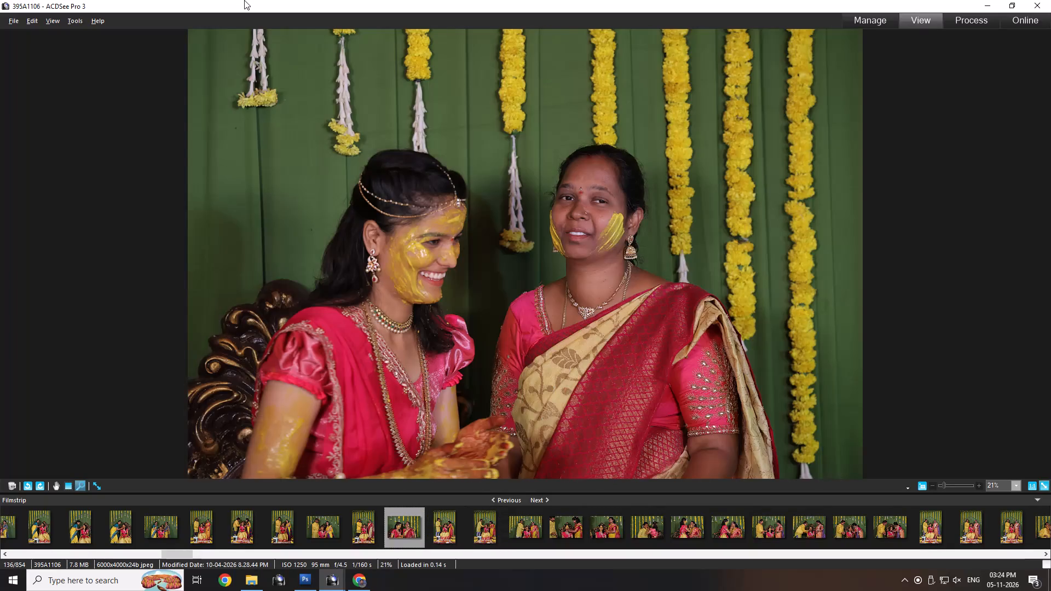
{"action": "key", "text": "Right"}
{"action": "key", "text": "Right"}
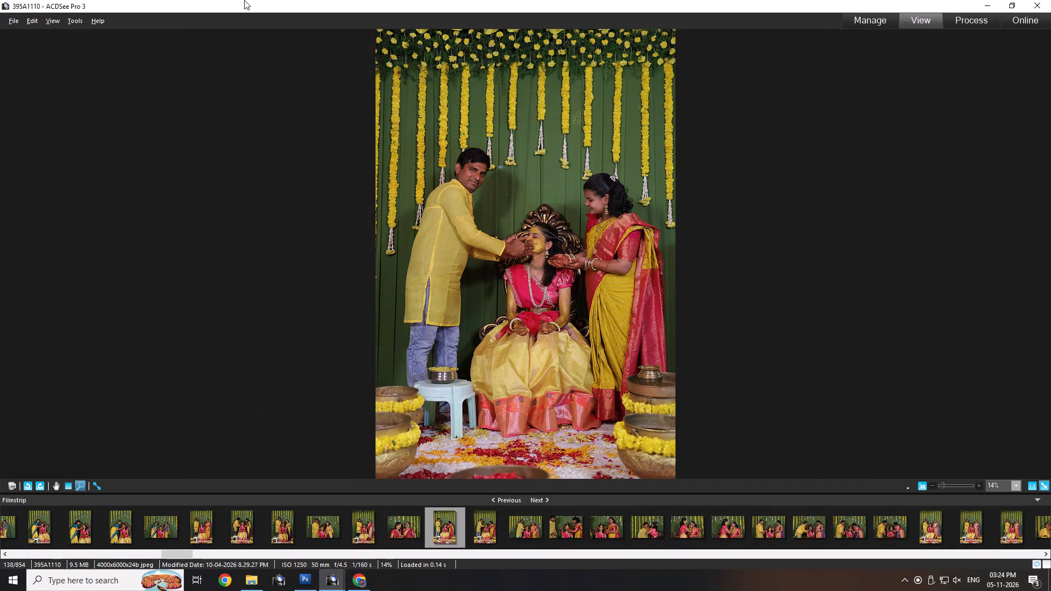
{"action": "key", "text": "Delete"}
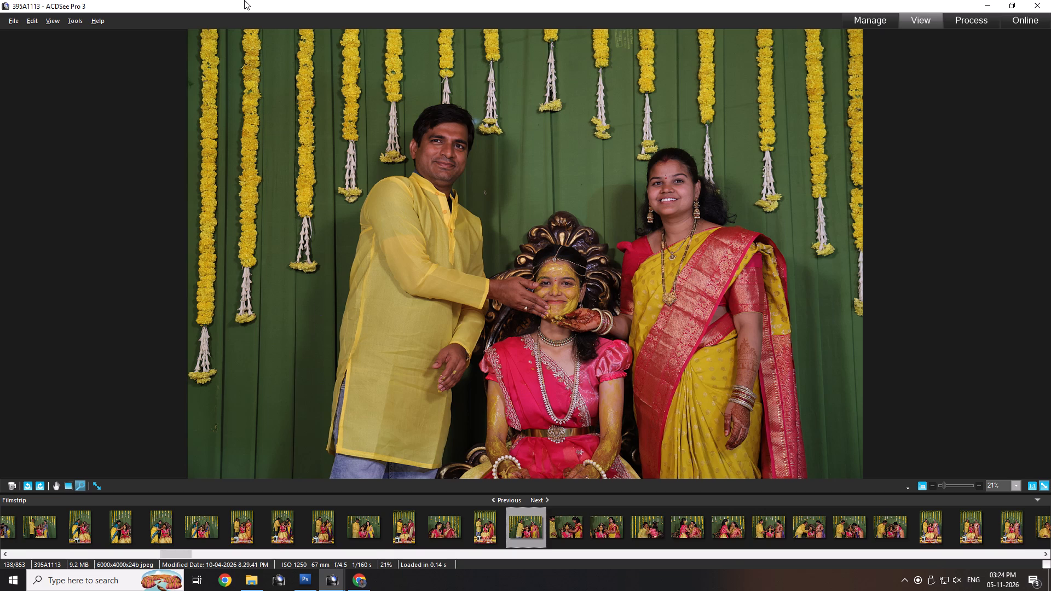
Check the couple's close-up 395A1114 against the earlier shots back past 395A1097, and delete 395A1114.
{"action": "key", "text": "Right"}
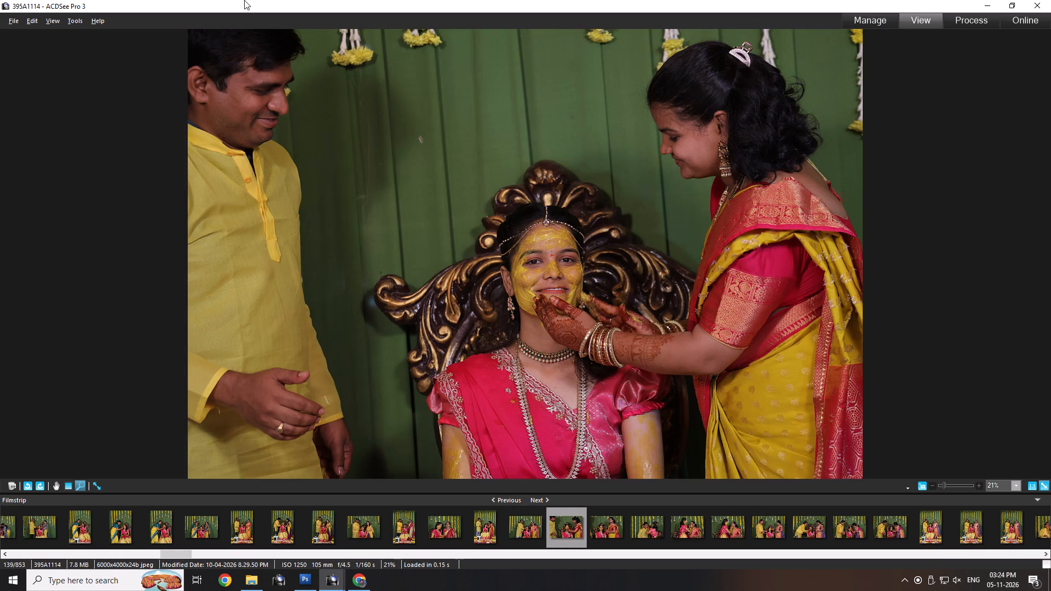
{"action": "key", "text": "Left"}
{"action": "key", "text": "Left"}
{"action": "key", "text": "Left"}
{"action": "key", "text": "Left"}
{"action": "key", "text": "Left"}
{"action": "key", "text": "Left"}
{"action": "key", "text": "Left"}
{"action": "key", "text": "Left"}
{"action": "key", "text": "Left"}
{"action": "key", "text": "Left"}
{"action": "key", "text": "Left"}
{"action": "key", "text": "Left"}
{"action": "key", "text": "Left"}
{"action": "key", "text": "Left"}
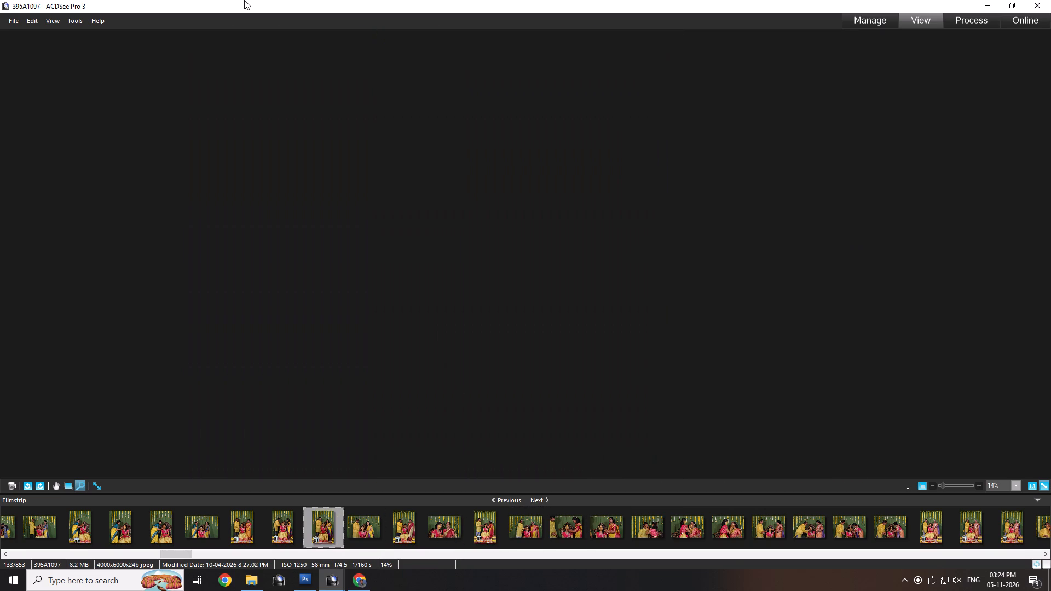
{"action": "key", "text": "Right"}
{"action": "key", "text": "Right"}
{"action": "key", "text": "Right"}
{"action": "key", "text": "Right"}
{"action": "key", "text": "Right"}
{"action": "key", "text": "Right"}
{"action": "key", "text": "Right"}
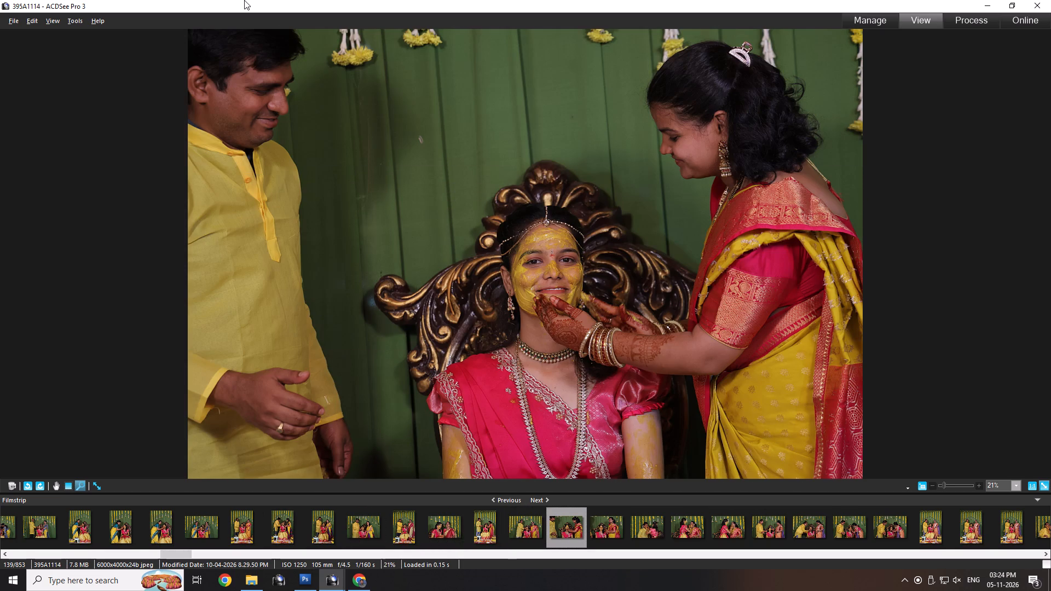
{"action": "key", "text": "Delete"}
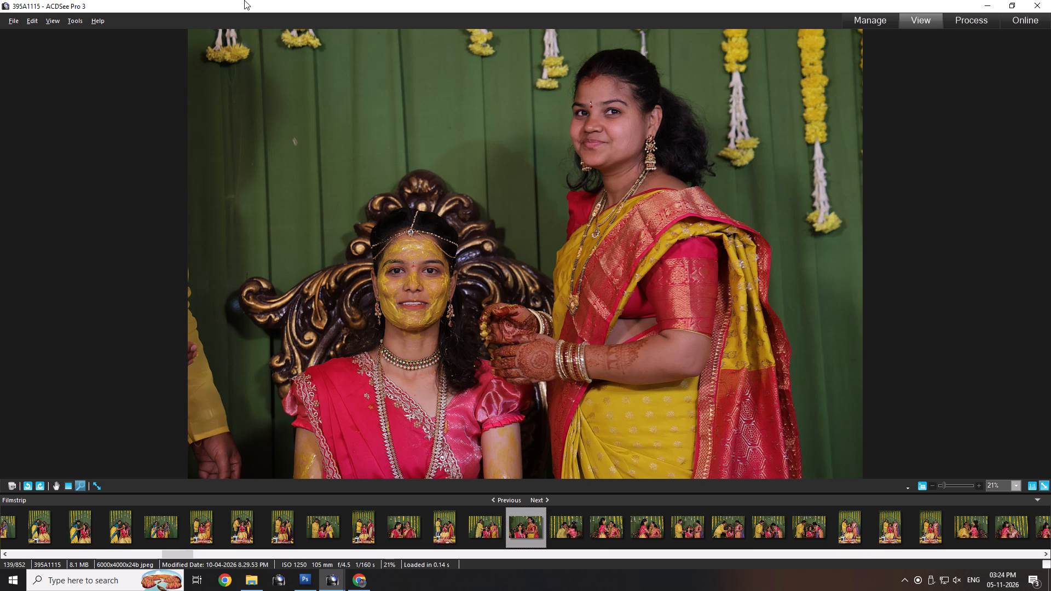
Check 395A1115 against 395A1113, and delete 395A1115 and close-up 395A1116 of the girl touching the man's face.
{"action": "key", "text": "Left"}
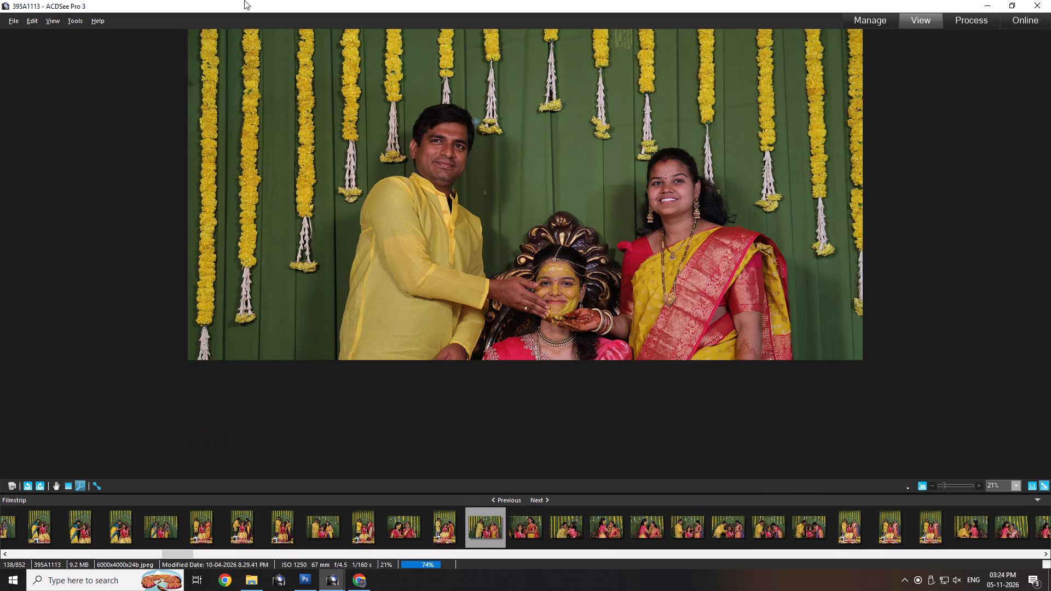
{"action": "key", "text": "Right"}
{"action": "key", "text": "Delete"}
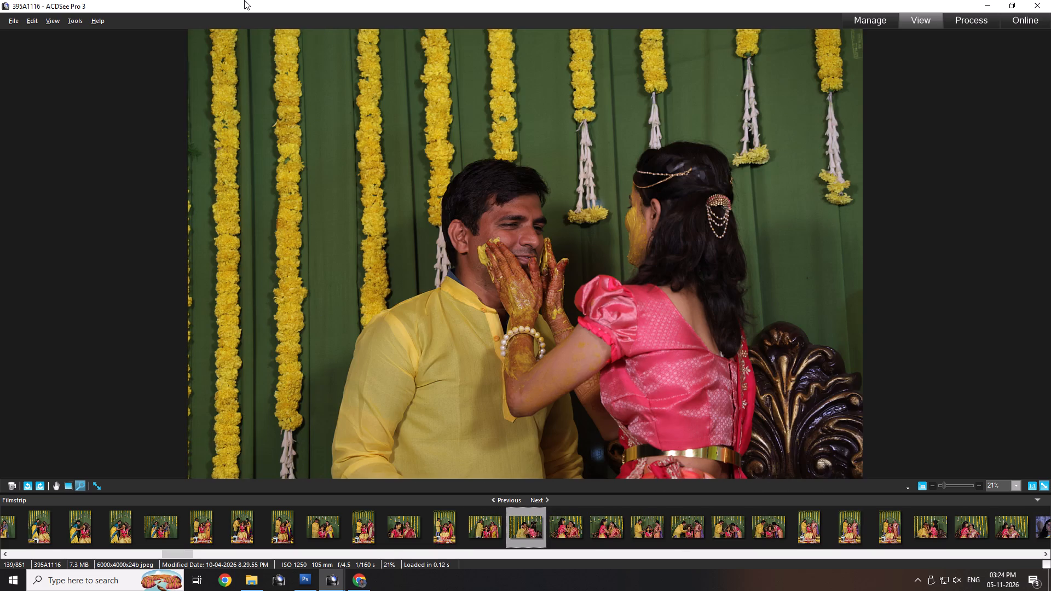
{"action": "key", "text": "Delete"}
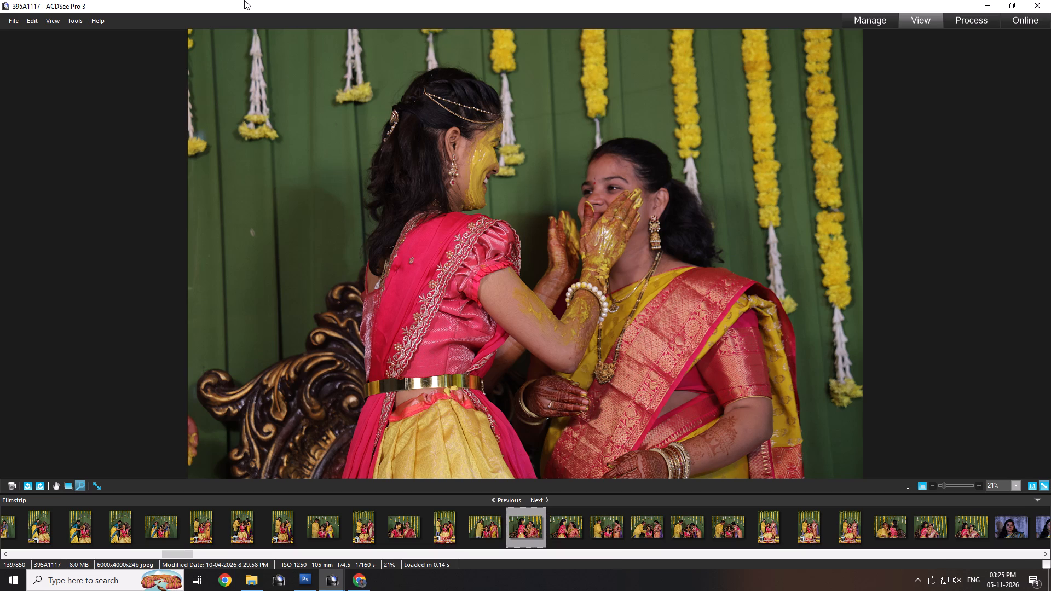
Switch to Photoshop and dismiss the Photos prompt to import files from drive D.
{"action": "left_click", "coordinate": [982, 0]}
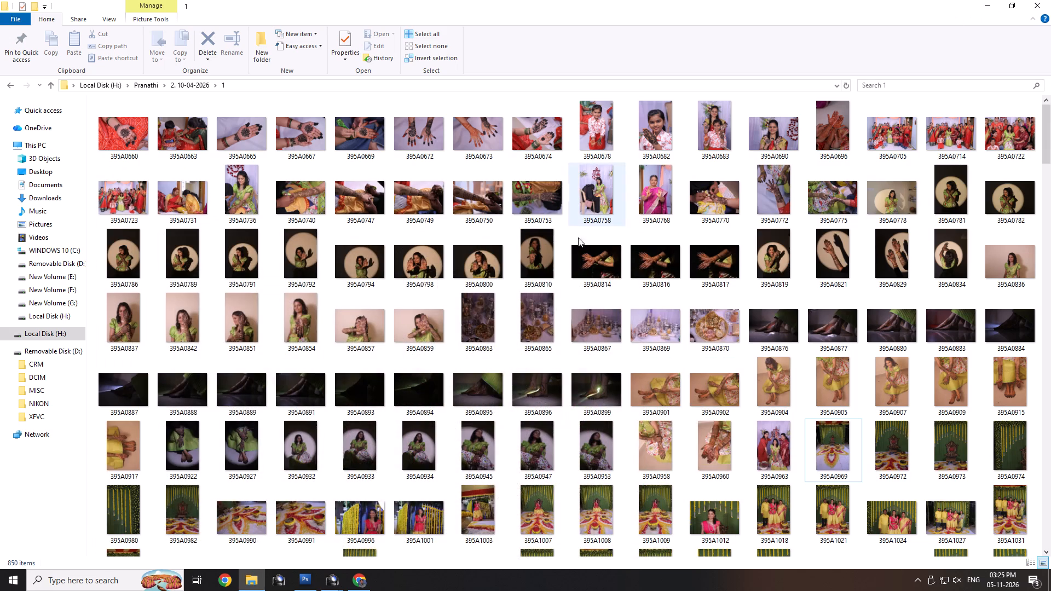
{"action": "left_click", "coordinate": [997, 0]}
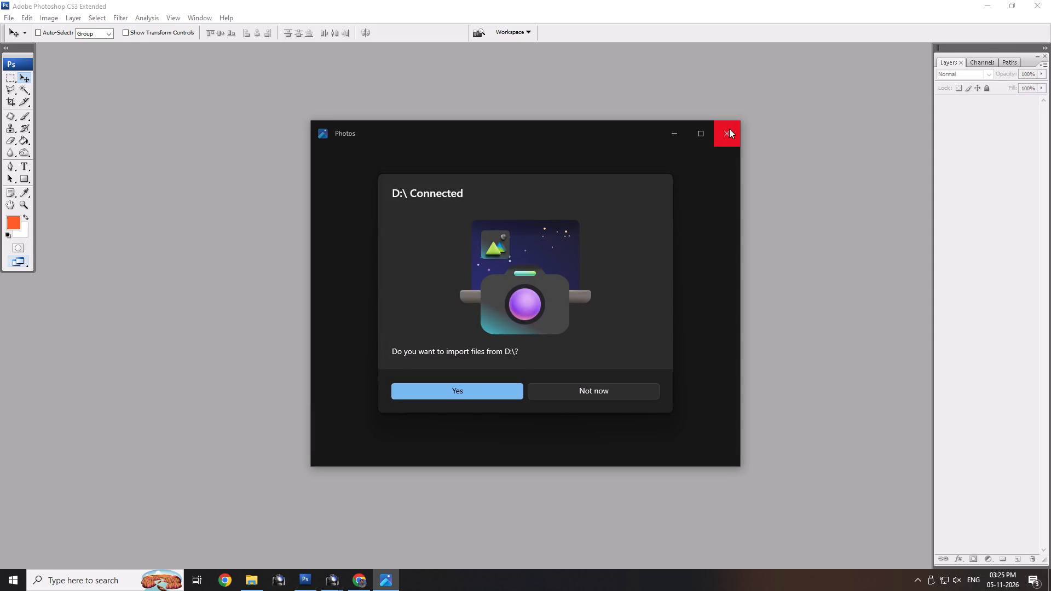
{"action": "left_click", "coordinate": [730, 131]}
Open photos IMG_9821, IMG_9822, IMG_9824 and IMG_9825 together from the DCIM 105EOSR6 folder on removable disk D.
{"action": "double_click", "coordinate": [711, 260]}
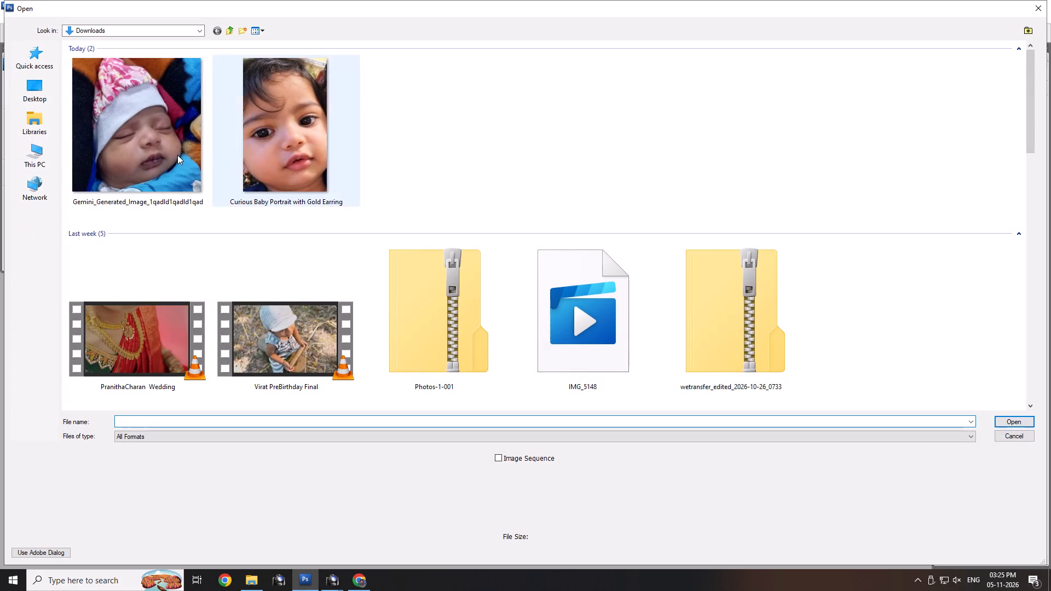
{"action": "left_click", "coordinate": [32, 149]}
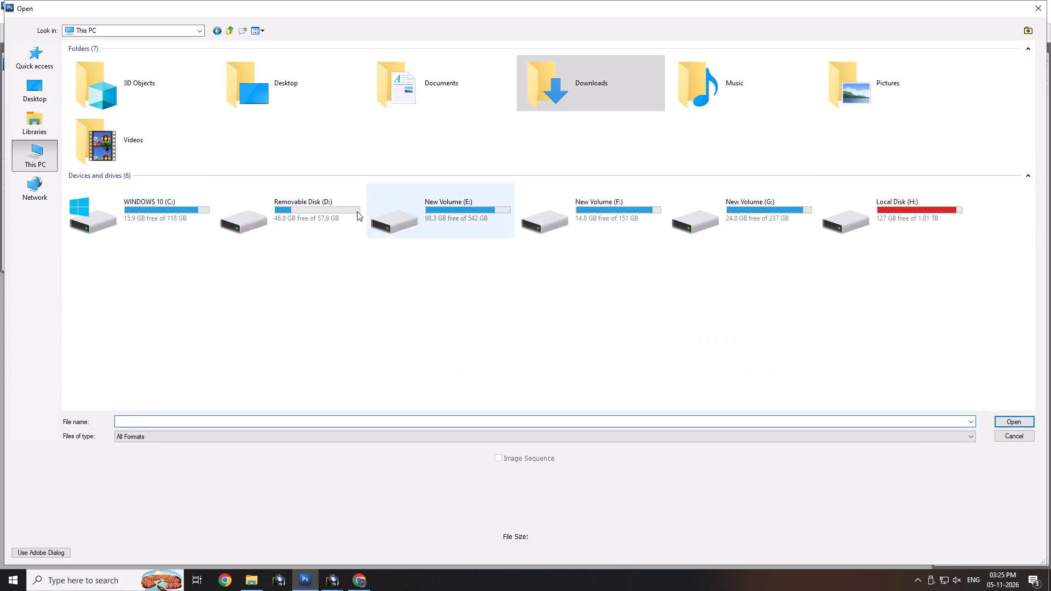
{"action": "left_click", "coordinate": [281, 208]}
{"action": "double_click", "coordinate": [281, 208]}
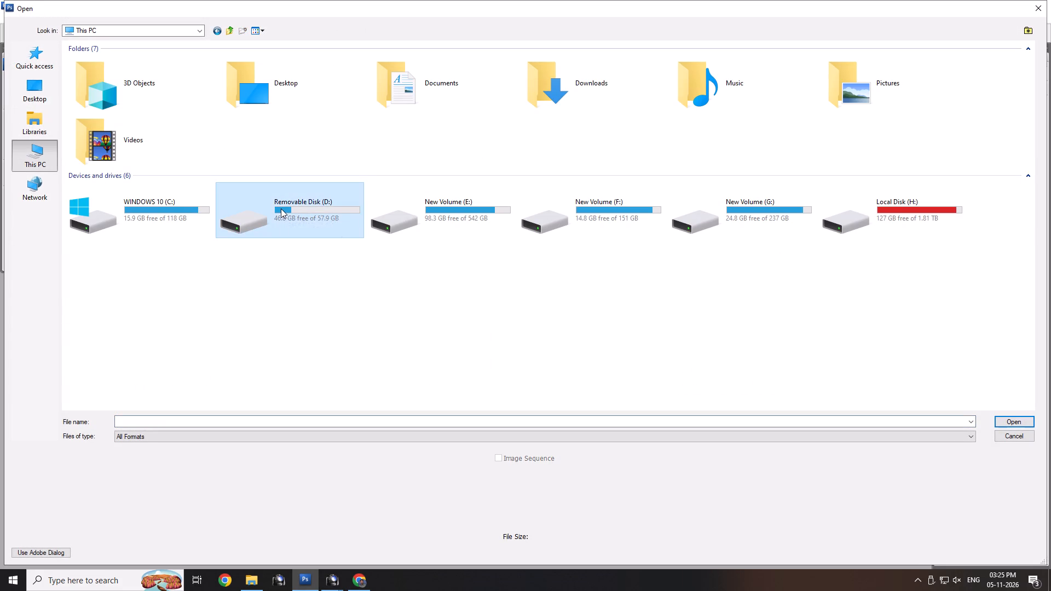
{"action": "double_click", "coordinate": [230, 129]}
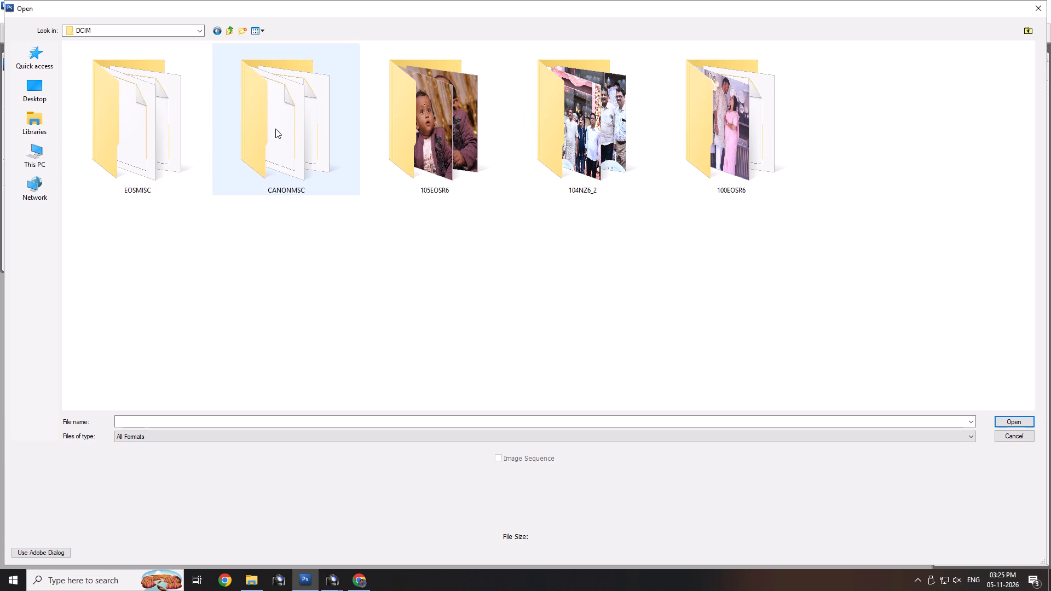
{"action": "double_click", "coordinate": [454, 136]}
{"action": "scroll", "coordinate": [558, 331], "scroll_direction": "down", "scroll_amount": 1}
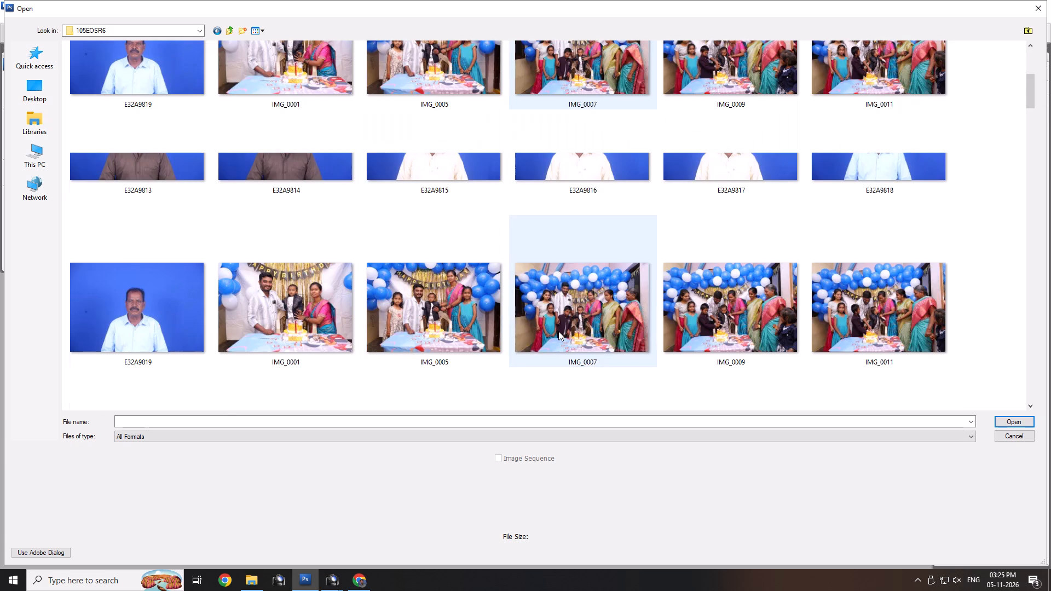
{"action": "scroll", "coordinate": [558, 323], "scroll_direction": "down", "scroll_amount": 11}
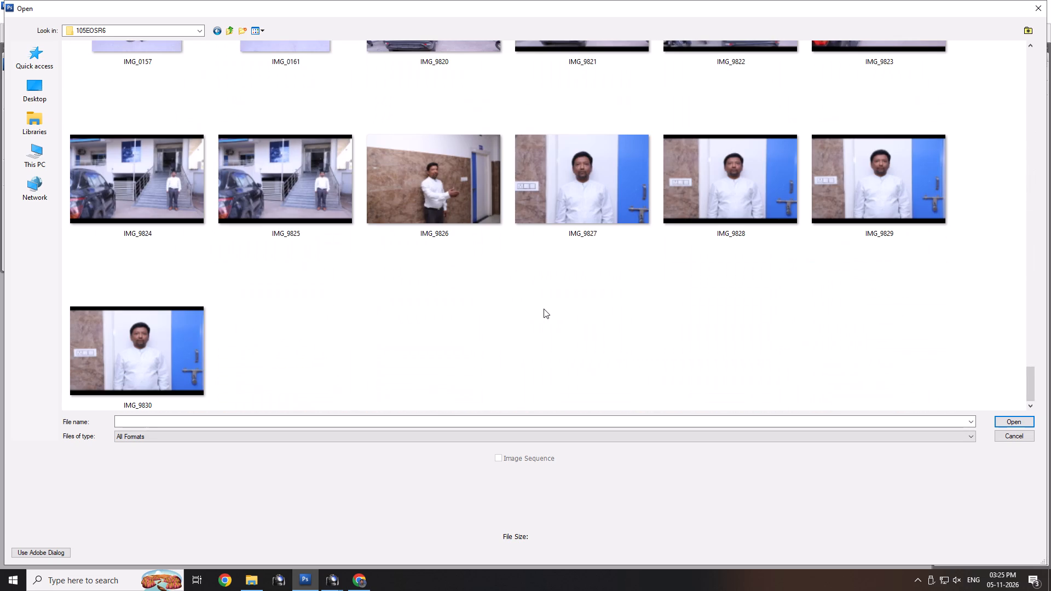
{"action": "left_click", "coordinate": [310, 201]}
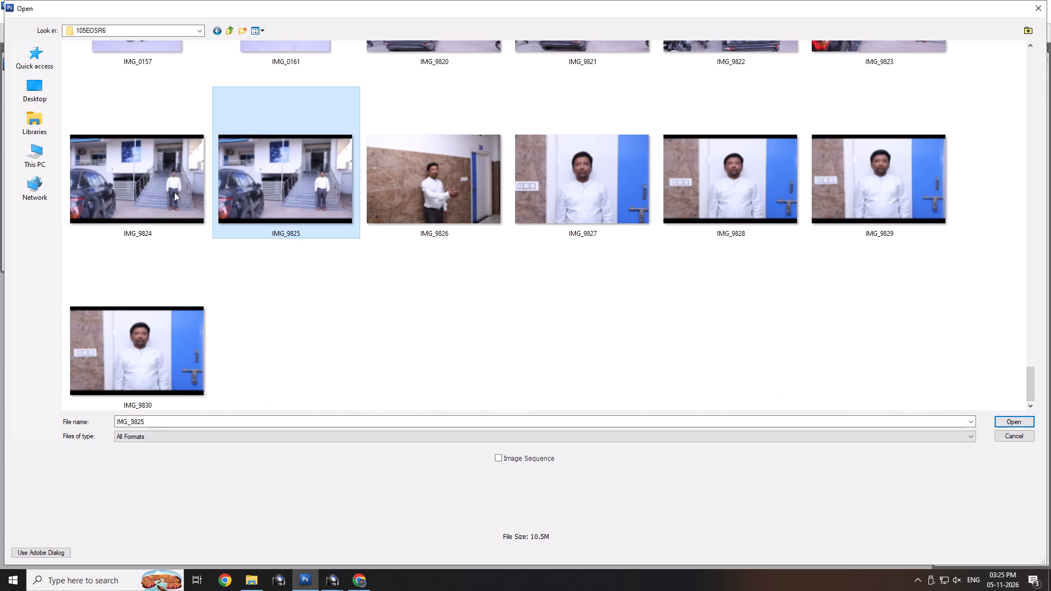
{"action": "left_click", "coordinate": [155, 192], "text": "ctrl"}
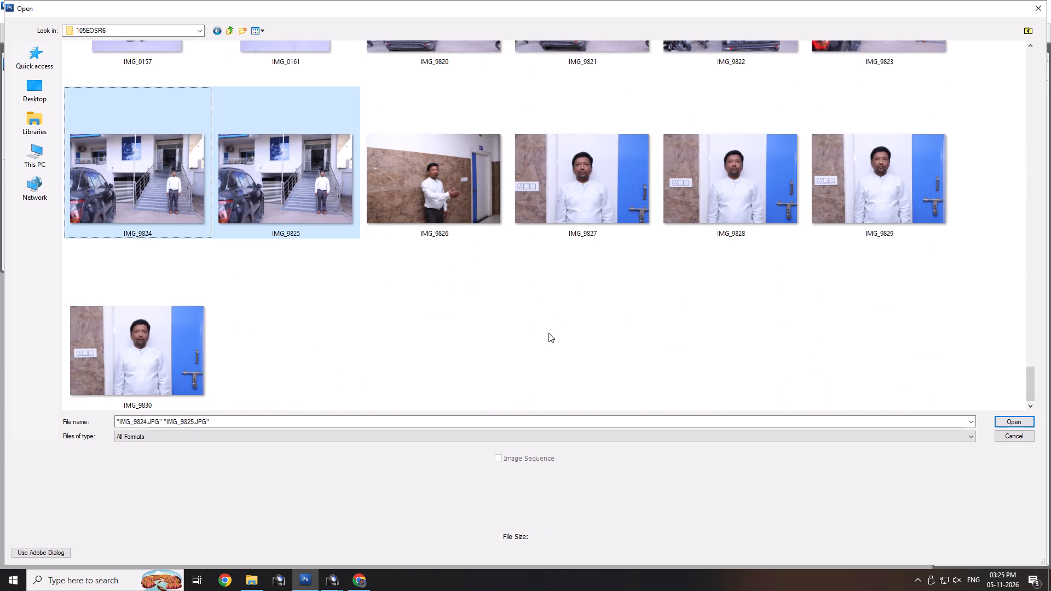
{"action": "scroll", "coordinate": [548, 333], "scroll_direction": "up", "scroll_amount": 1}
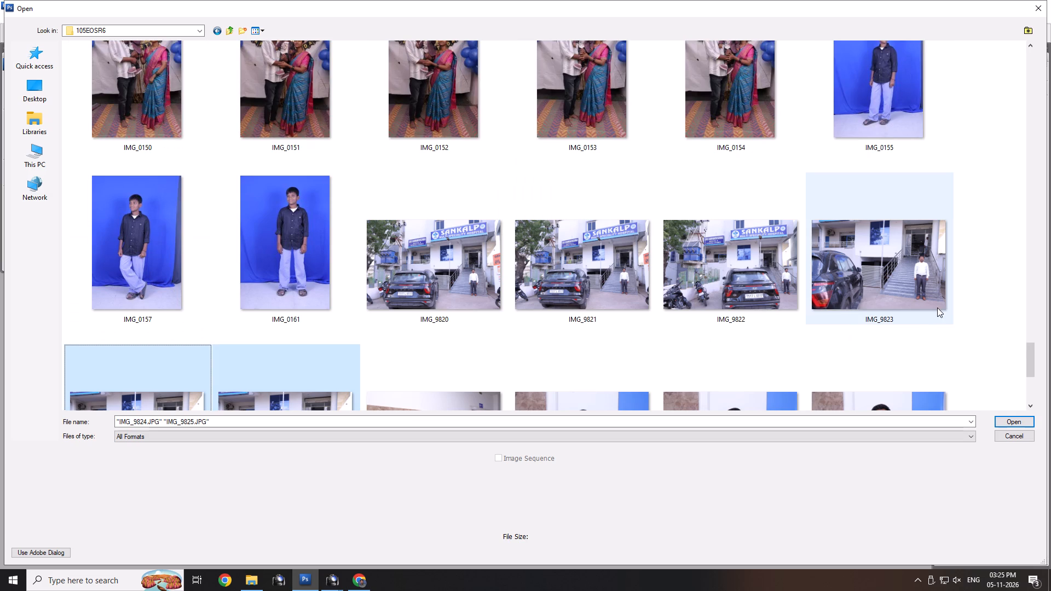
{"action": "left_click", "coordinate": [747, 275], "text": "ctrl"}
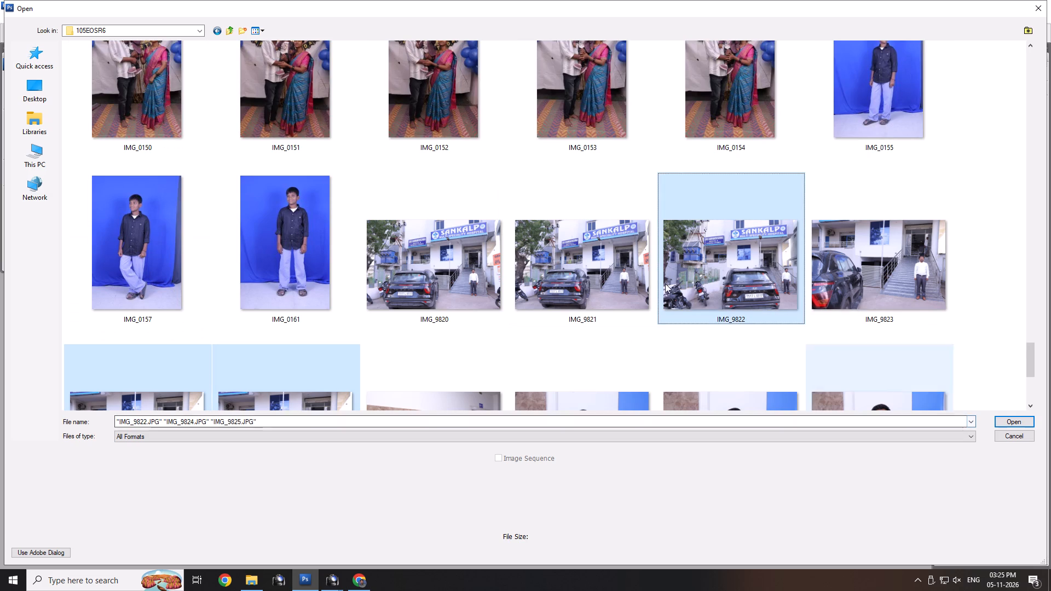
{"action": "left_click", "coordinate": [604, 266], "text": "ctrl"}
{"action": "left_click", "coordinate": [1005, 420]}
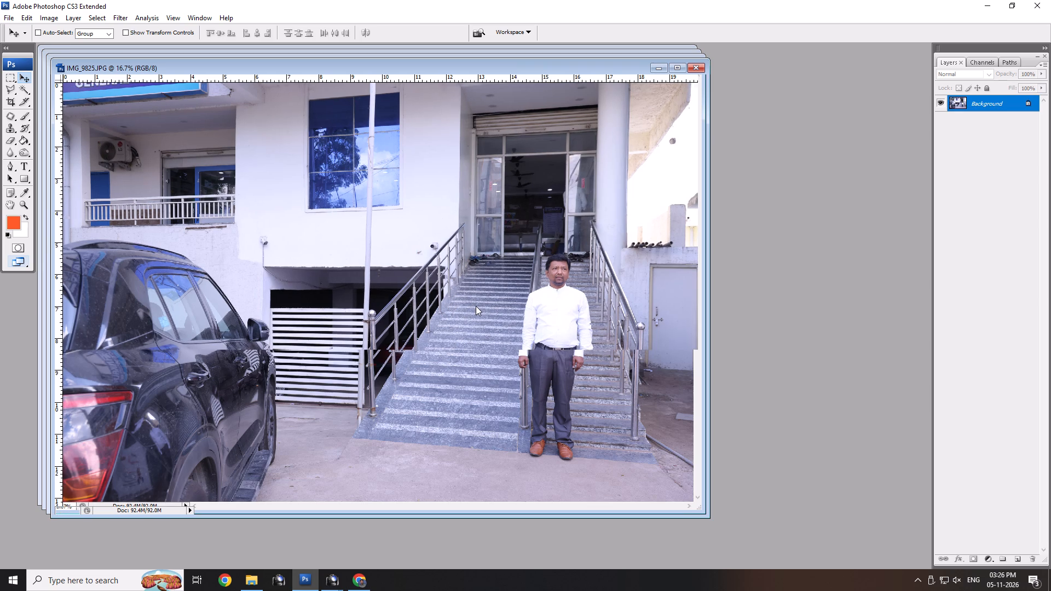
Inspect the standing man up close in IMG_9825 and IMG_9824, closing each photo after checking it.
{"action": "scroll", "coordinate": [567, 276], "scroll_direction": "up", "scroll_amount": 13, "text": "alt"}
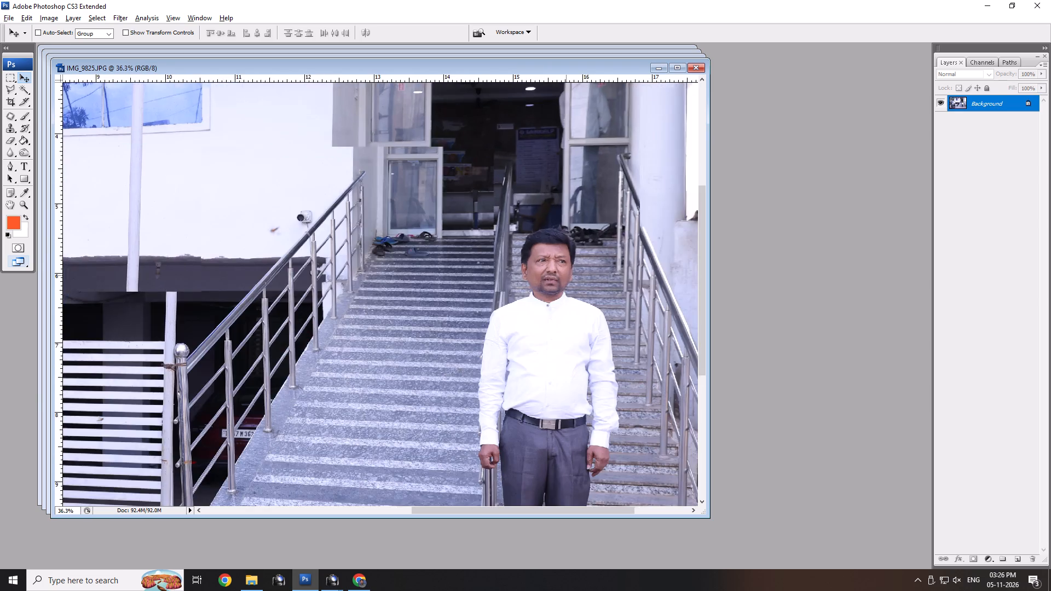
{"action": "scroll", "coordinate": [566, 275], "scroll_direction": "up", "scroll_amount": 4, "text": "alt"}
{"action": "key", "text": "ctrl+space"}
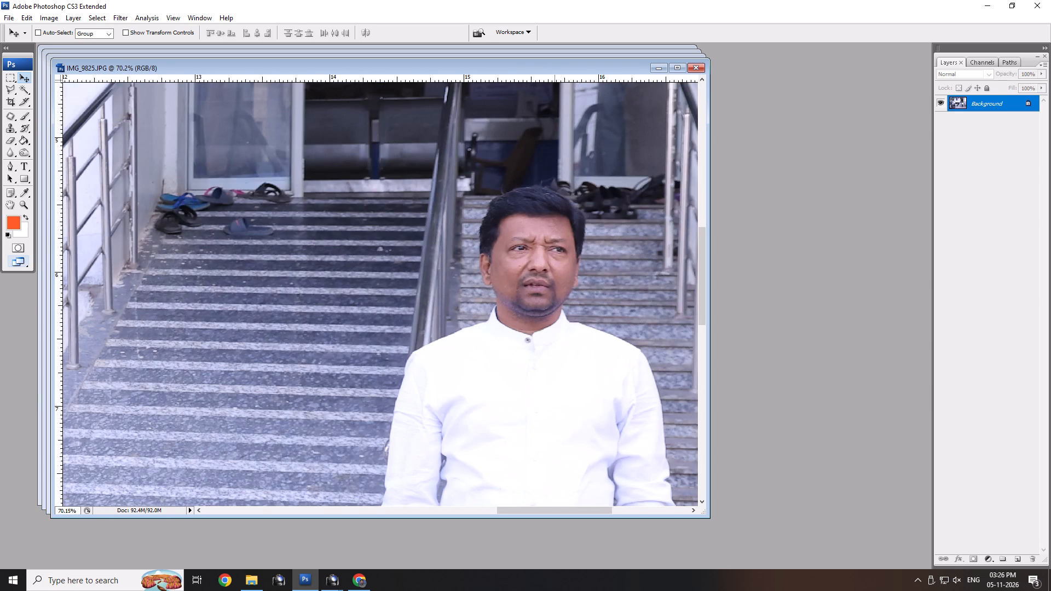
{"action": "key", "text": "ctrl+w"}
{"action": "double_click", "coordinate": [548, 273], "text": "ctrl"}
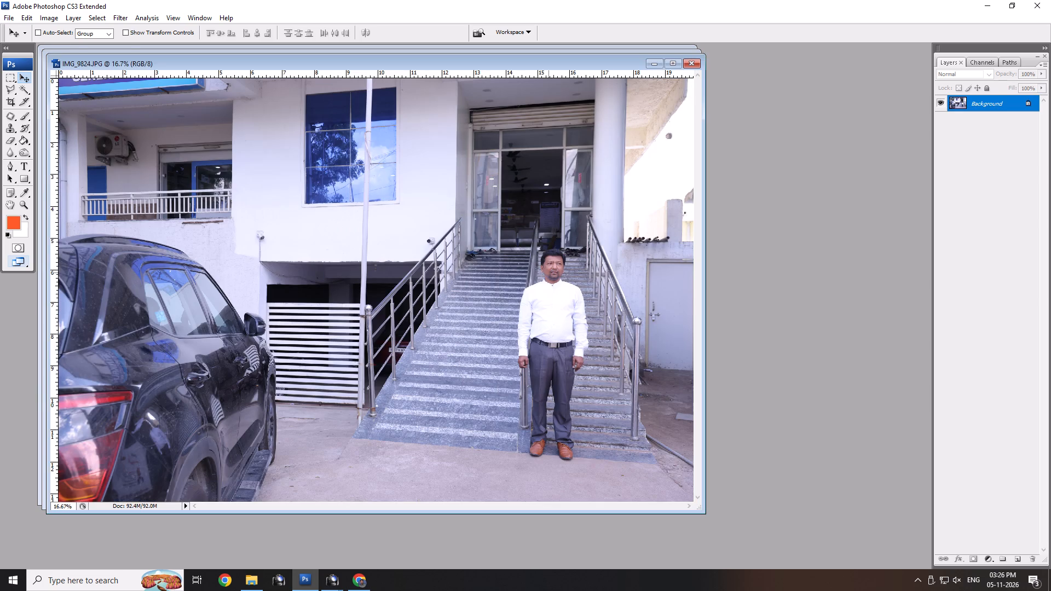
{"action": "scroll", "coordinate": [562, 263], "scroll_direction": "up", "scroll_amount": 12, "text": "ctrl+alt"}
{"action": "key", "text": "ctrl+w"}
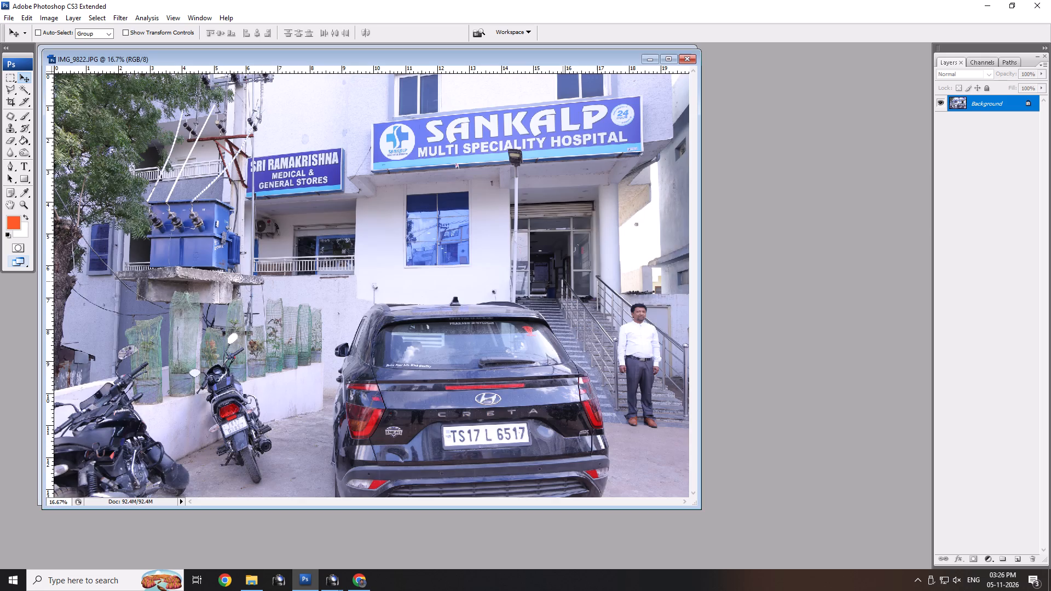
Compare the man's face in hospital-front photos IMG_9822 and IMG_9821 up close, and close IMG_9822.
{"action": "scroll", "coordinate": [636, 327], "scroll_direction": "up", "scroll_amount": 17, "text": "ctrl+alt"}
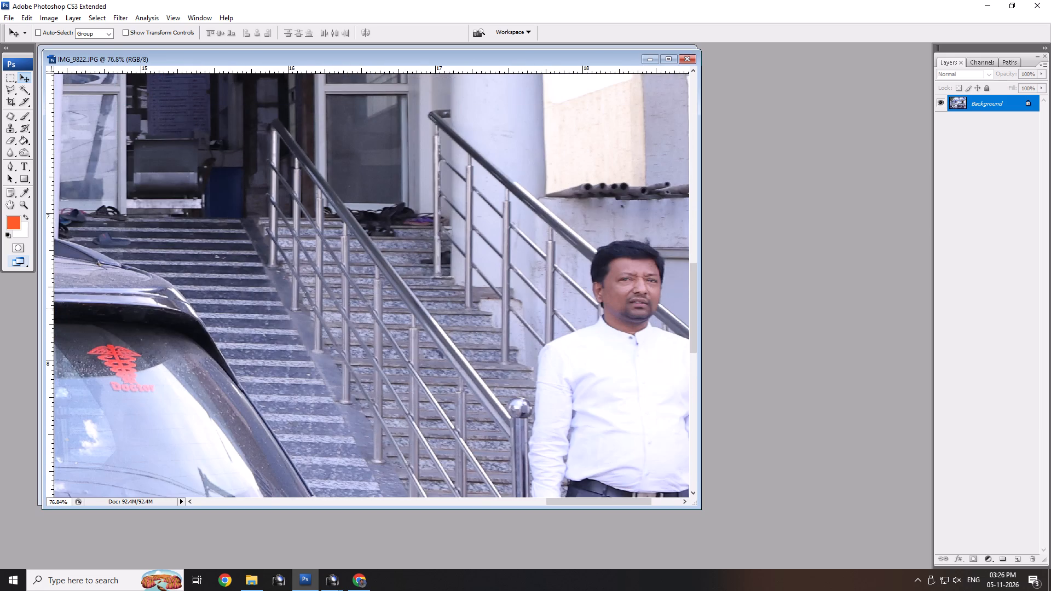
{"action": "scroll", "coordinate": [571, 268], "scroll_direction": "down", "scroll_amount": 8, "text": "ctrl+alt"}
{"action": "scroll", "coordinate": [569, 269], "scroll_direction": "down", "scroll_amount": 5, "text": "alt"}
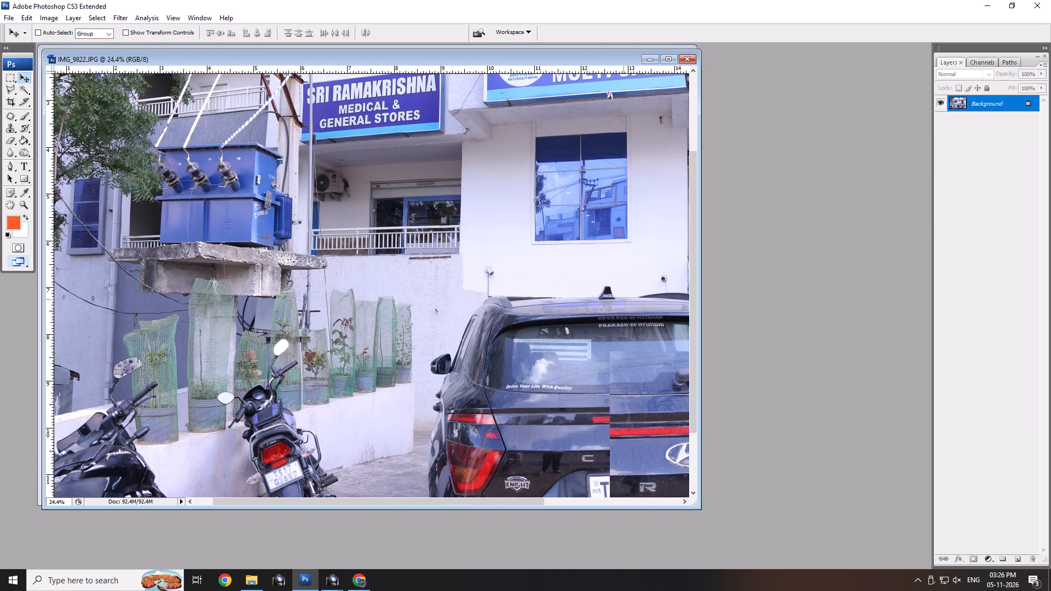
{"action": "left_click_drag", "start_coordinate": [574, 57], "coordinate": [798, 285]}
{"action": "left_click", "coordinate": [429, 149]}
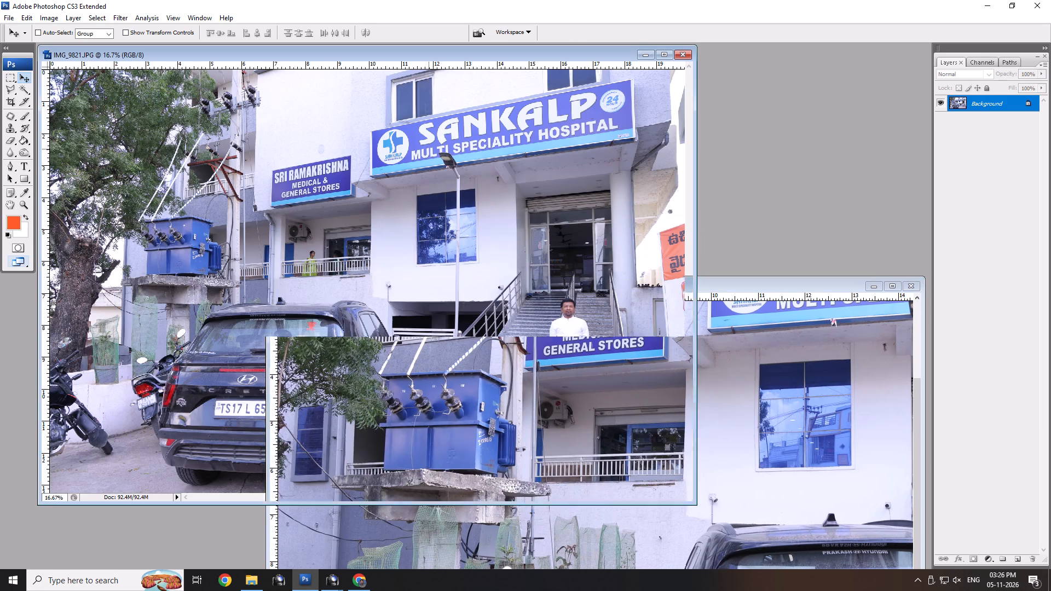
{"action": "scroll", "coordinate": [573, 322], "scroll_direction": "up", "scroll_amount": 17, "text": "alt"}
{"action": "left_click", "coordinate": [826, 401]}
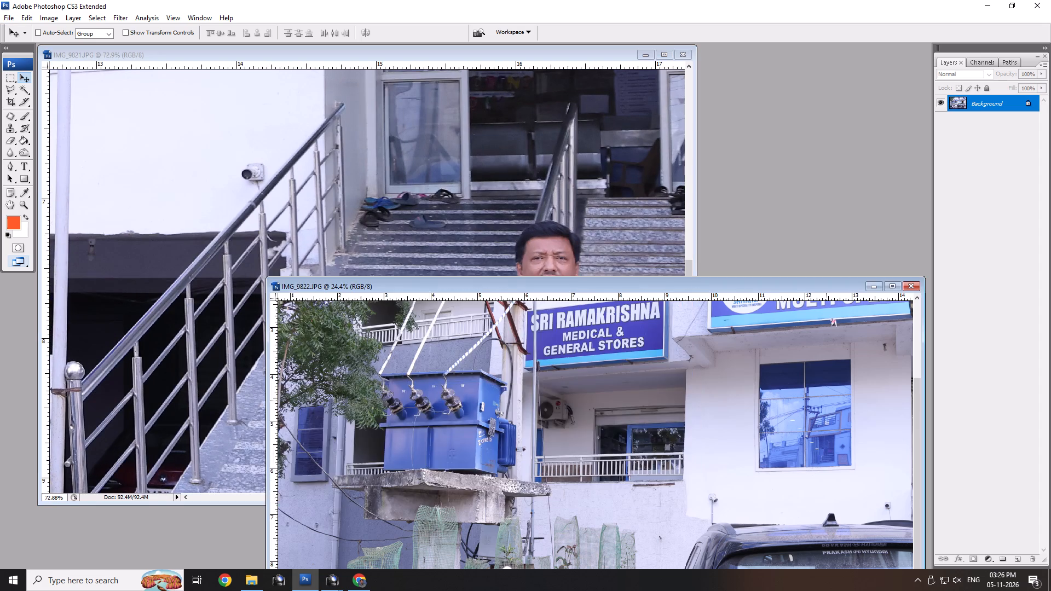
{"action": "key", "text": "ctrl+space"}
{"action": "key", "text": "ctrl+w"}
Maximize photo IMG_9821 and examine the man on the steps, the balcony and the overall composition.
{"action": "left_click", "coordinate": [585, 201], "text": "ctrl"}
{"action": "left_click", "coordinate": [666, 53]}
{"action": "scroll", "coordinate": [679, 242], "scroll_direction": "down", "scroll_amount": 2, "text": "alt"}
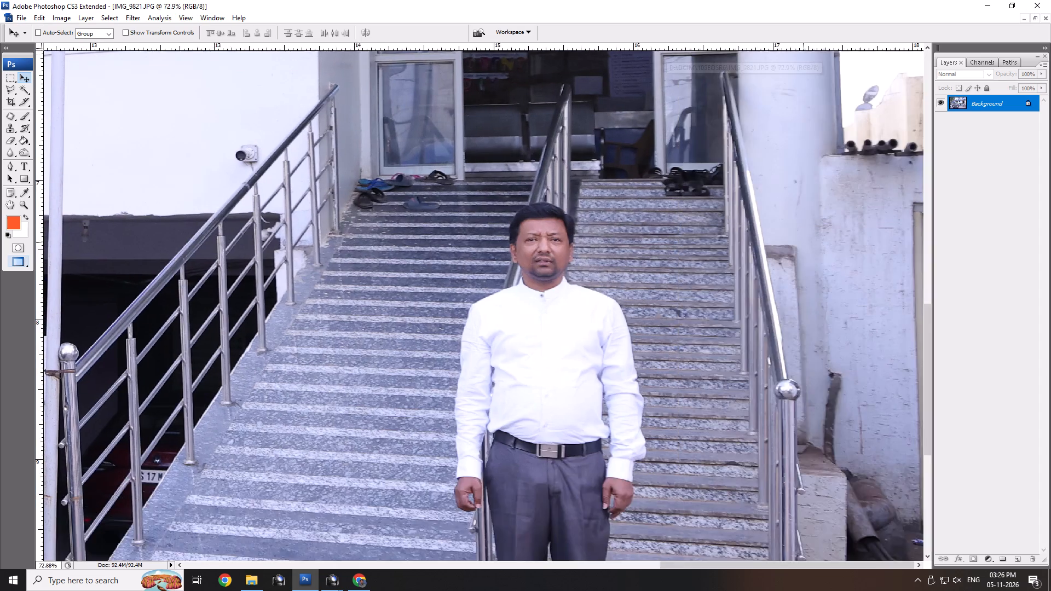
{"action": "scroll", "coordinate": [684, 253], "scroll_direction": "down", "scroll_amount": 12, "text": "alt"}
{"action": "scroll", "coordinate": [381, 278], "scroll_direction": "up", "scroll_amount": 11, "text": "alt"}
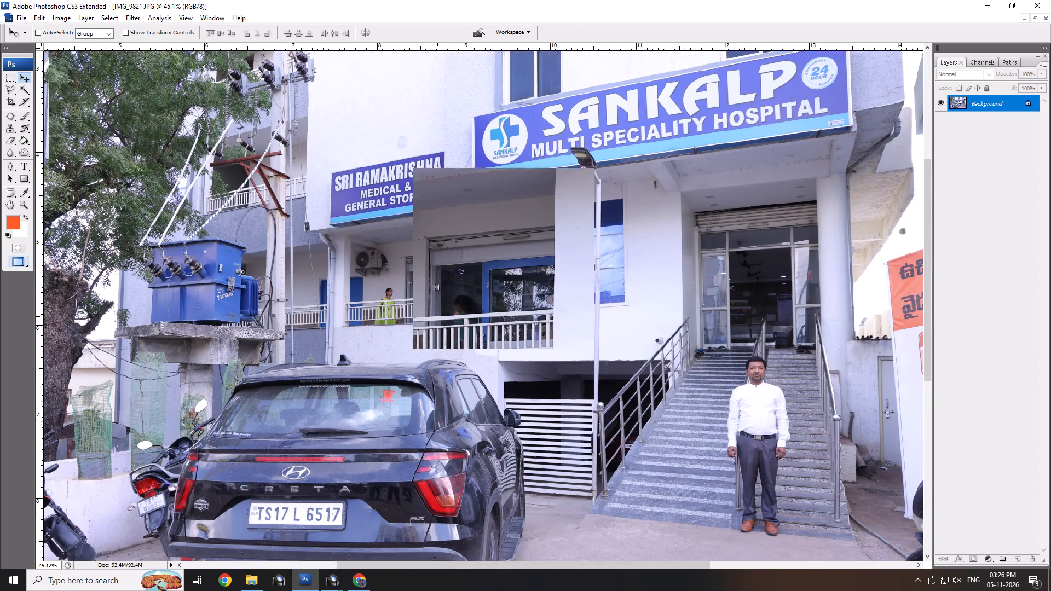
{"action": "scroll", "coordinate": [437, 316], "scroll_direction": "up", "scroll_amount": 14, "text": "alt"}
{"action": "scroll", "coordinate": [371, 334], "scroll_direction": "down", "scroll_amount": 18, "text": "alt"}
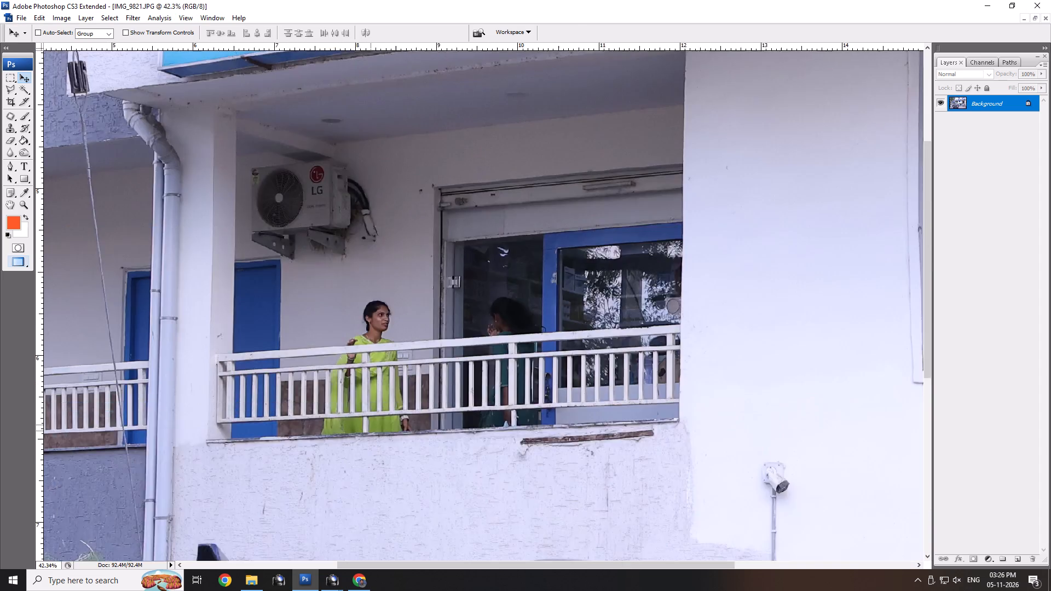
{"action": "scroll", "coordinate": [371, 335], "scroll_direction": "down", "scroll_amount": 14, "text": "alt"}
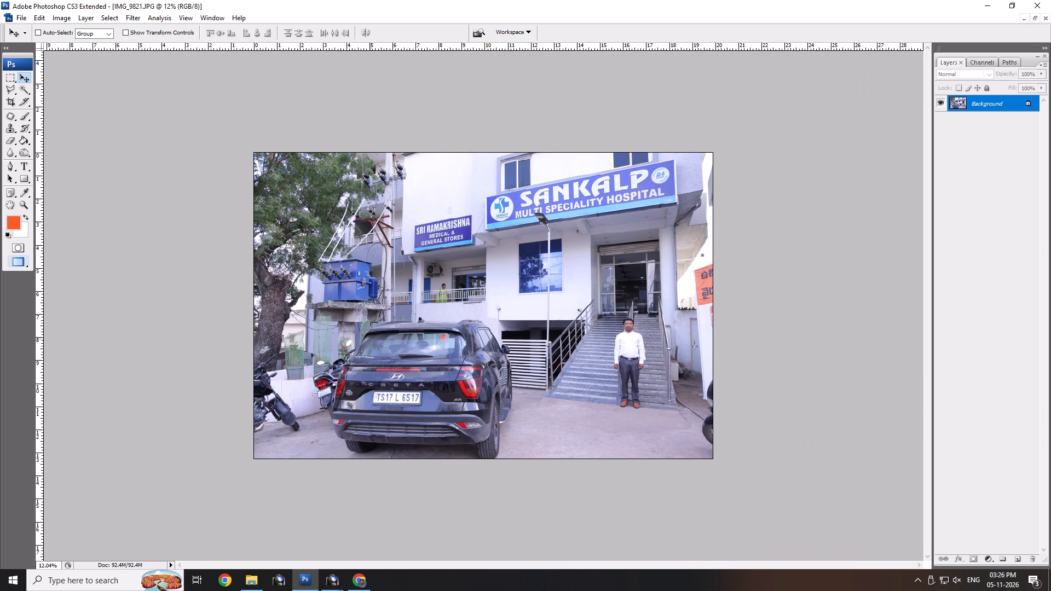
Duplicate the Background layer of IMG_9821, scale the copy proportionally to about 135% and reposition it around the man and car.
{"action": "key", "text": "ctrl+space"}
{"action": "key", "text": "ctrl+j"}
{"action": "key", "text": "ctrl+t"}
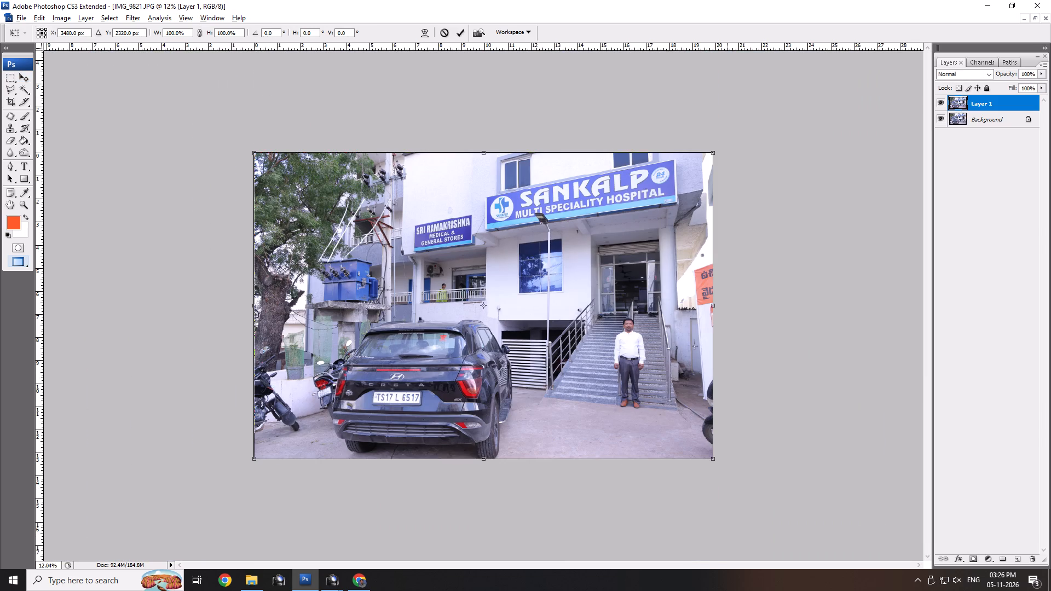
{"action": "left_click_drag", "start_coordinate": [714, 154], "coordinate": [773, 112], "text": "alt+shift"}
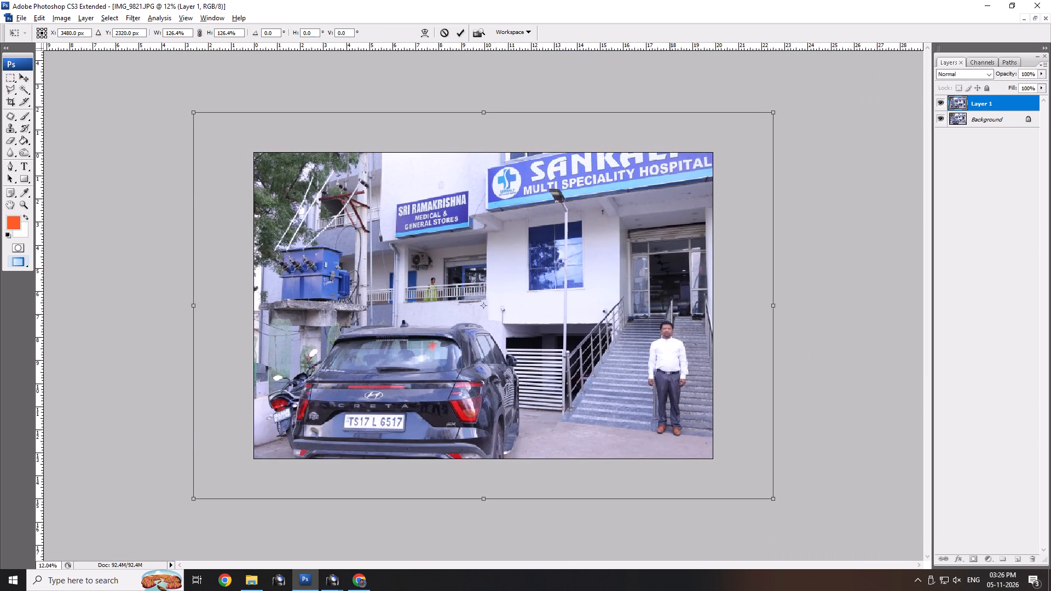
{"action": "left_click_drag", "start_coordinate": [669, 424], "coordinate": [611, 380]}
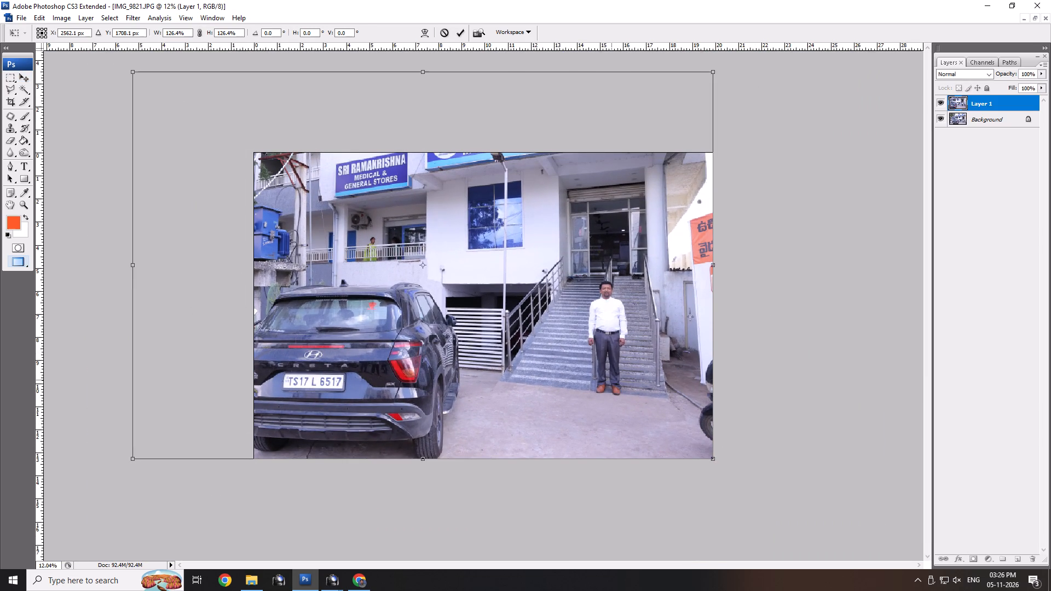
{"action": "left_click_drag", "start_coordinate": [716, 461], "coordinate": [733, 479], "text": "alt+shift"}
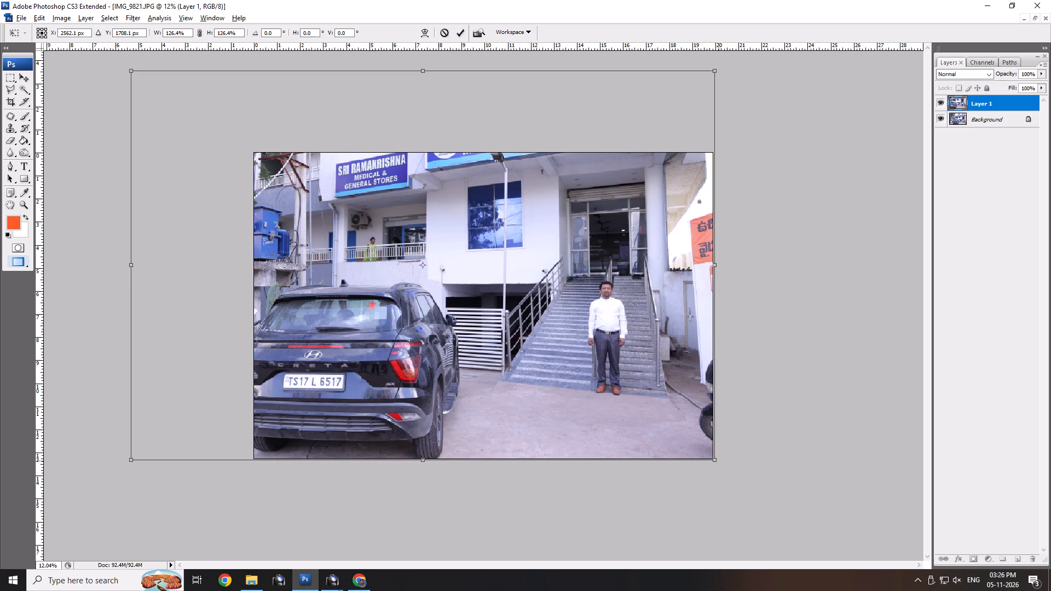
{"action": "left_click_drag", "start_coordinate": [733, 479], "coordinate": [733, 480], "text": "alt+shift"}
{"action": "left_click_drag", "start_coordinate": [677, 420], "coordinate": [683, 401]}
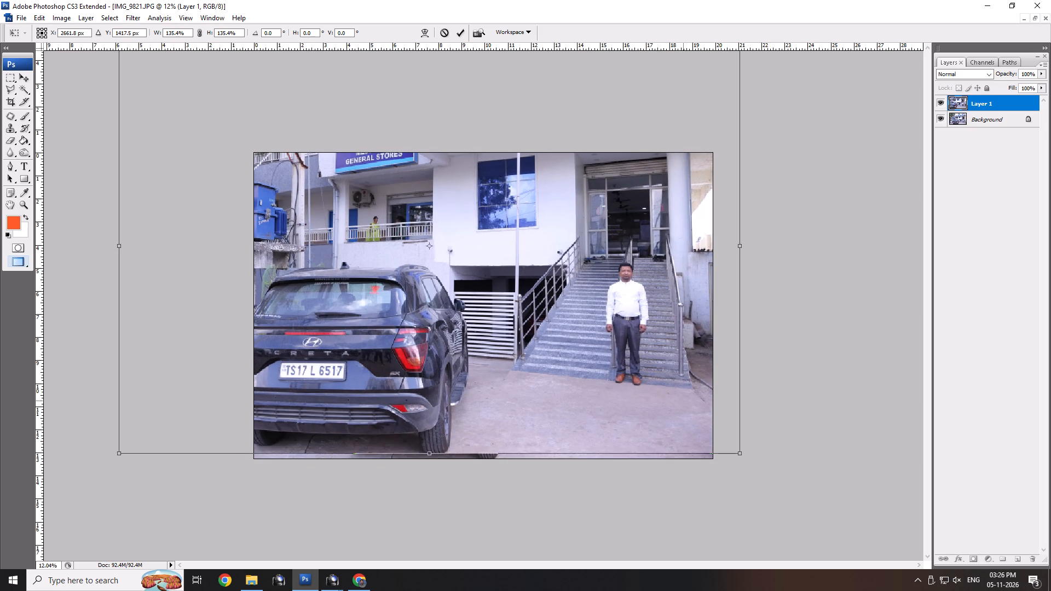
{"action": "left_click_drag", "start_coordinate": [683, 401], "coordinate": [686, 410]}
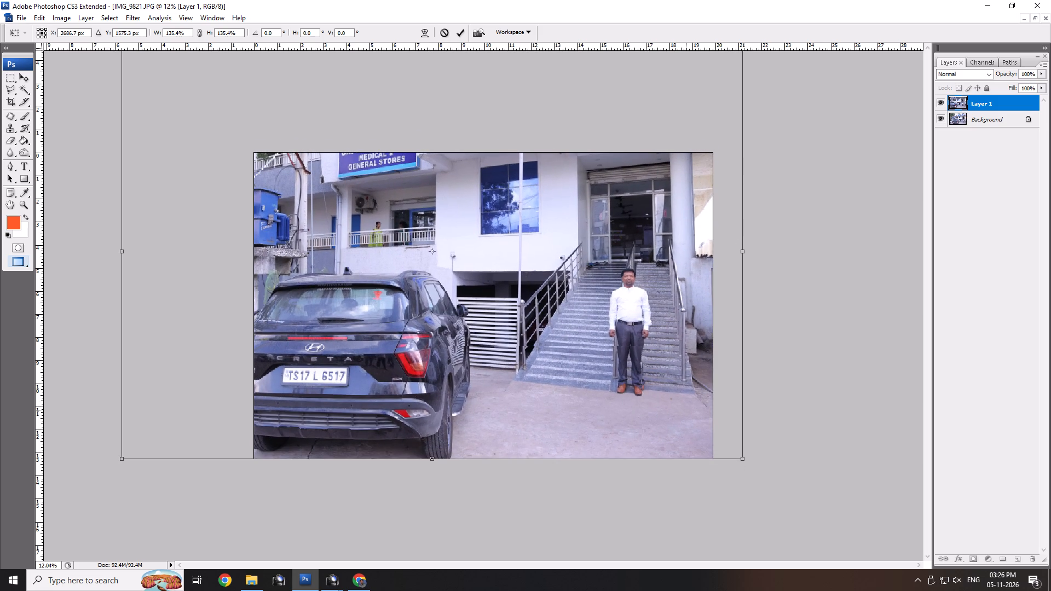
{"action": "left_click_drag", "start_coordinate": [686, 410], "coordinate": [697, 406]}
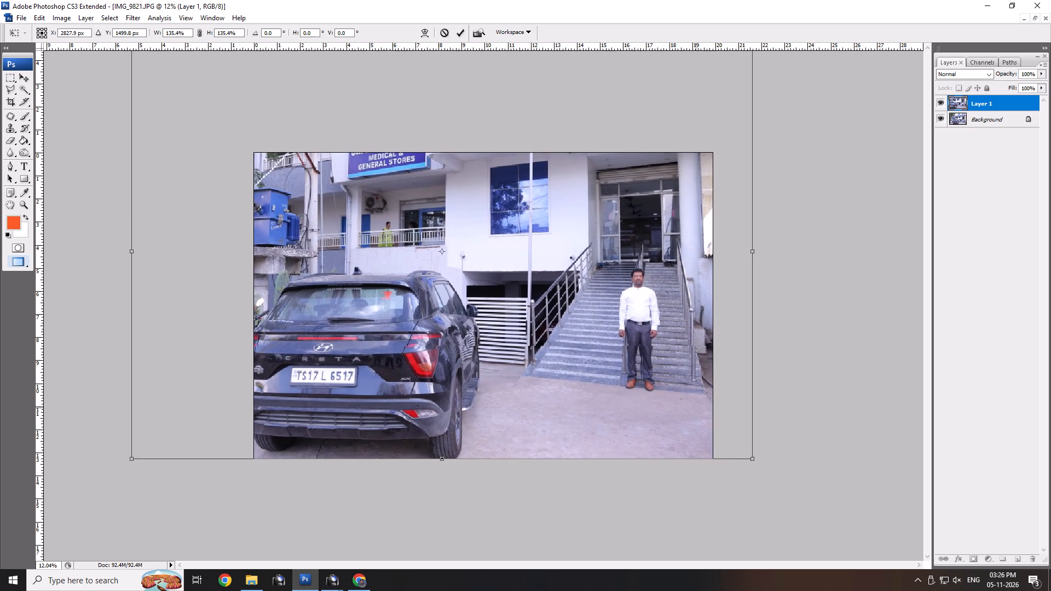
{"action": "left_click_drag", "start_coordinate": [697, 406], "coordinate": [710, 403]}
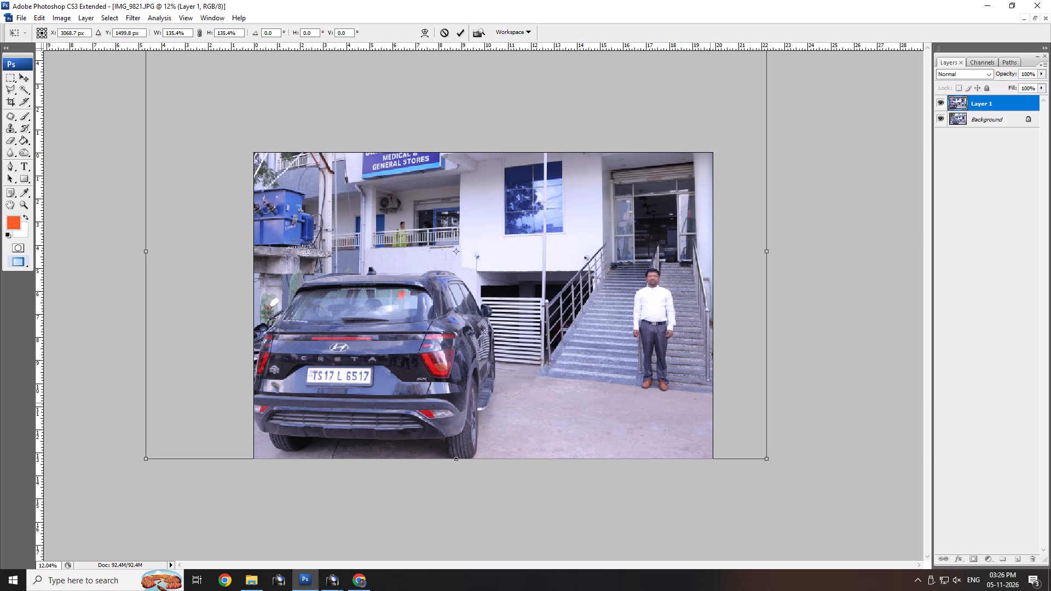
{"action": "left_click_drag", "start_coordinate": [710, 403], "coordinate": [712, 403]}
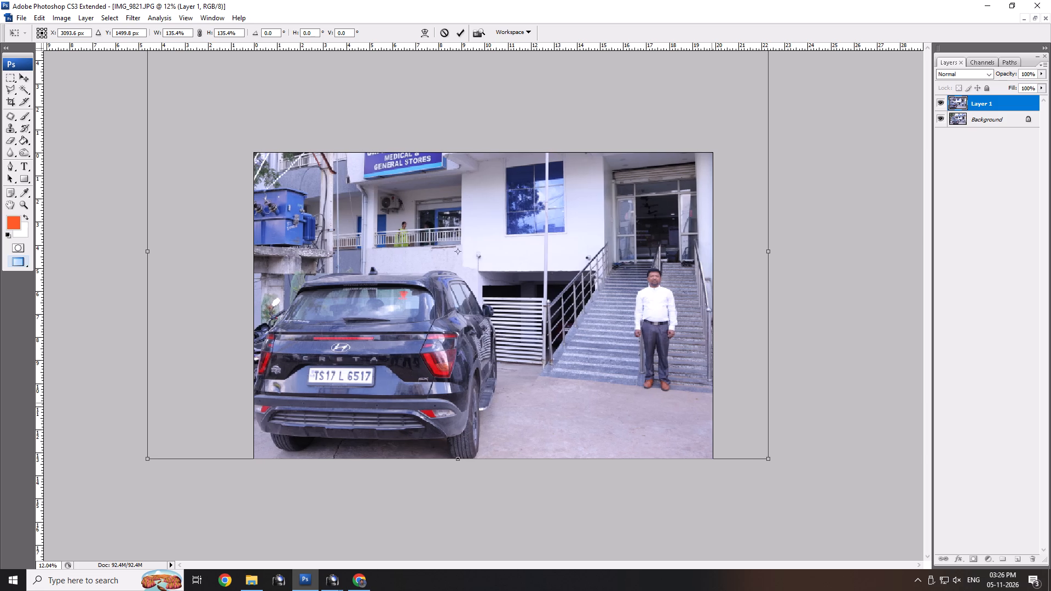
{"action": "left_click_drag", "start_coordinate": [712, 403], "coordinate": [712, 390]}
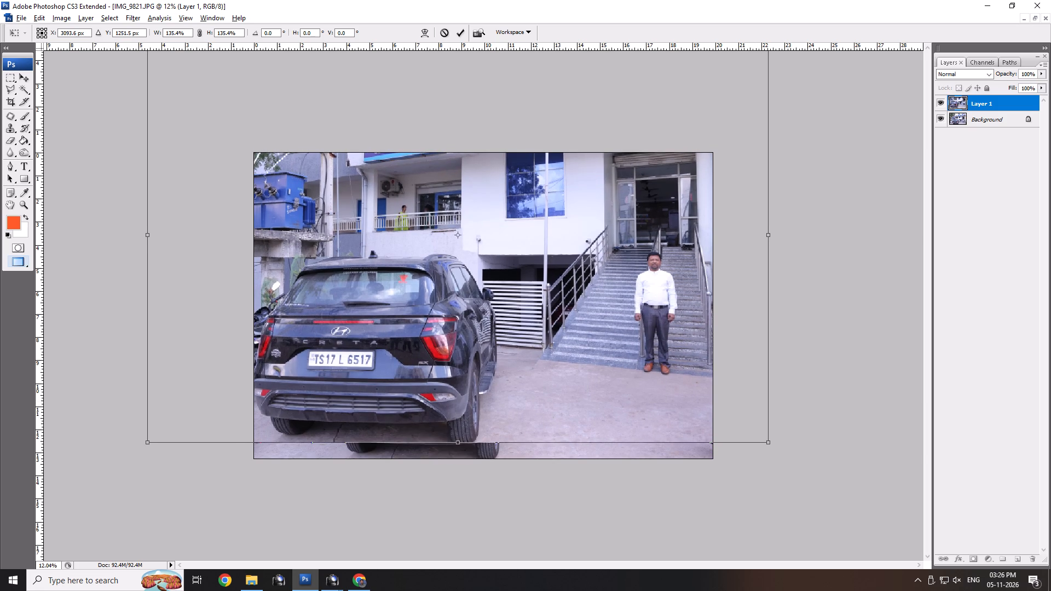
Enlarge the duplicate layer to about 148%, move it so the man has more space beside him, and apply the transform.
{"action": "left_click_drag", "start_coordinate": [772, 443], "coordinate": [802, 457], "text": "alt+shift"}
{"action": "left_click_drag", "start_coordinate": [733, 400], "coordinate": [729, 399]}
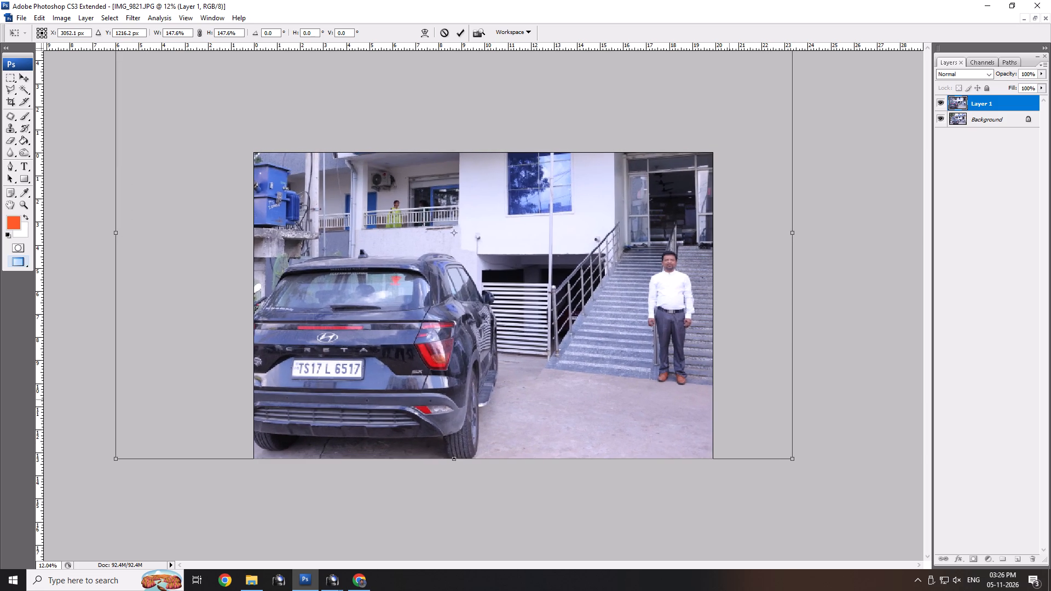
{"action": "left_click_drag", "start_coordinate": [729, 399], "coordinate": [704, 399]}
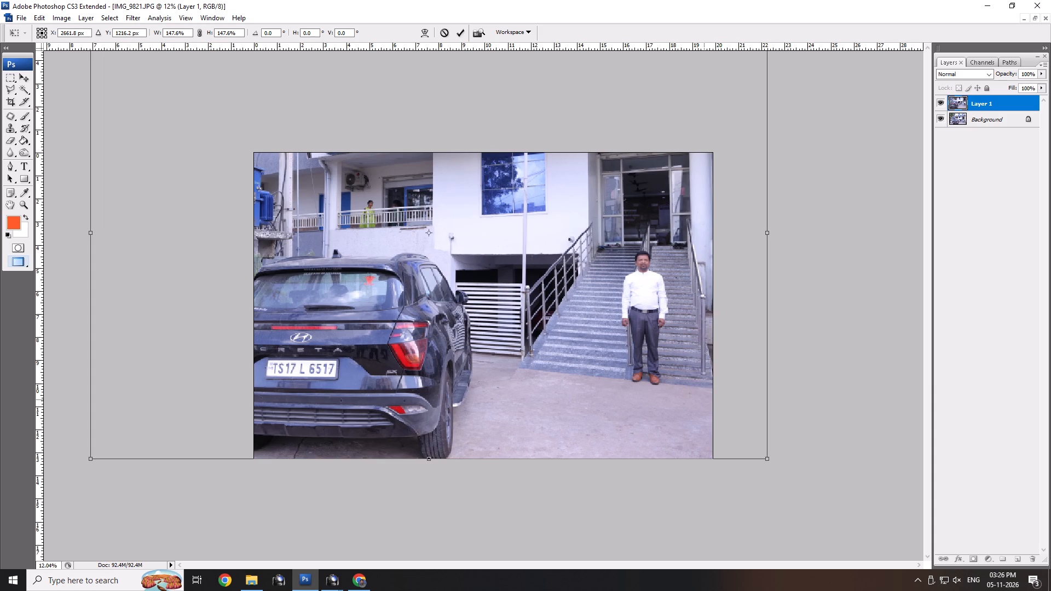
{"action": "left_click_drag", "start_coordinate": [704, 399], "coordinate": [686, 400]}
{"action": "double_click", "coordinate": [686, 400]}
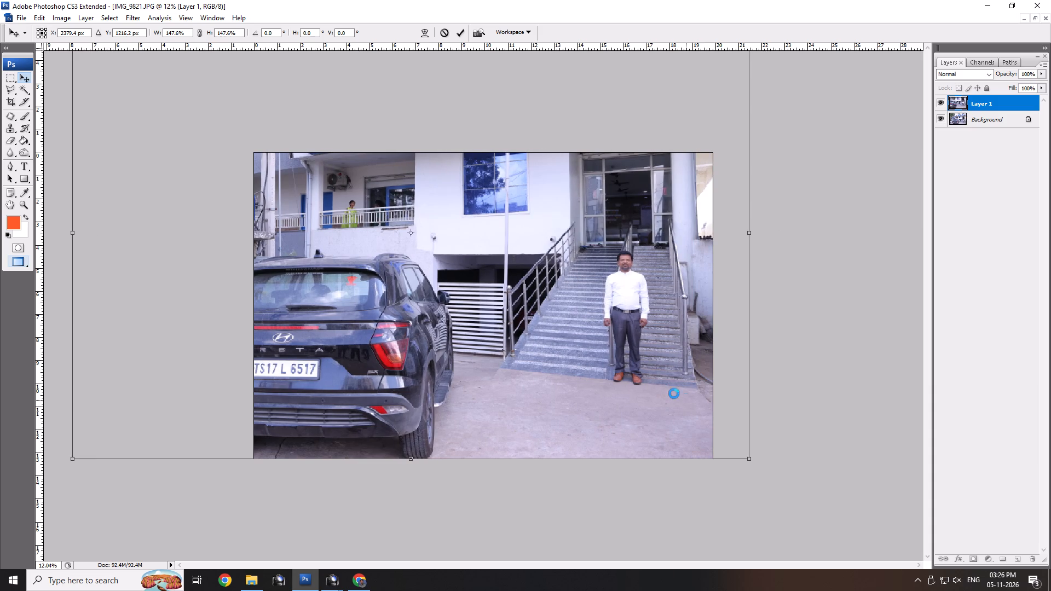
Shift the enlarged layer so the car is partly cut off and it fills the canvas, and merge the visible layers.
{"action": "scroll", "coordinate": [638, 303], "scroll_direction": "up", "scroll_amount": 1, "text": "alt"}
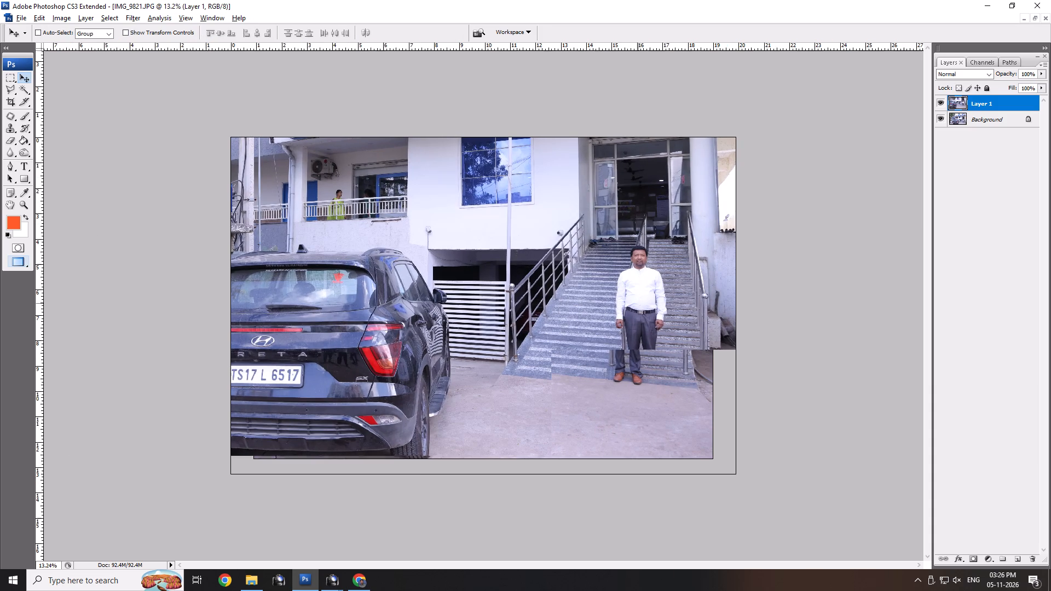
{"action": "left_click", "coordinate": [661, 329]}
{"action": "left_click_drag", "start_coordinate": [669, 346], "coordinate": [646, 349]}
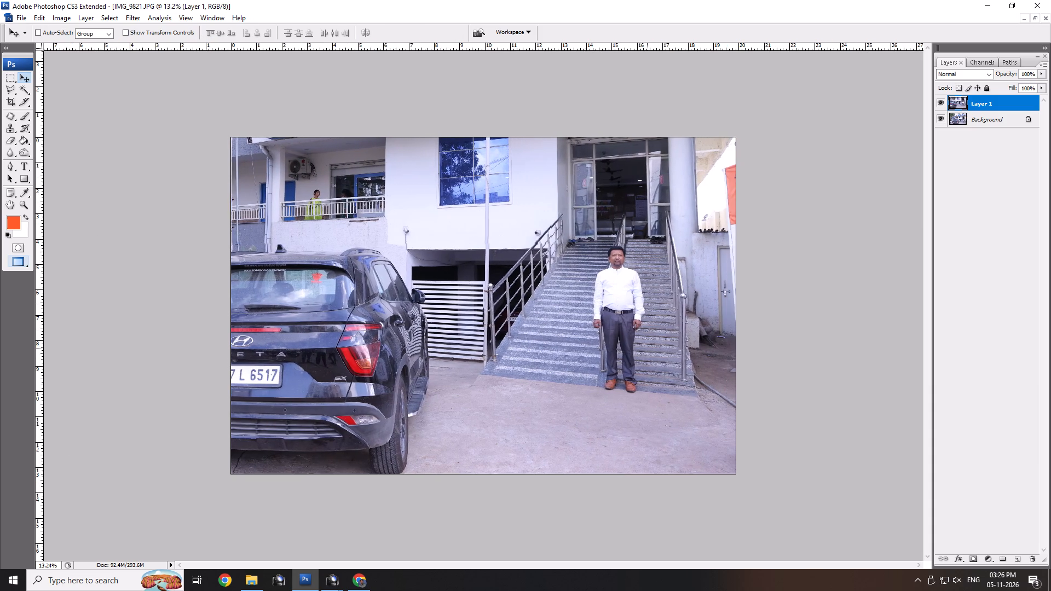
{"action": "left_click_drag", "start_coordinate": [646, 349], "coordinate": [627, 349]}
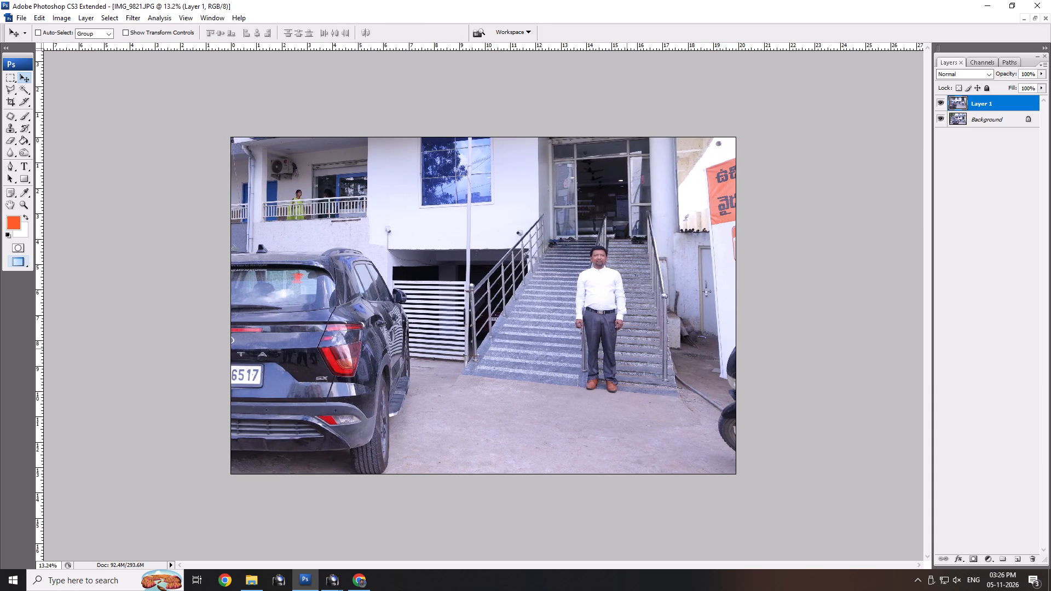
{"action": "left_click_drag", "start_coordinate": [627, 349], "coordinate": [650, 346]}
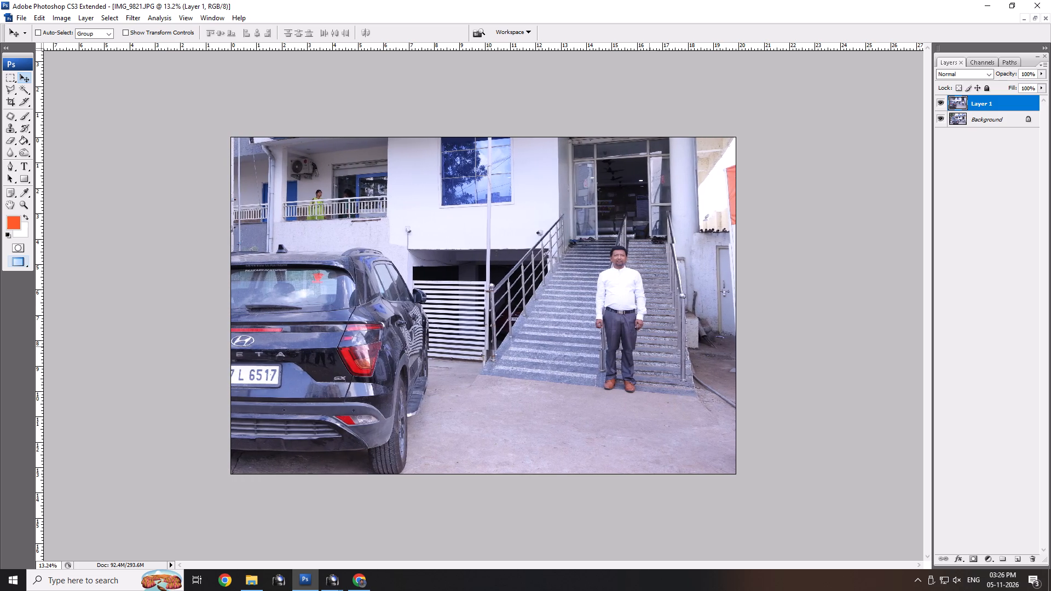
{"action": "left_click_drag", "start_coordinate": [650, 346], "coordinate": [651, 346]}
{"action": "left_click", "coordinate": [651, 346]}
{"action": "key", "text": "ctrl+shift+e"}
{"action": "key", "text": "ctrl+shift+e"}
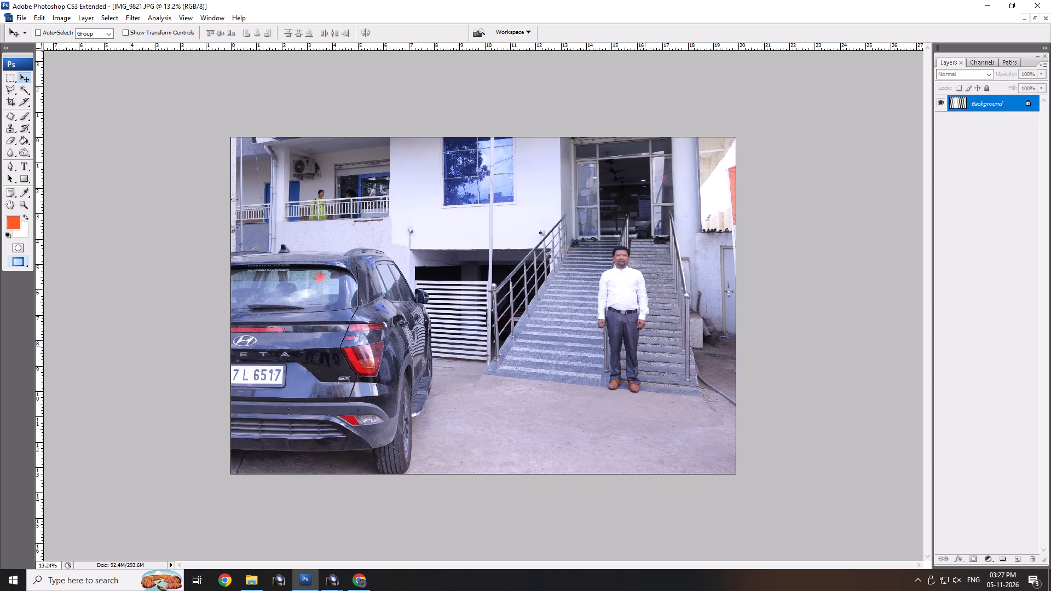
{"action": "key", "text": "ctrl+shift+e"}
Restore the IMG_9821 document to a floating window and rotate the whole photo 90° clockwise.
{"action": "left_click", "coordinate": [1033, 21], "text": "ctrl"}
{"action": "key", "text": "ctrl+space"}
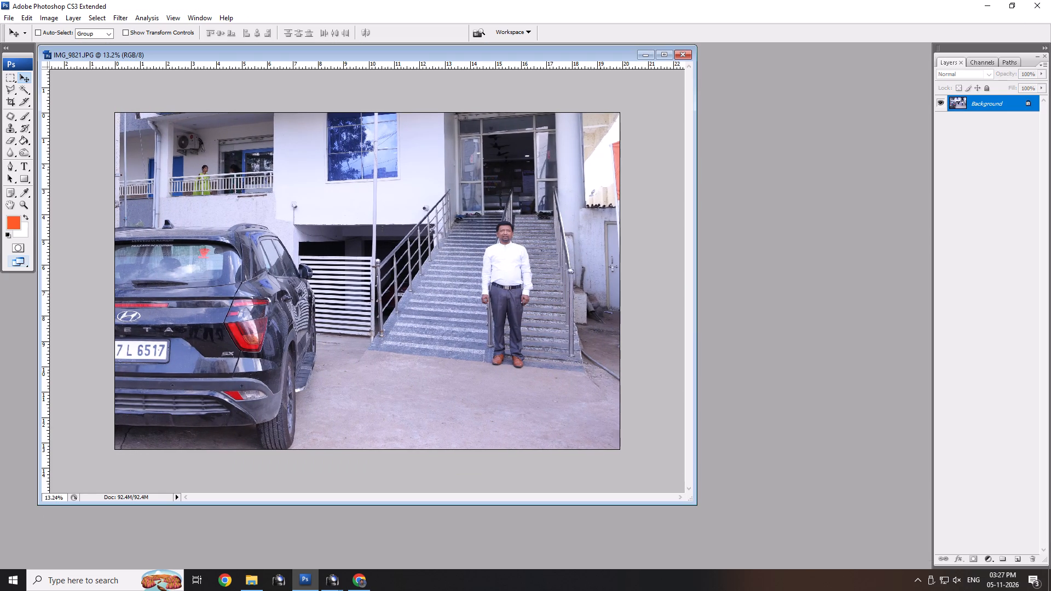
{"action": "key", "text": "ctrl+n"}
{"action": "left_click", "coordinate": [624, 171]}
{"action": "left_click", "coordinate": [43, 20]}
{"action": "left_click", "coordinate": [93, 128]}
{"action": "left_click", "coordinate": [166, 137]}
{"action": "key", "text": "alt+space"}
{"action": "left_click", "coordinate": [339, 217], "text": "alt"}
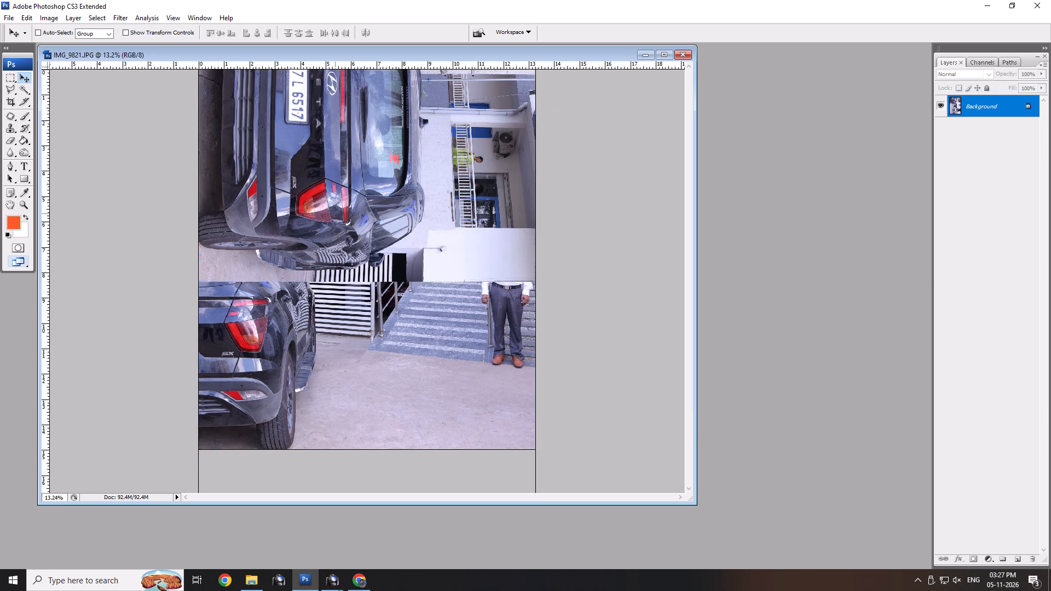
{"action": "key", "text": "space"}
{"action": "scroll", "coordinate": [293, 198], "scroll_direction": "down", "scroll_amount": 4, "text": "alt"}
{"action": "left_click", "coordinate": [293, 198]}
{"action": "key", "text": "ctrl+space"}
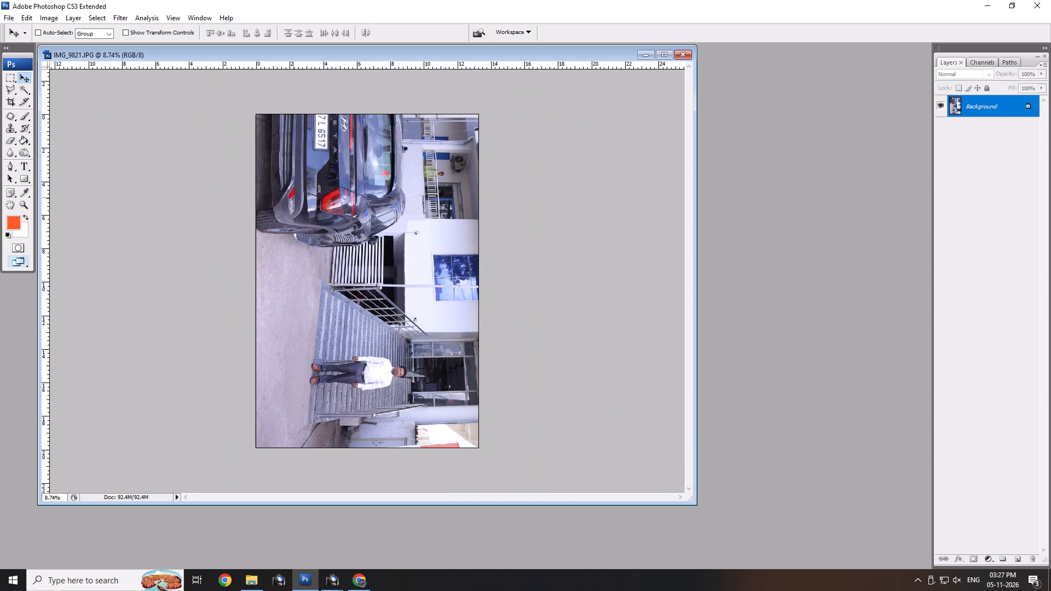
Crop the entire rotated photo to a width of 4 in and a height of 6 in.
{"action": "key", "text": "c"}
{"action": "key", "text": "c"}
{"action": "left_click_drag", "start_coordinate": [71, 32], "coordinate": [0, 35]}
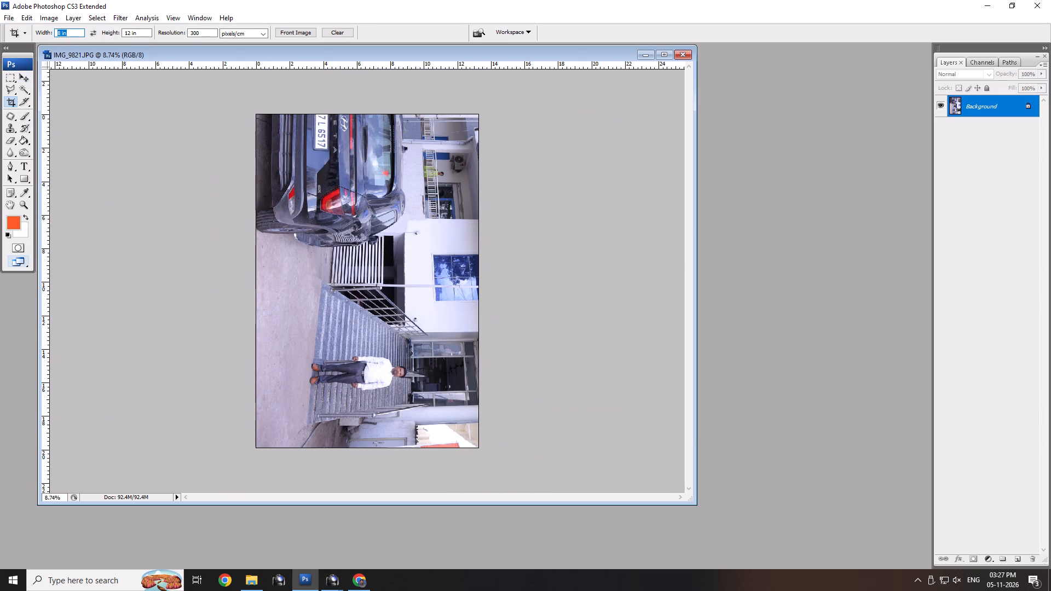
{"action": "type", "text": "4in"}
{"action": "key", "text": "Tab"}
{"action": "type", "text": "6im"}
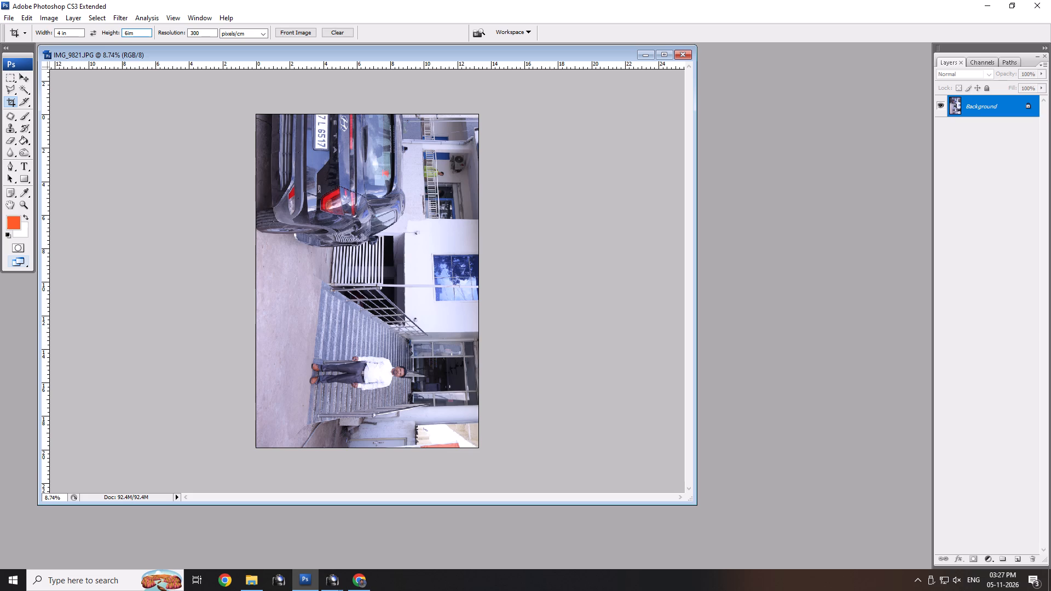
{"action": "key", "text": "BackSpace"}
{"action": "key", "text": "n"}
{"action": "key", "text": "Return"}
{"action": "key", "text": "c"}
{"action": "key", "text": "c"}
{"action": "left_click_drag", "start_coordinate": [241, 109], "coordinate": [651, 589]}
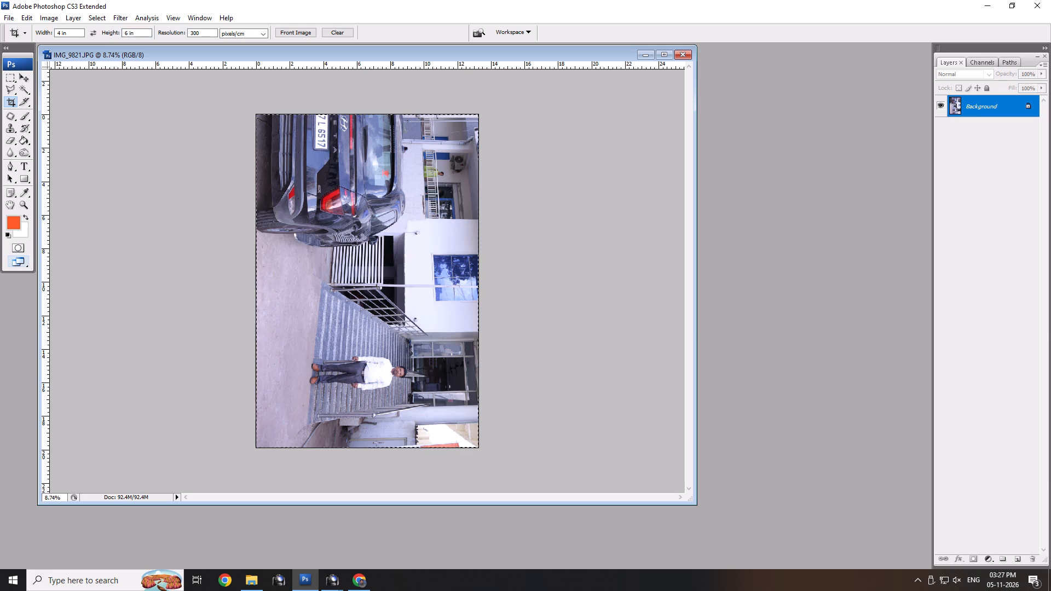
{"action": "left_click_drag", "start_coordinate": [651, 589], "coordinate": [734, 589]}
{"action": "key", "text": "bracketright"}
{"action": "key", "text": "Return"}
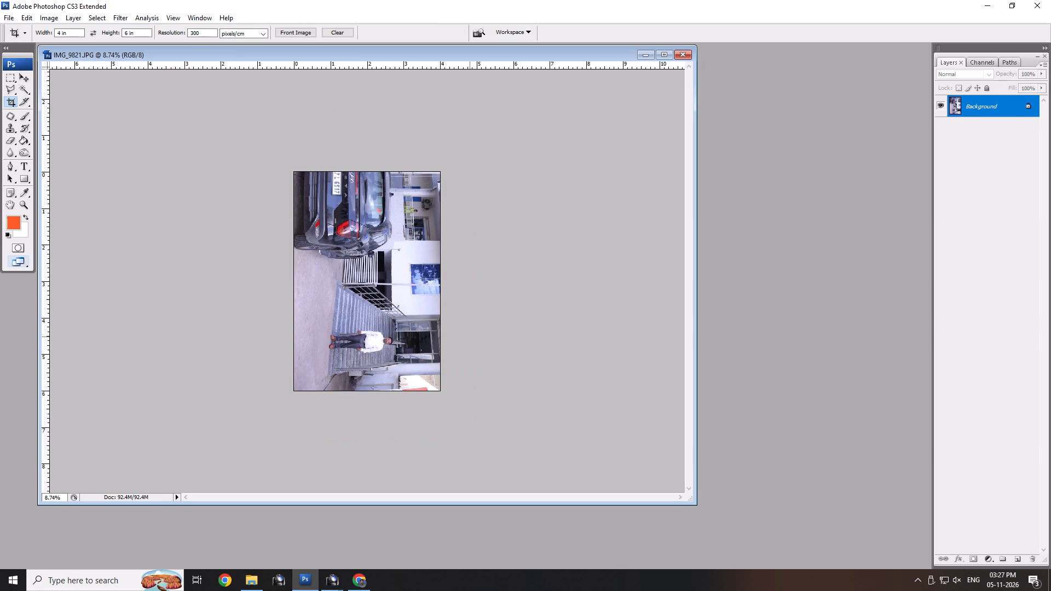
Set up printing of the cropped photo on the EPSON L3560 with 10 x 15 cm (4 x 6 in) Epson Ultra Glossy paper and print preview enabled.
{"action": "key", "text": "ctrl+p"}
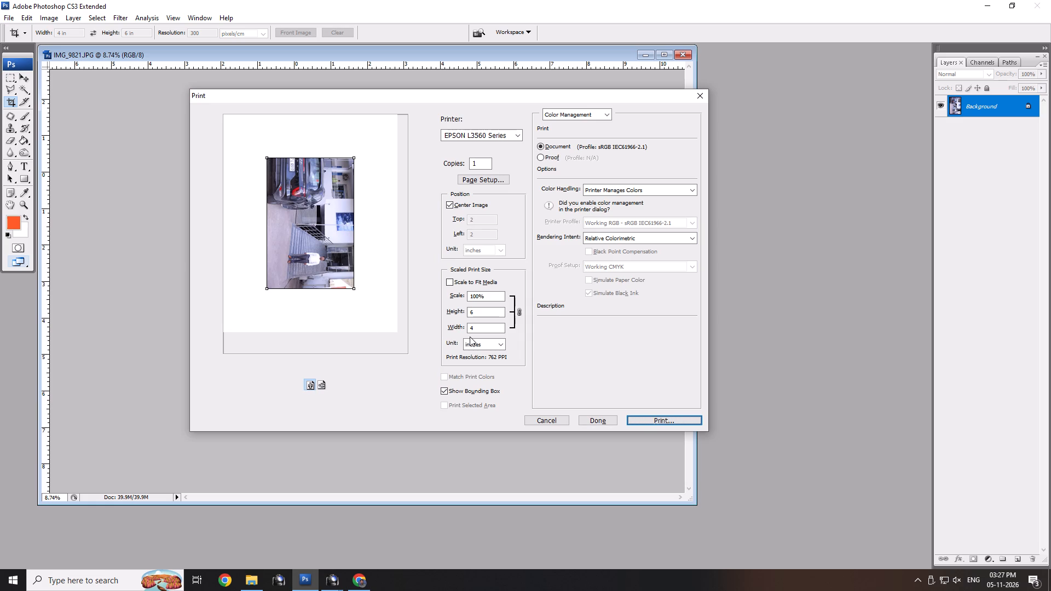
{"action": "left_click", "coordinate": [495, 183]}
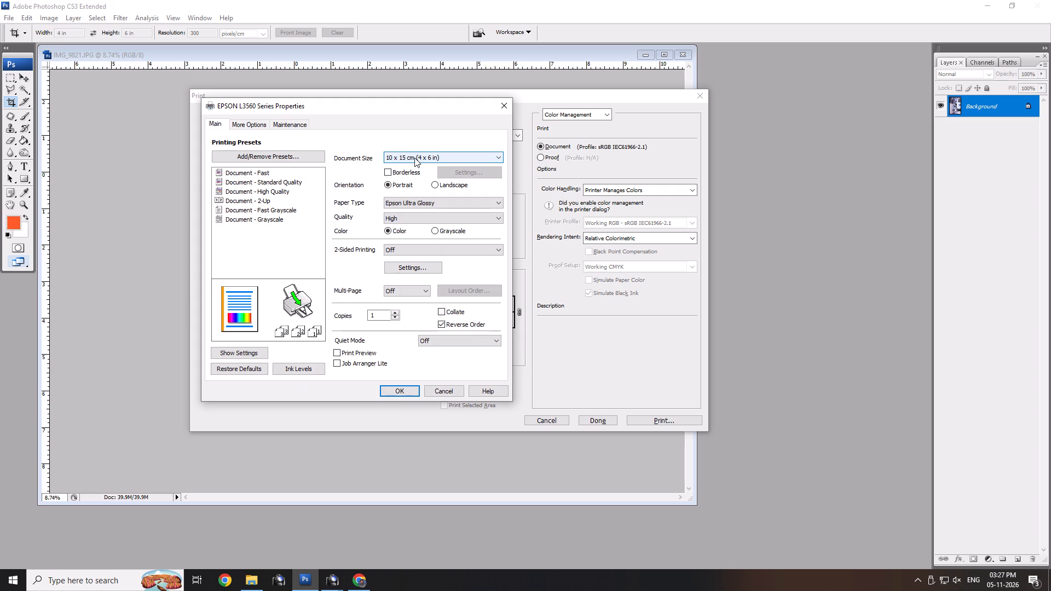
{"action": "left_click", "coordinate": [369, 351]}
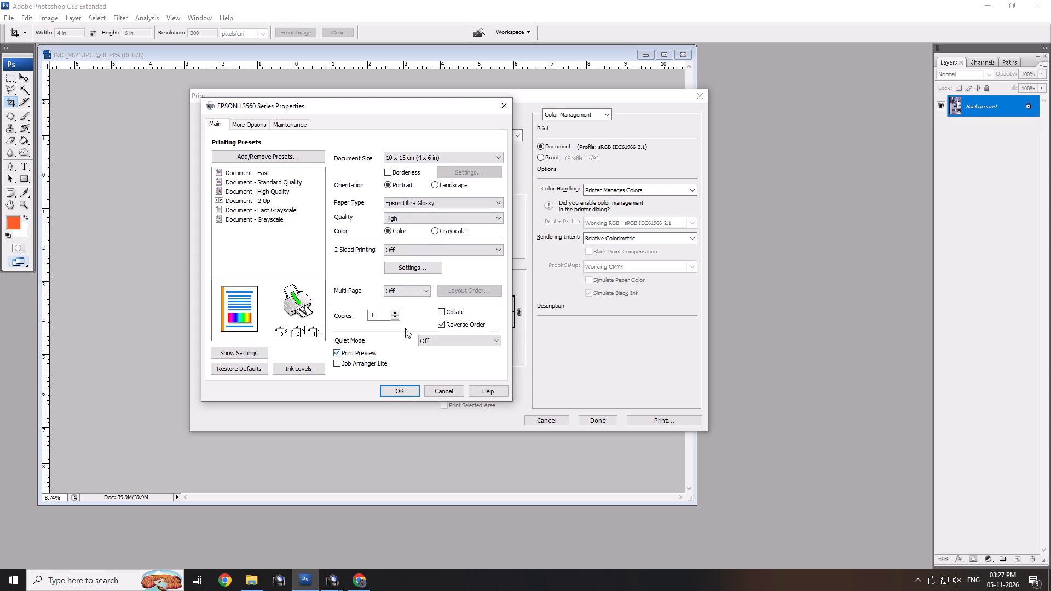
{"action": "left_click", "coordinate": [412, 388]}
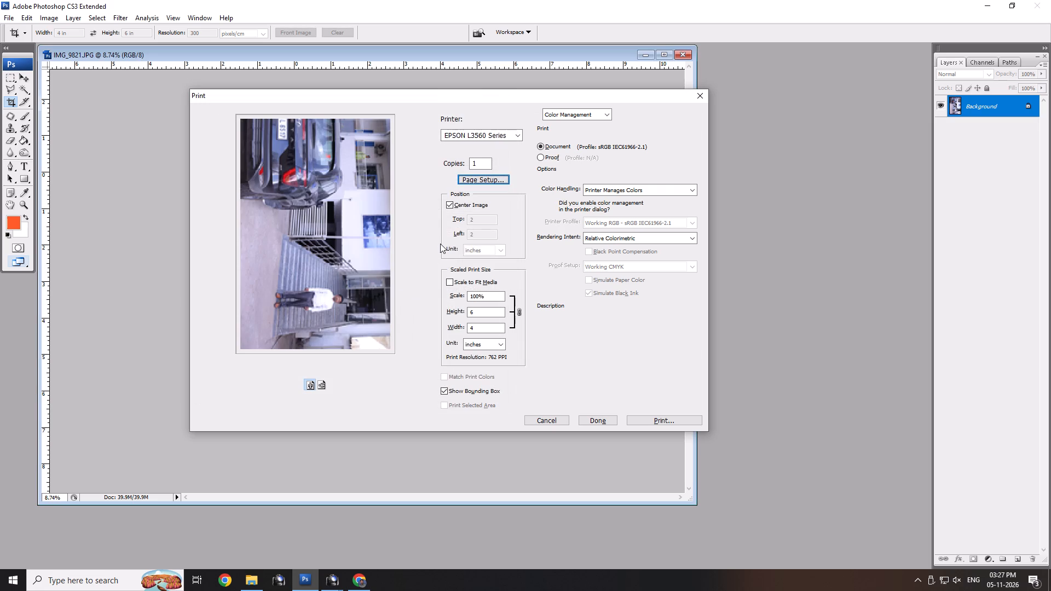
Print one copy of IMG_9821 on the EPSON L3560 Series, releasing the job from the print preview.
{"action": "left_click", "coordinate": [651, 421]}
{"action": "left_click", "coordinate": [489, 209]}
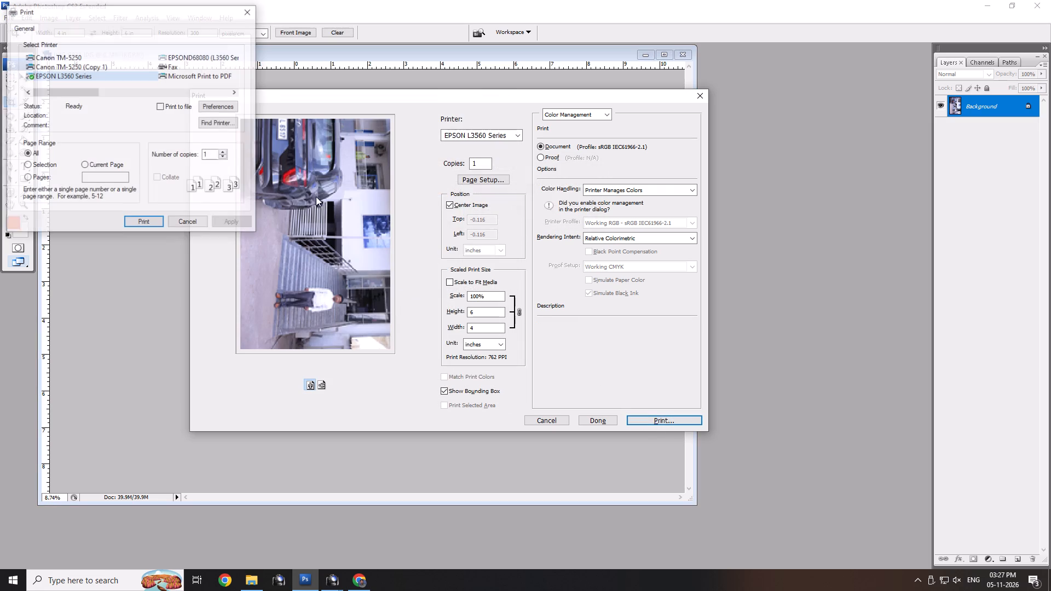
{"action": "left_click", "coordinate": [154, 221]}
{"action": "left_click", "coordinate": [523, 213]}
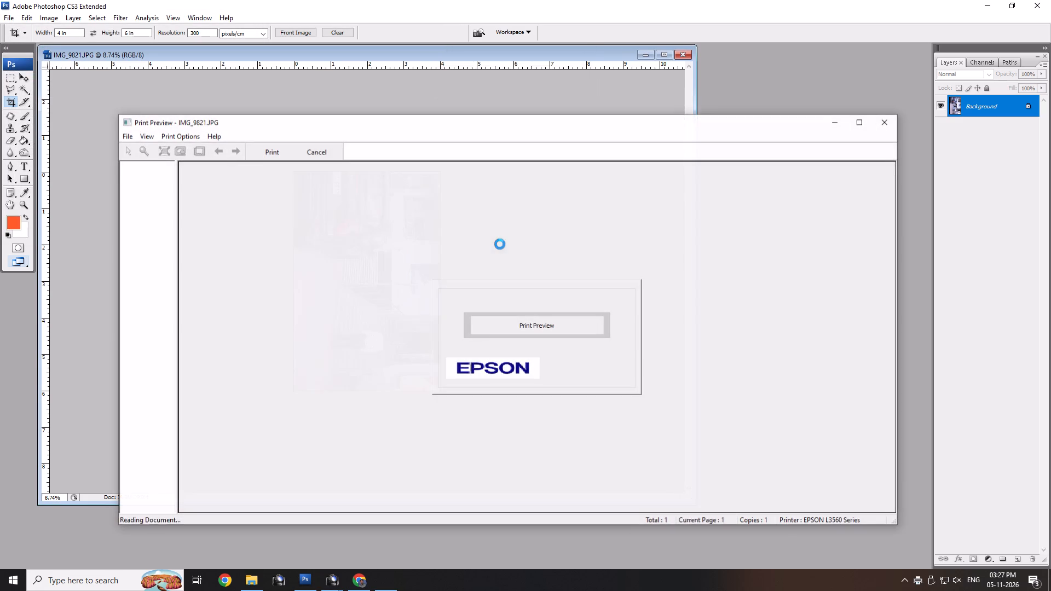
{"action": "left_click", "coordinate": [276, 152]}
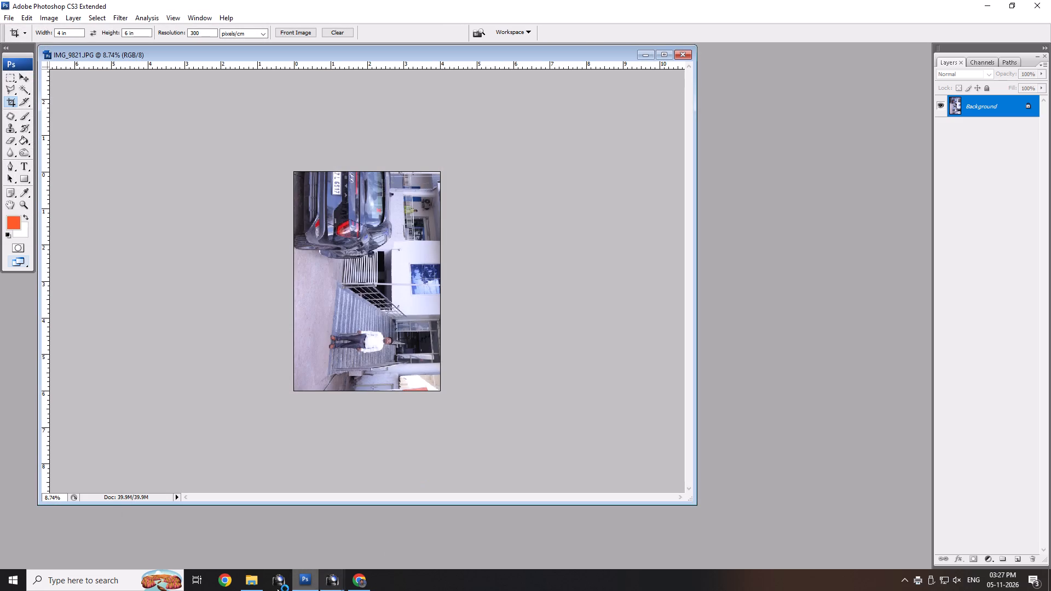
Open the hospital-front photo IMG_9820 from the 105EOSR6 folder.
{"action": "left_click", "coordinate": [258, 584]}
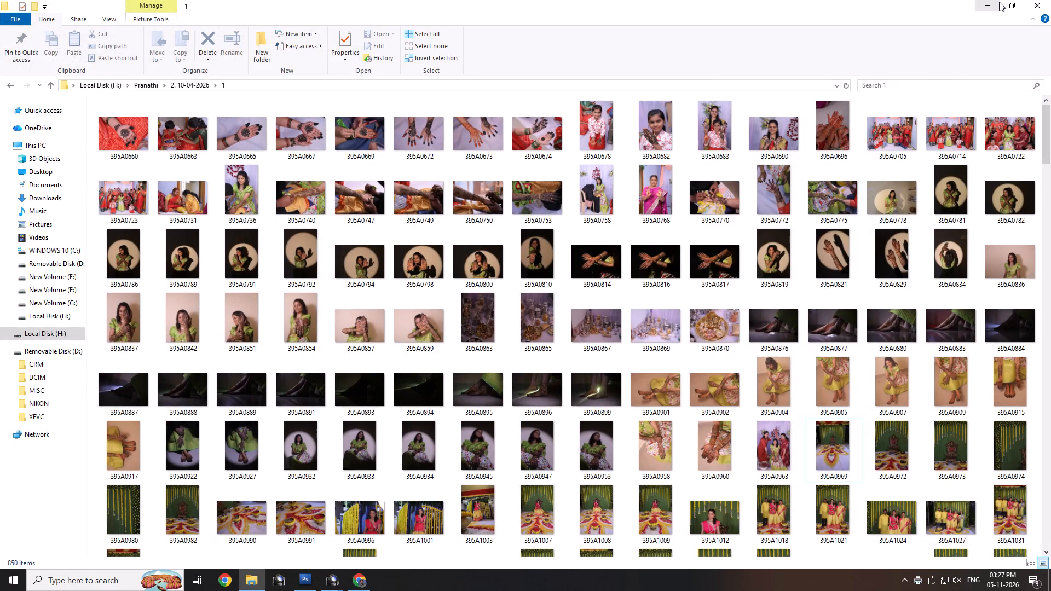
{"action": "left_click", "coordinate": [999, 1]}
{"action": "double_click", "coordinate": [809, 341]}
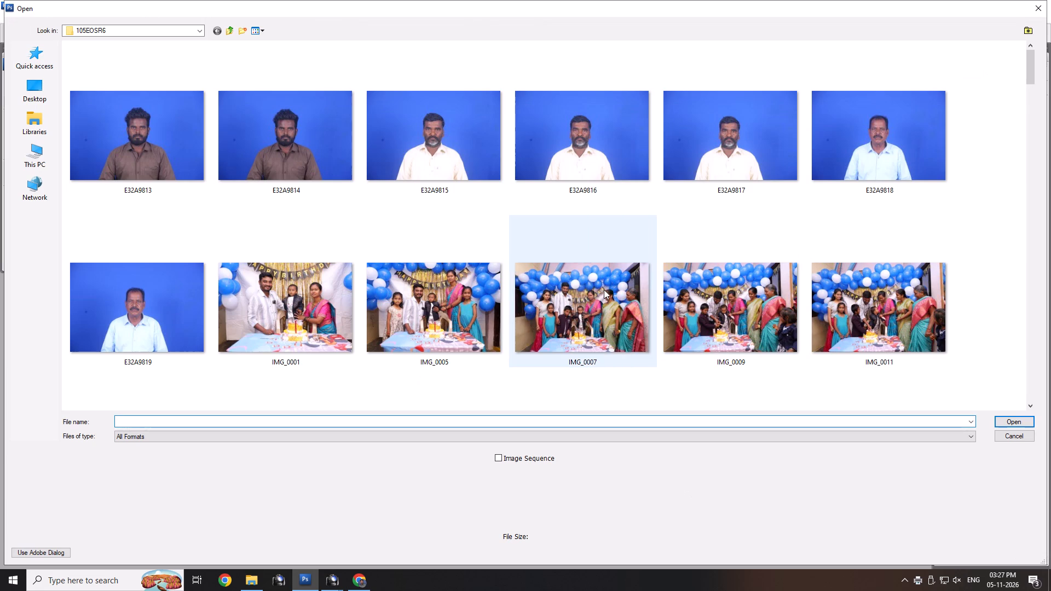
{"action": "scroll", "coordinate": [604, 289], "scroll_direction": "down", "scroll_amount": 17}
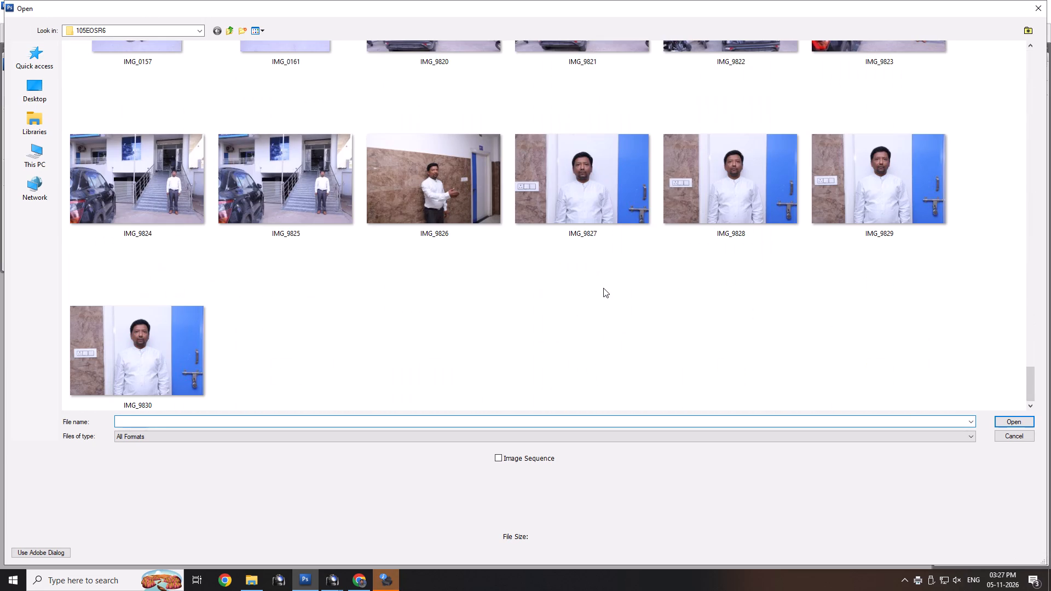
{"action": "scroll", "coordinate": [351, 304], "scroll_direction": "up", "scroll_amount": 1}
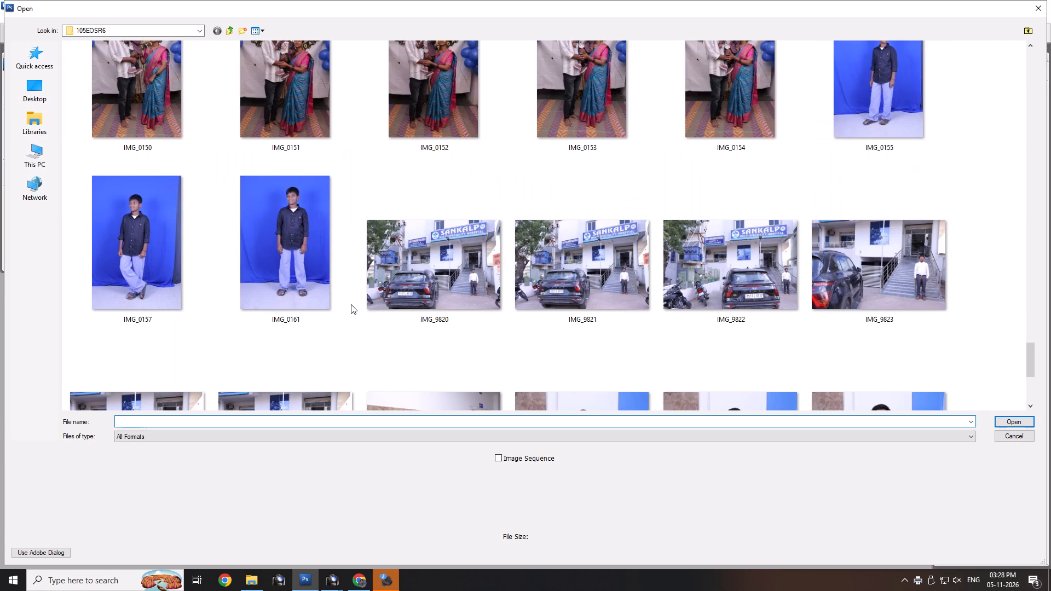
{"action": "double_click", "coordinate": [477, 254]}
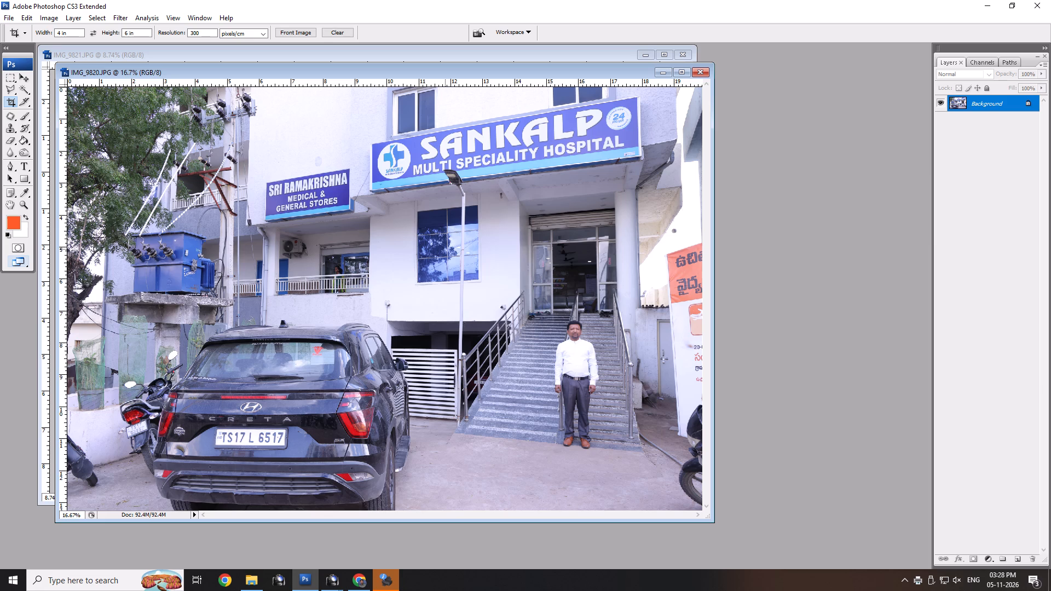
Examine the woman on the balcony and the man on the steps in IMG_9820 at close range in a maximized window, and close the photo.
{"action": "left_click_drag", "start_coordinate": [638, 69], "coordinate": [727, 298]}
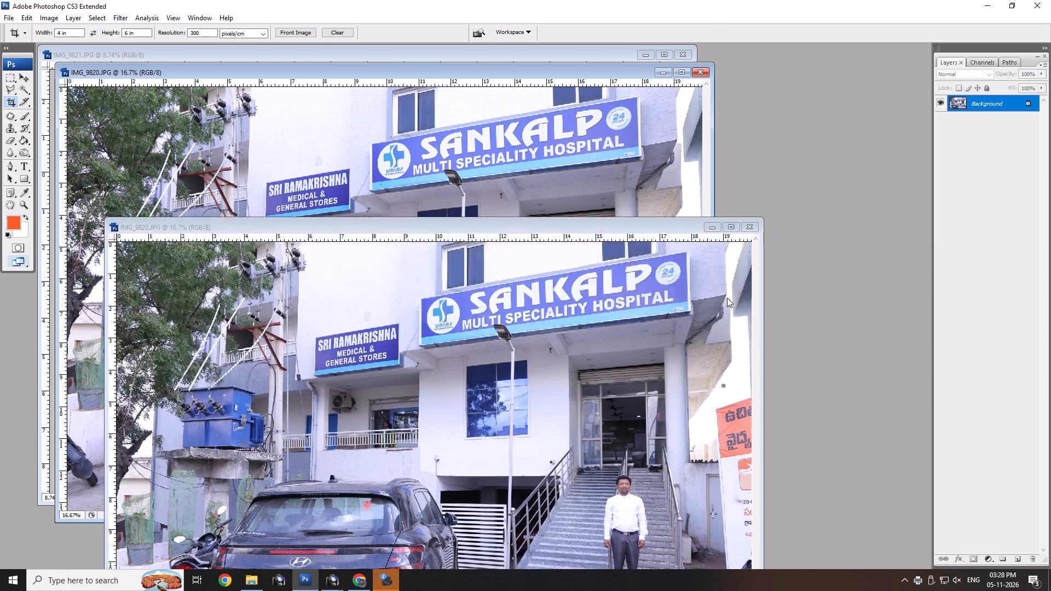
{"action": "left_click_drag", "start_coordinate": [727, 298], "coordinate": [768, 81]}
{"action": "left_click", "coordinate": [818, 83]}
{"action": "scroll", "coordinate": [505, 323], "scroll_direction": "up", "scroll_amount": 4, "text": "alt"}
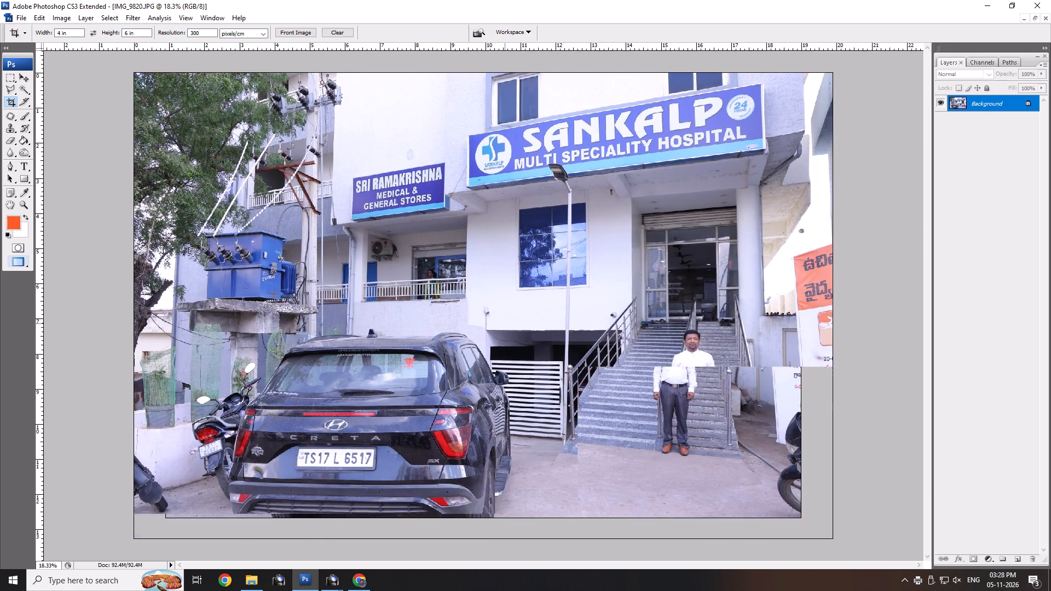
{"action": "scroll", "coordinate": [471, 355], "scroll_direction": "up", "scroll_amount": 4, "text": "alt"}
{"action": "scroll", "coordinate": [349, 202], "scroll_direction": "up", "scroll_amount": 15, "text": "alt"}
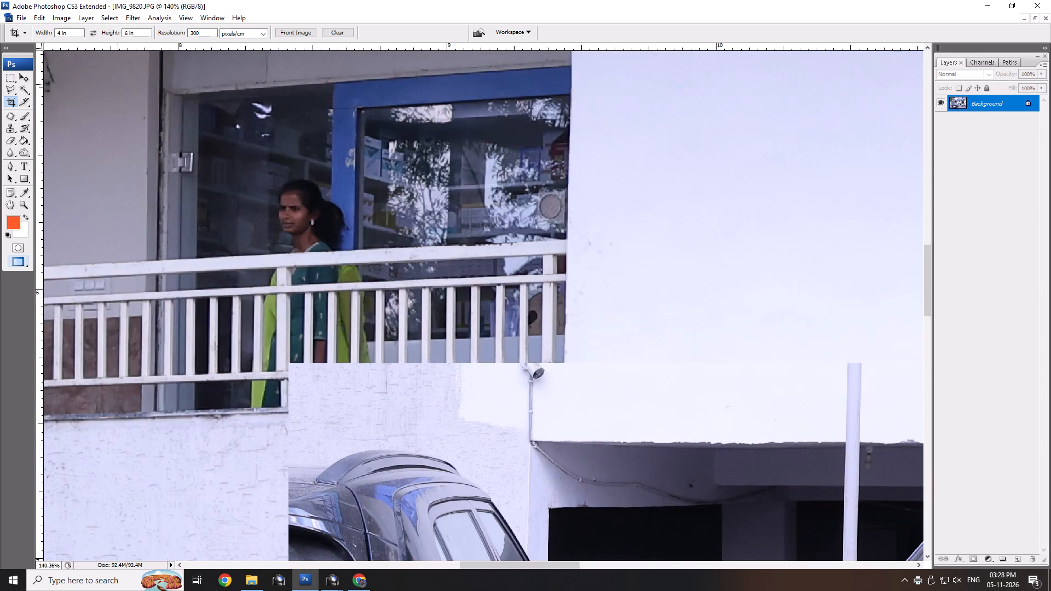
{"action": "scroll", "coordinate": [327, 234], "scroll_direction": "up", "scroll_amount": 8, "text": "alt"}
{"action": "scroll", "coordinate": [287, 233], "scroll_direction": "down", "scroll_amount": 4, "text": "alt"}
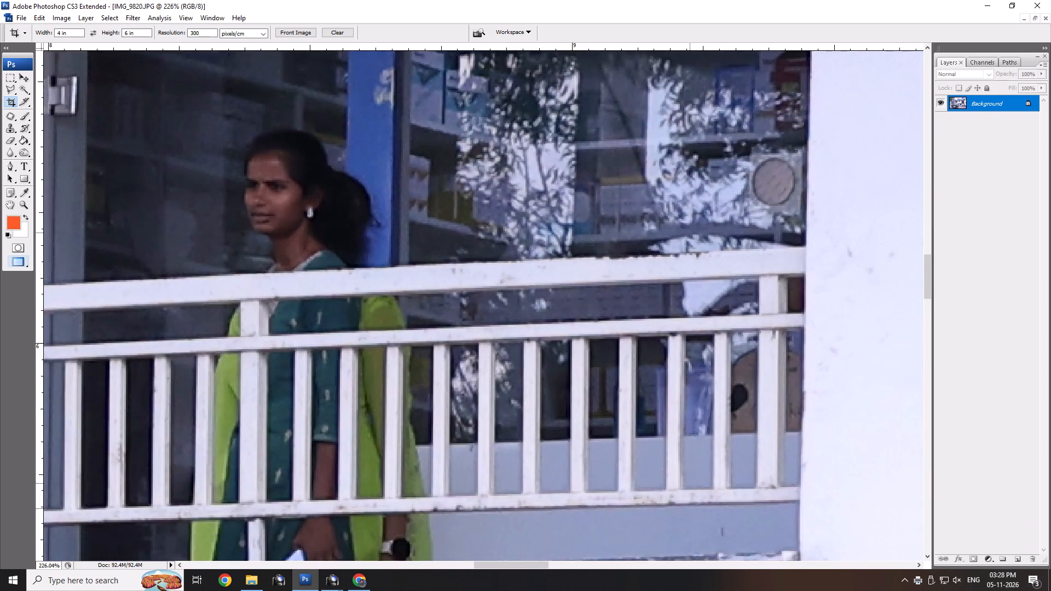
{"action": "scroll", "coordinate": [287, 233], "scroll_direction": "down", "scroll_amount": 1, "text": "alt"}
{"action": "scroll", "coordinate": [298, 207], "scroll_direction": "up", "scroll_amount": 6, "text": "alt"}
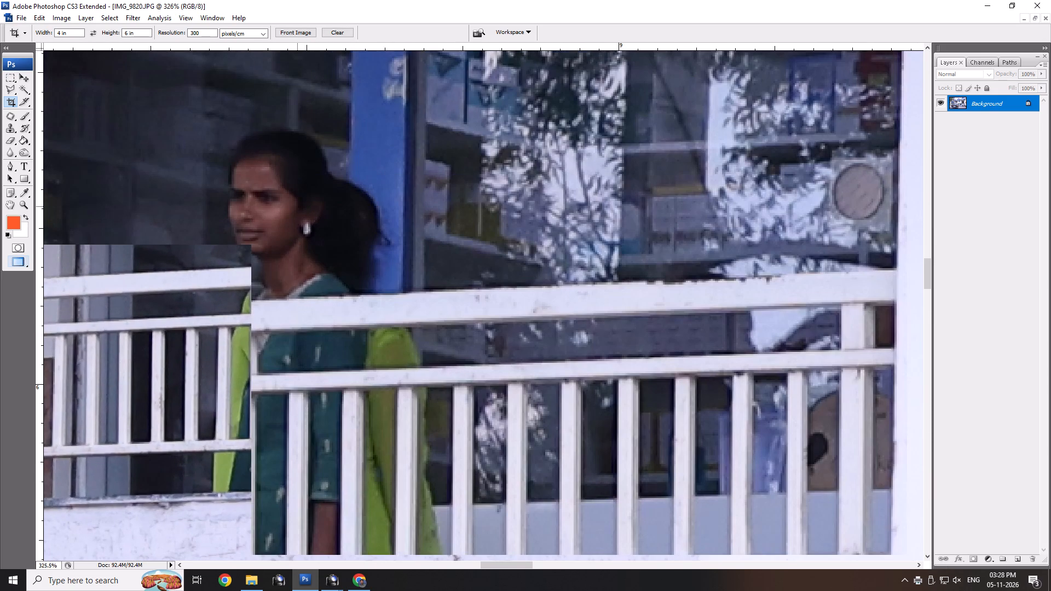
{"action": "scroll", "coordinate": [275, 213], "scroll_direction": "up", "scroll_amount": 6, "text": "alt"}
{"action": "scroll", "coordinate": [252, 231], "scroll_direction": "down", "scroll_amount": 8, "text": "alt"}
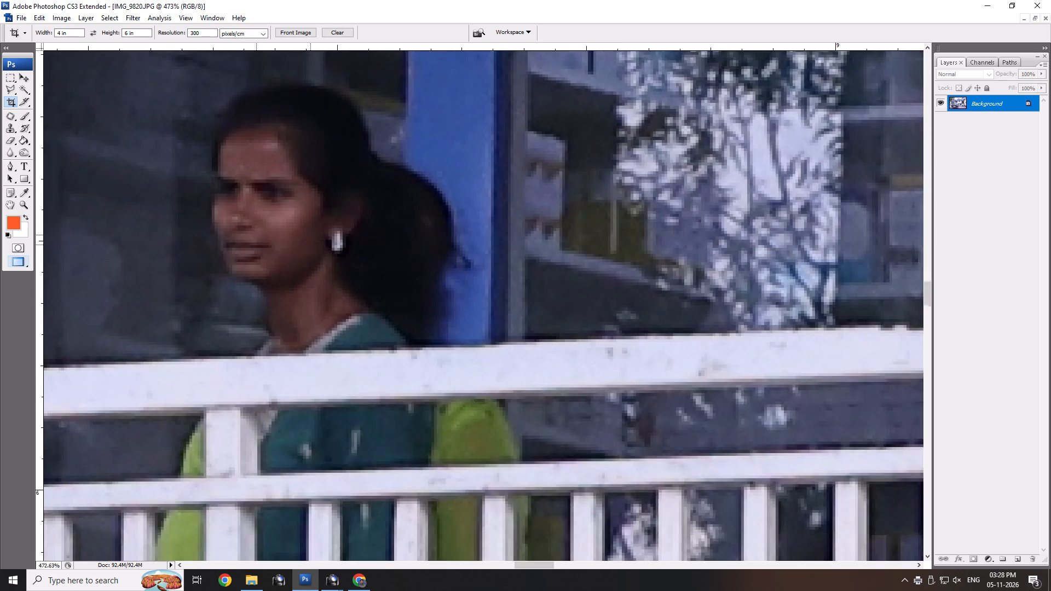
{"action": "scroll", "coordinate": [434, 270], "scroll_direction": "down", "scroll_amount": 12, "text": "alt"}
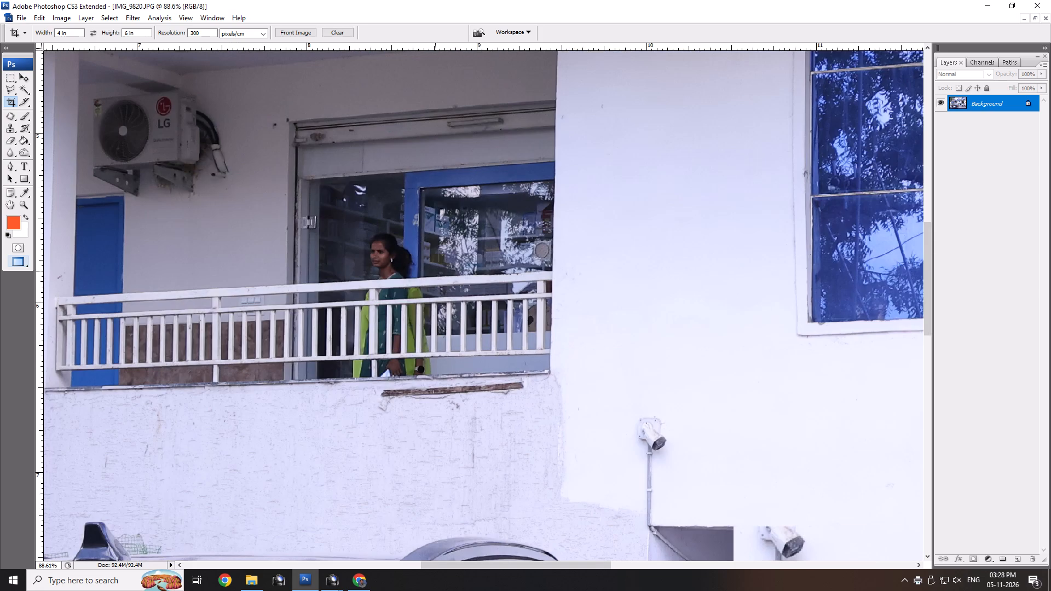
{"action": "scroll", "coordinate": [435, 271], "scroll_direction": "down", "scroll_amount": 7, "text": "alt"}
{"action": "scroll", "coordinate": [663, 315], "scroll_direction": "down", "scroll_amount": 5, "text": "alt"}
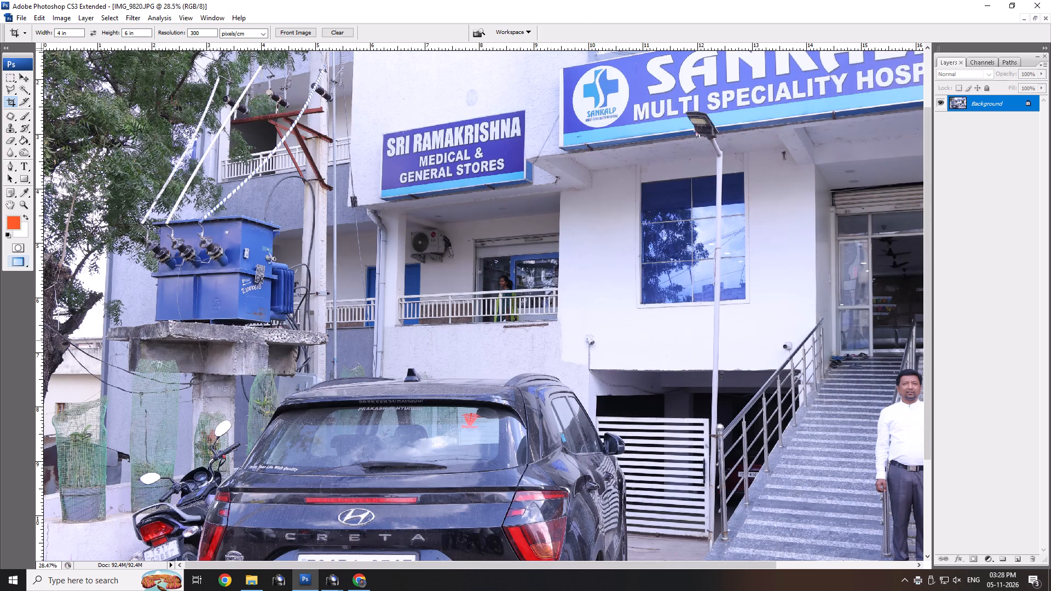
{"action": "scroll", "coordinate": [858, 382], "scroll_direction": "down", "scroll_amount": 4, "text": "alt"}
{"action": "scroll", "coordinate": [787, 357], "scroll_direction": "up", "scroll_amount": 13, "text": "alt"}
{"action": "scroll", "coordinate": [760, 309], "scroll_direction": "up", "scroll_amount": 4, "text": "alt"}
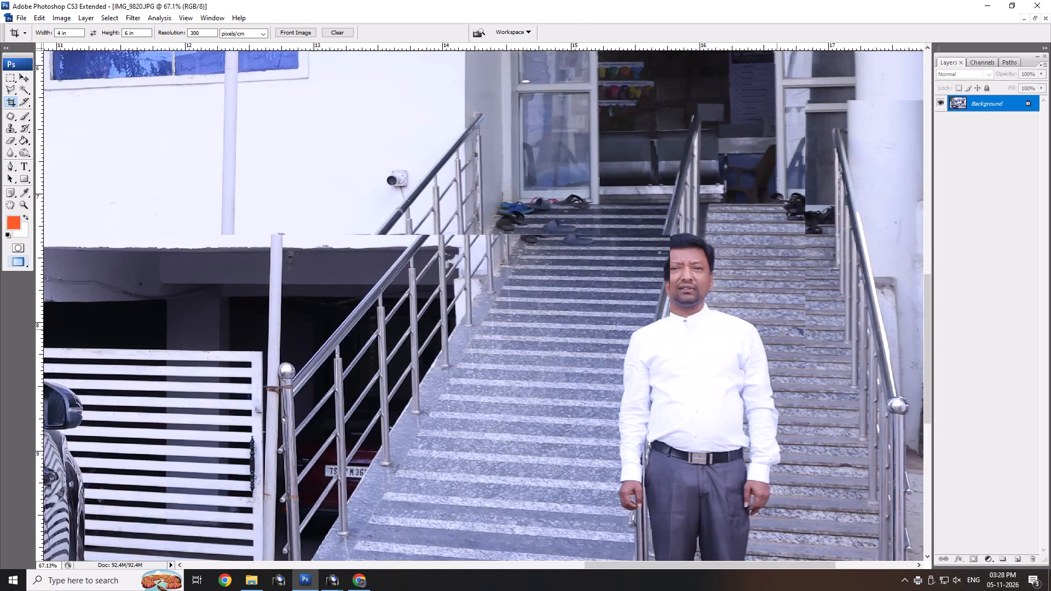
{"action": "scroll", "coordinate": [713, 291], "scroll_direction": "up", "scroll_amount": 3, "text": "alt"}
{"action": "scroll", "coordinate": [689, 281], "scroll_direction": "down", "scroll_amount": 7, "text": "alt"}
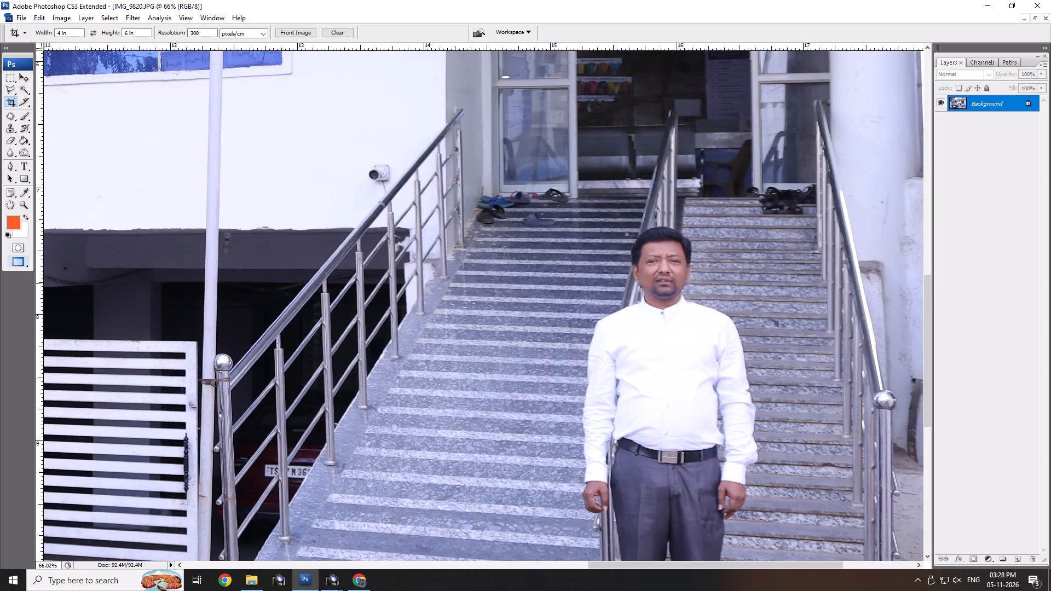
{"action": "scroll", "coordinate": [684, 283], "scroll_direction": "down", "scroll_amount": 5, "text": "alt"}
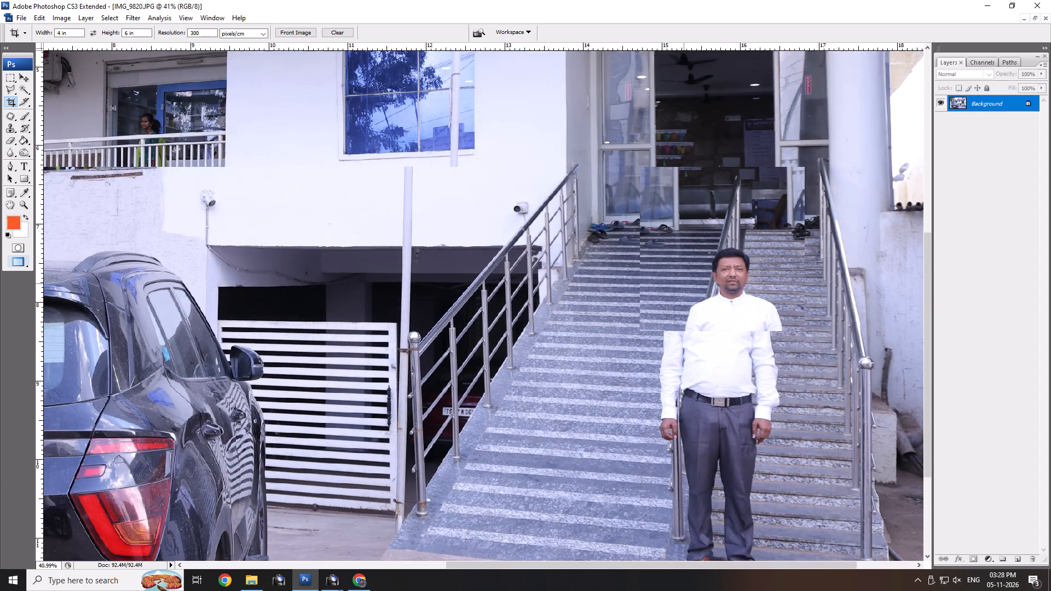
{"action": "scroll", "coordinate": [683, 285], "scroll_direction": "down", "scroll_amount": 2, "text": "alt"}
{"action": "key", "text": "ctrl+space"}
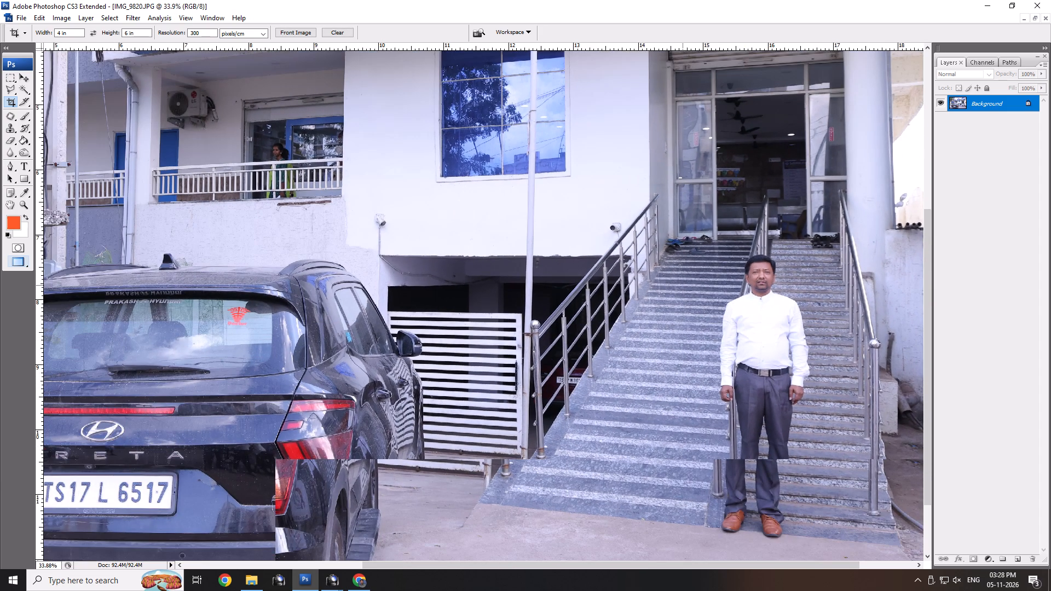
{"action": "scroll", "coordinate": [682, 285], "scroll_direction": "down", "scroll_amount": 5, "text": "alt"}
{"action": "key", "text": "ctrl+space"}
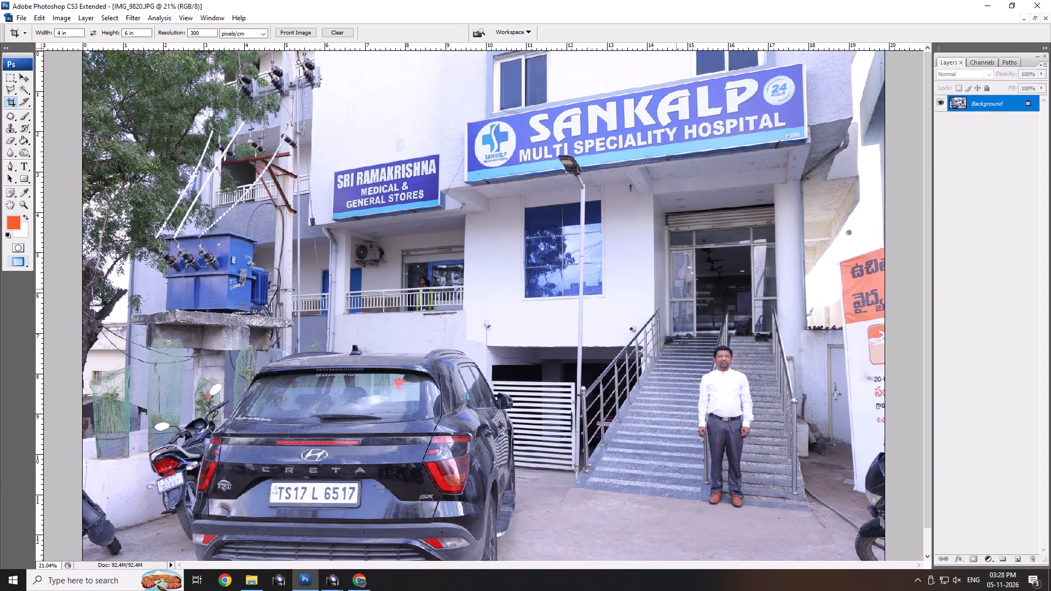
{"action": "key", "text": "ctrl+w"}
Examine the man's face and the overall framing in the rotated IMG_9821 photo.
{"action": "scroll", "coordinate": [500, 361], "scroll_direction": "up", "scroll_amount": 3, "text": "alt"}
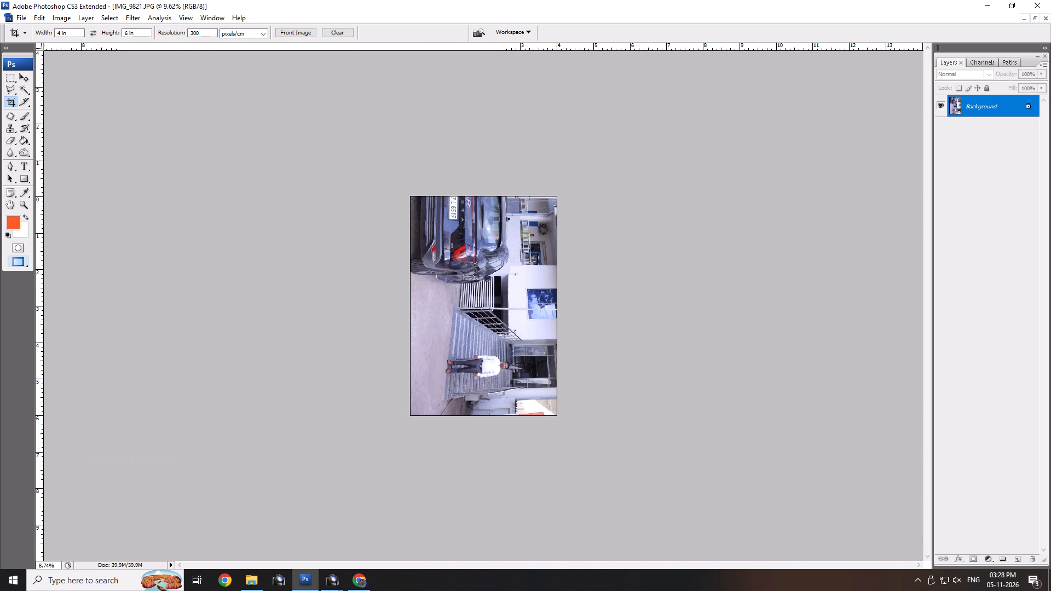
{"action": "scroll", "coordinate": [499, 403], "scroll_direction": "up", "scroll_amount": 15, "text": "alt"}
{"action": "scroll", "coordinate": [544, 479], "scroll_direction": "up", "scroll_amount": 9, "text": "alt"}
{"action": "scroll", "coordinate": [639, 440], "scroll_direction": "up", "scroll_amount": 9, "text": "alt"}
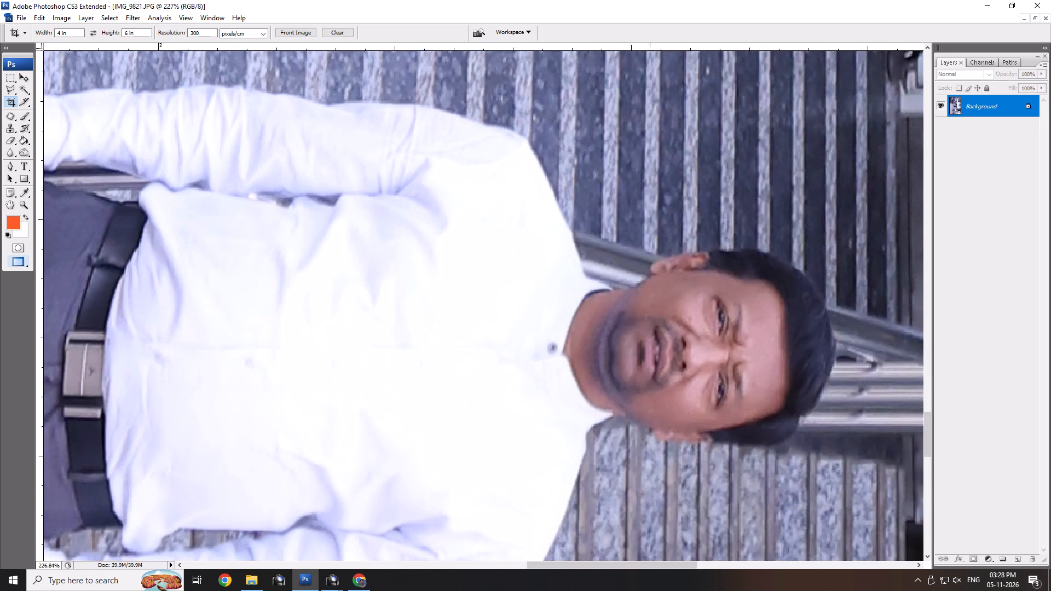
{"action": "scroll", "coordinate": [645, 413], "scroll_direction": "down", "scroll_amount": 20, "text": "alt"}
{"action": "scroll", "coordinate": [645, 413], "scroll_direction": "down", "scroll_amount": 3, "text": "alt"}
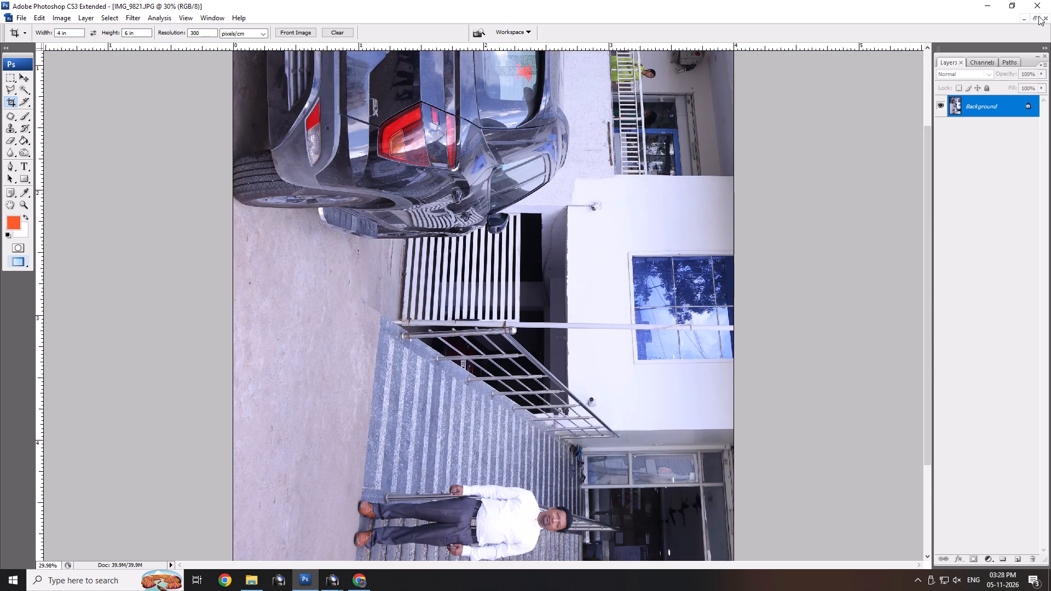
Restore IMG_9821 to a floating window and open the four portraits IMG_9827 to IMG_9830 together from the 105EOSR6 folder.
{"action": "left_click", "coordinate": [1037, 16]}
{"action": "double_click", "coordinate": [779, 247]}
{"action": "scroll", "coordinate": [720, 278], "scroll_direction": "down", "scroll_amount": 7}
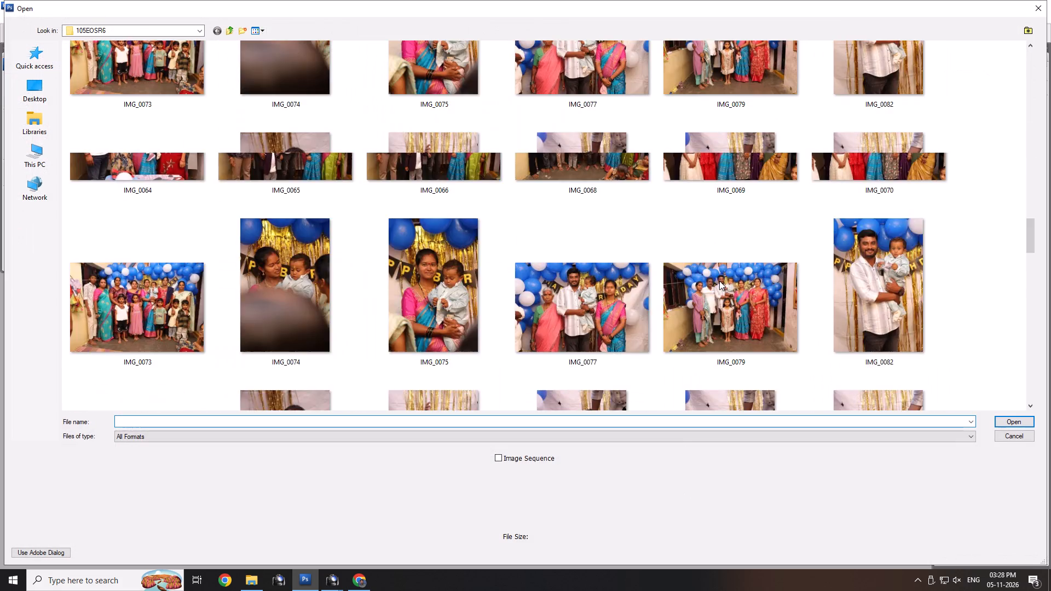
{"action": "scroll", "coordinate": [719, 281], "scroll_direction": "down", "scroll_amount": 13}
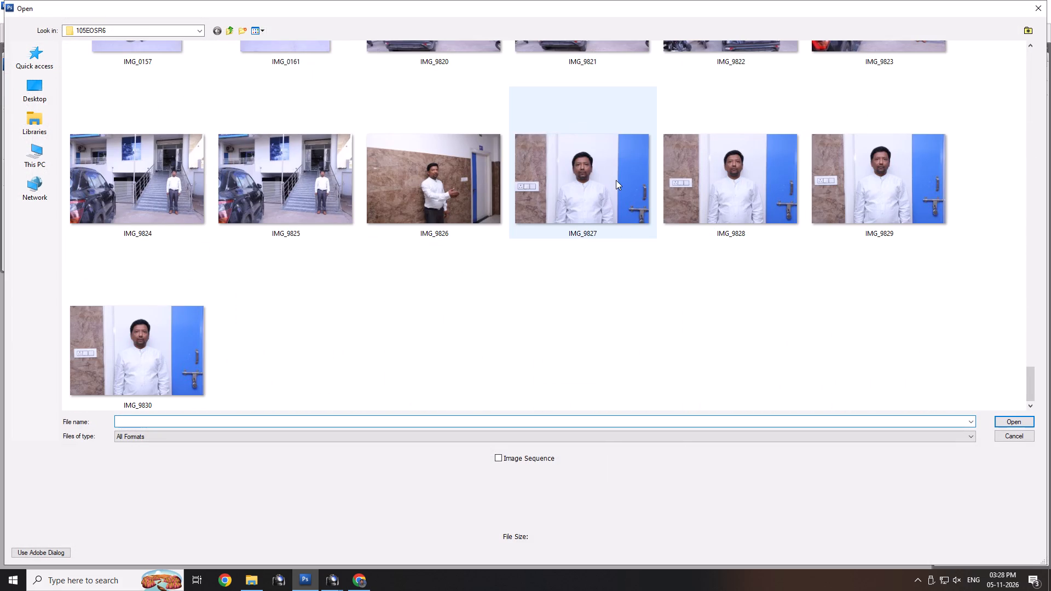
{"action": "left_click", "coordinate": [616, 180]}
{"action": "left_click", "coordinate": [189, 359], "text": "ctrl+shift"}
{"action": "key", "text": "Return"}
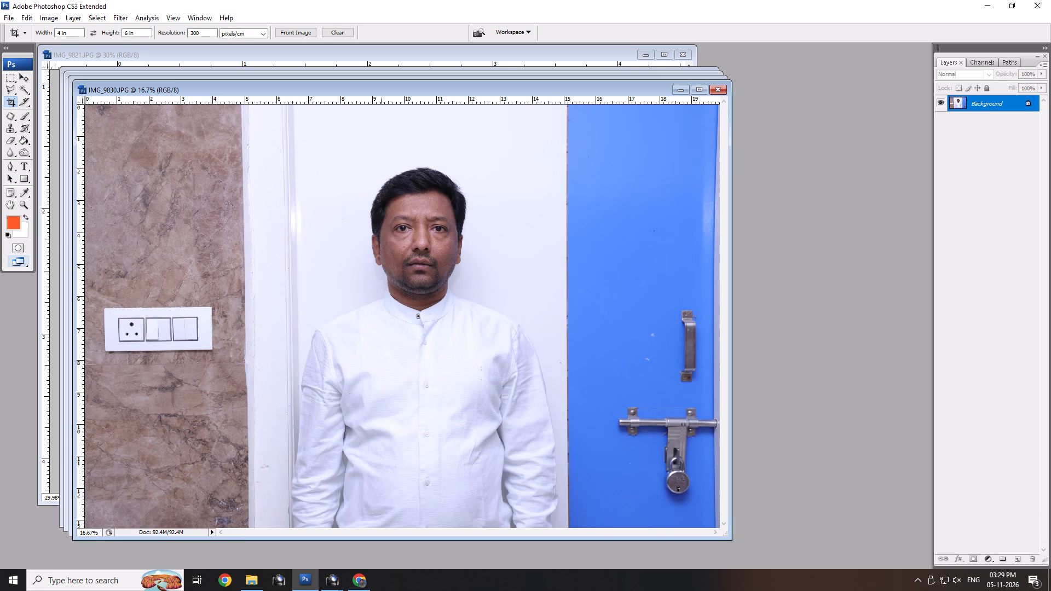
Compare IMG_9830 with the other three portraits and close IMG_9829, IMG_9828 and IMG_9827, keeping IMG_9830 open.
{"action": "left_click_drag", "start_coordinate": [362, 91], "coordinate": [677, 114]}
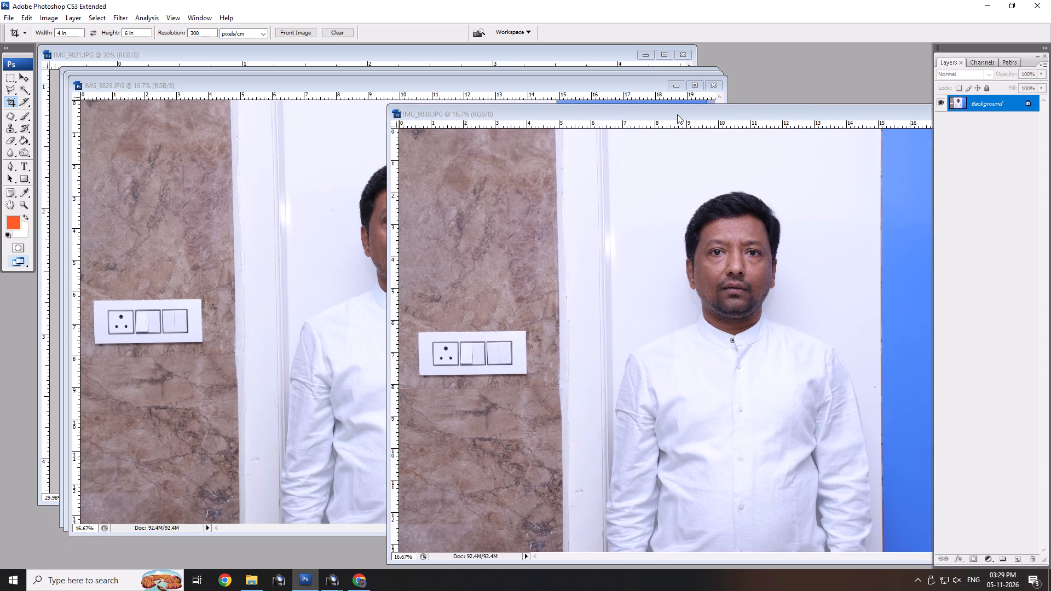
{"action": "left_click_drag", "start_coordinate": [677, 114], "coordinate": [719, 142]}
{"action": "left_click", "coordinate": [395, 363]}
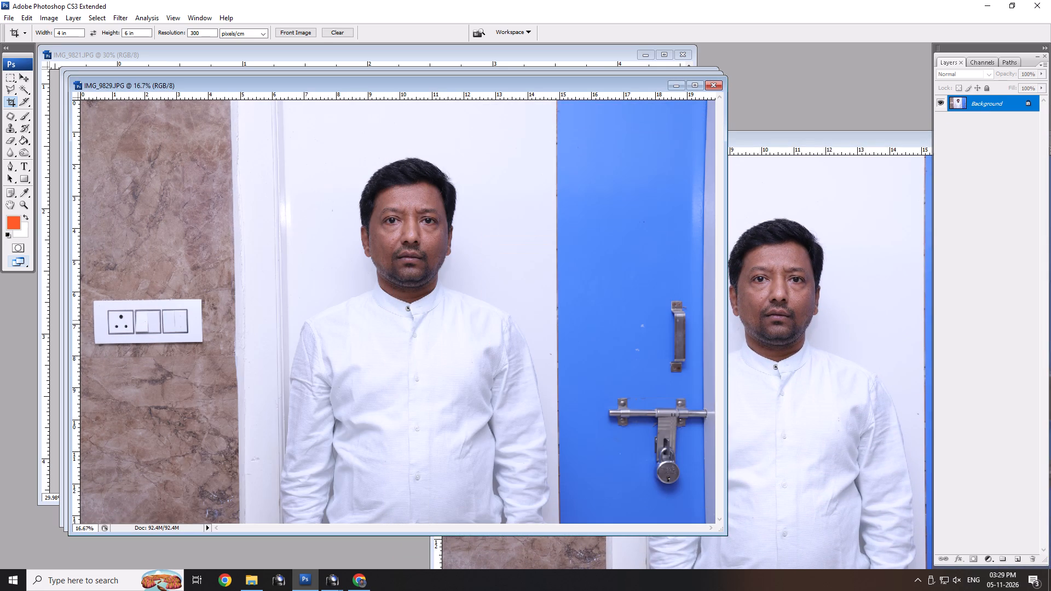
{"action": "left_click", "coordinate": [844, 386]}
{"action": "key", "text": "ctrl+space"}
{"action": "left_click", "coordinate": [316, 248], "text": "ctrl"}
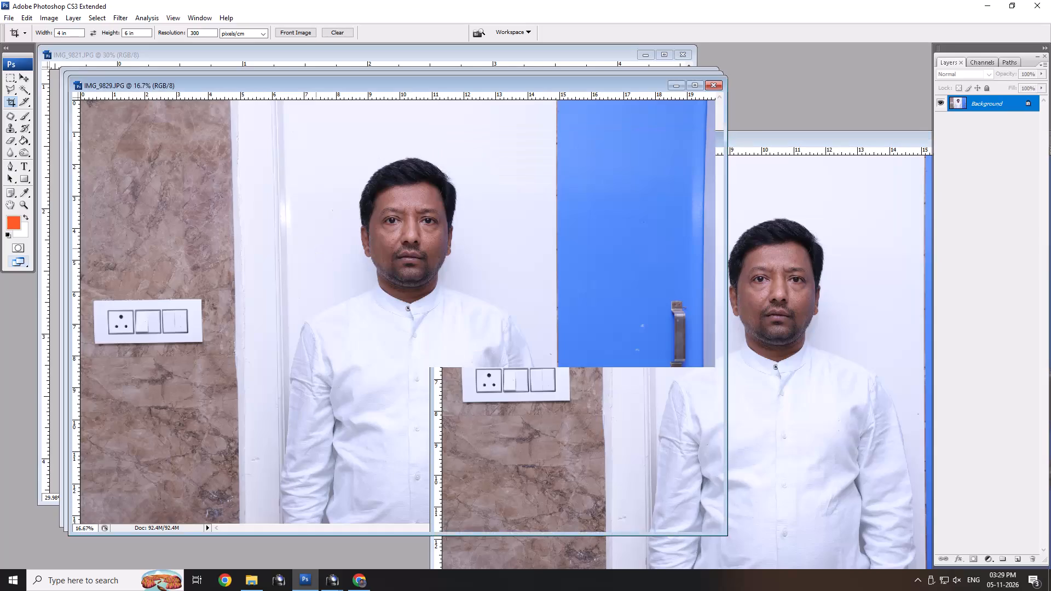
{"action": "left_click", "coordinate": [469, 285], "text": "ctrl"}
{"action": "key", "text": "ctrl+w"}
{"action": "double_click", "coordinate": [317, 240], "text": "ctrl"}
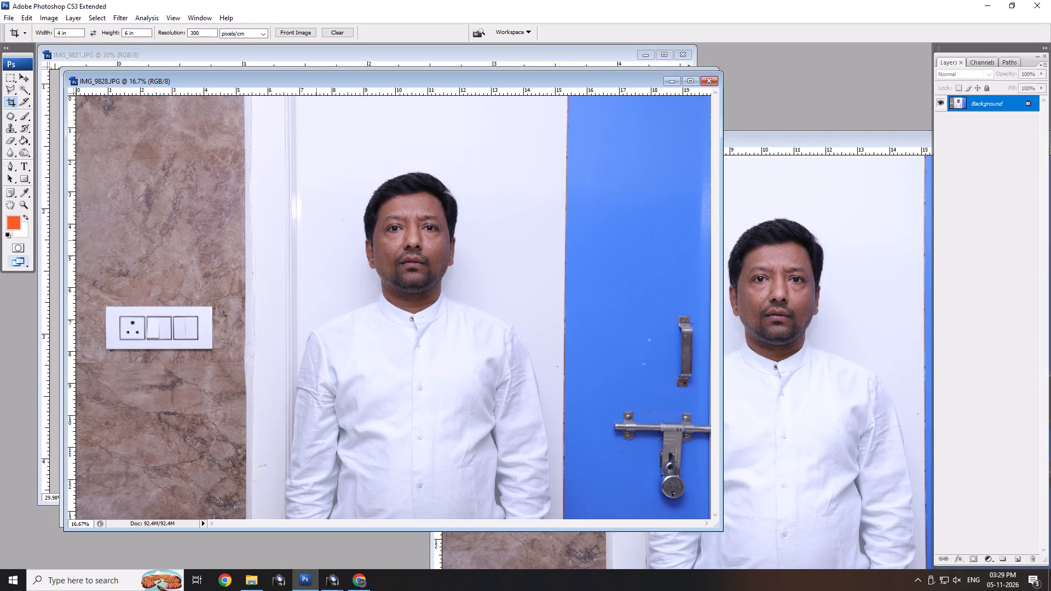
{"action": "key", "text": "ctrl+w"}
{"action": "triple_click", "coordinate": [366, 244], "text": "ctrl"}
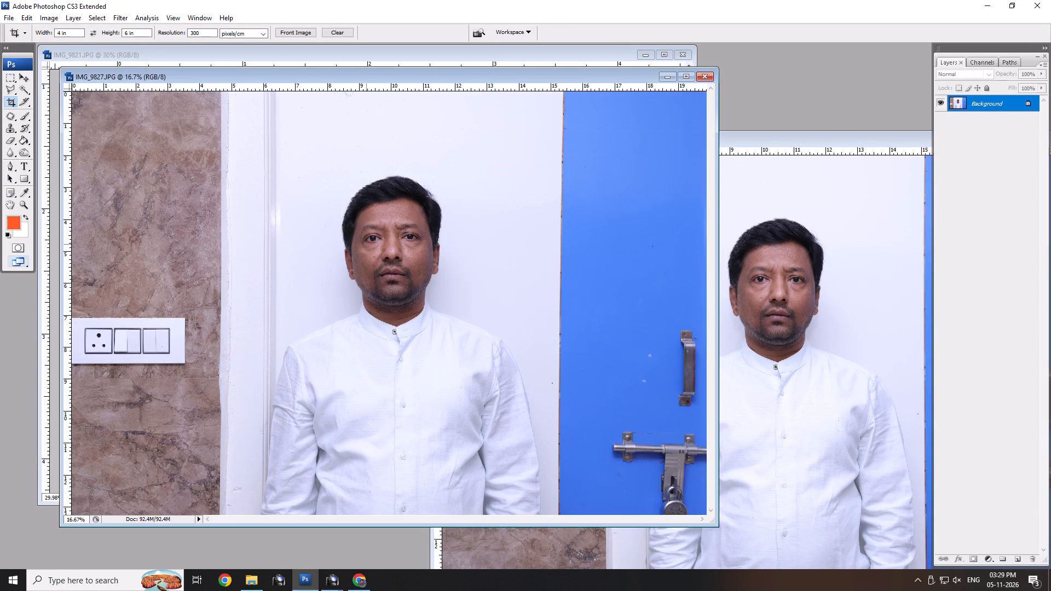
{"action": "left_click", "coordinate": [448, 248], "text": "ctrl"}
{"action": "key", "text": "ctrl+w"}
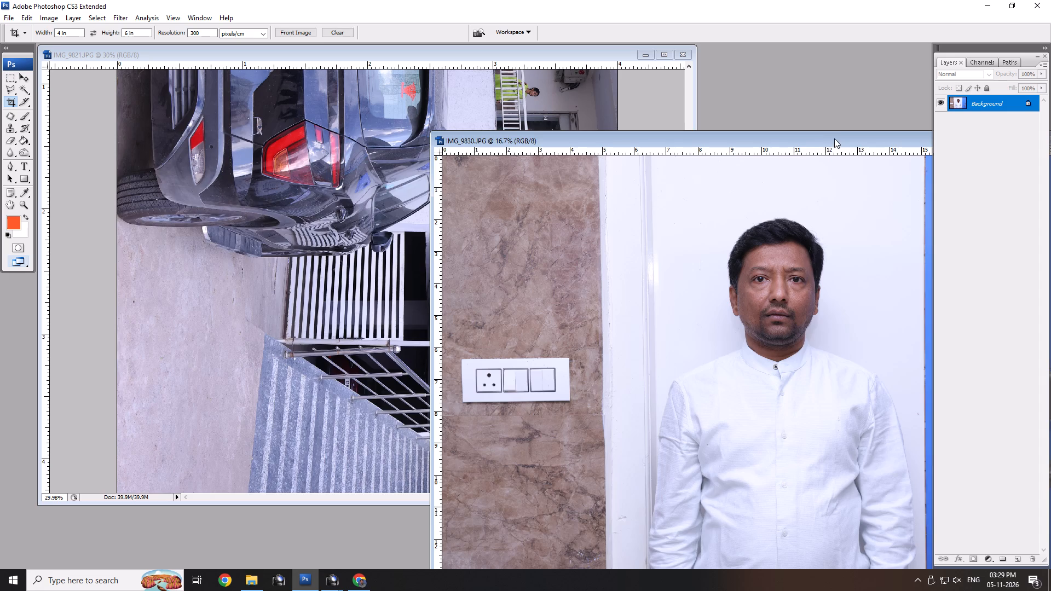
Maximize IMG_9830 and paint a Quick Mask over the man's cheeks, chin, neck and one temple, using a 30% opacity brush enlarged to 400 px.
{"action": "left_click_drag", "start_coordinate": [834, 138], "coordinate": [380, 139], "text": "ctrl"}
{"action": "left_click", "coordinate": [605, 143], "text": "ctrl"}
{"action": "key", "text": "ctrl+space"}
{"action": "key", "text": "ctrl+space"}
{"action": "key", "text": "ctrl+space"}
{"action": "key", "text": "ctrl+space"}
{"action": "key", "text": "ctrl+space"}
{"action": "key", "text": "ctrl+space"}
{"action": "key", "text": "ctrl+space"}
{"action": "key", "text": "ctrl+space"}
{"action": "key", "text": "ctrl+space"}
{"action": "key", "text": "ctrl+space"}
{"action": "key", "text": "ctrl+space"}
{"action": "key", "text": "ctrl+space"}
{"action": "key", "text": "ctrl+space"}
{"action": "key", "text": "ctrl+space"}
{"action": "key", "text": "ctrl+space"}
{"action": "key", "text": "ctrl+space"}
{"action": "key", "text": "ctrl+space"}
{"action": "key", "text": "ctrl+space"}
{"action": "key", "text": "ctrl+space"}
{"action": "key", "text": "ctrl+space"}
{"action": "left_click", "coordinate": [636, 395], "text": "ctrl"}
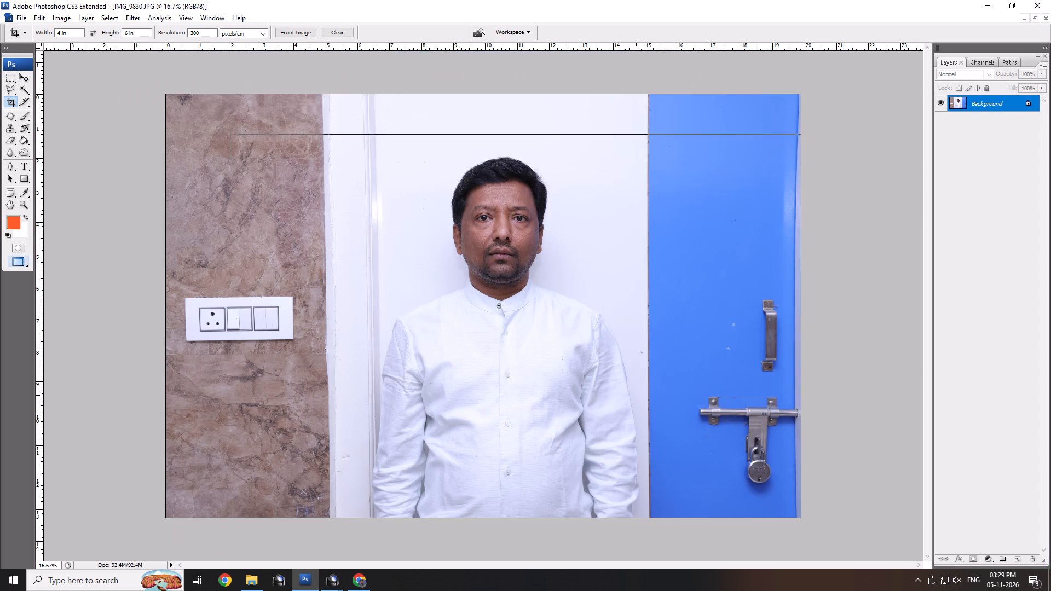
{"action": "left_click", "coordinate": [522, 250], "text": "ctrl"}
{"action": "left_click", "coordinate": [506, 146], "text": "ctrl"}
{"action": "left_click_drag", "start_coordinate": [452, 249], "coordinate": [475, 261]}
{"action": "scroll", "coordinate": [477, 266], "scroll_direction": "down", "scroll_amount": 6}
{"action": "type", "text": "qb["}
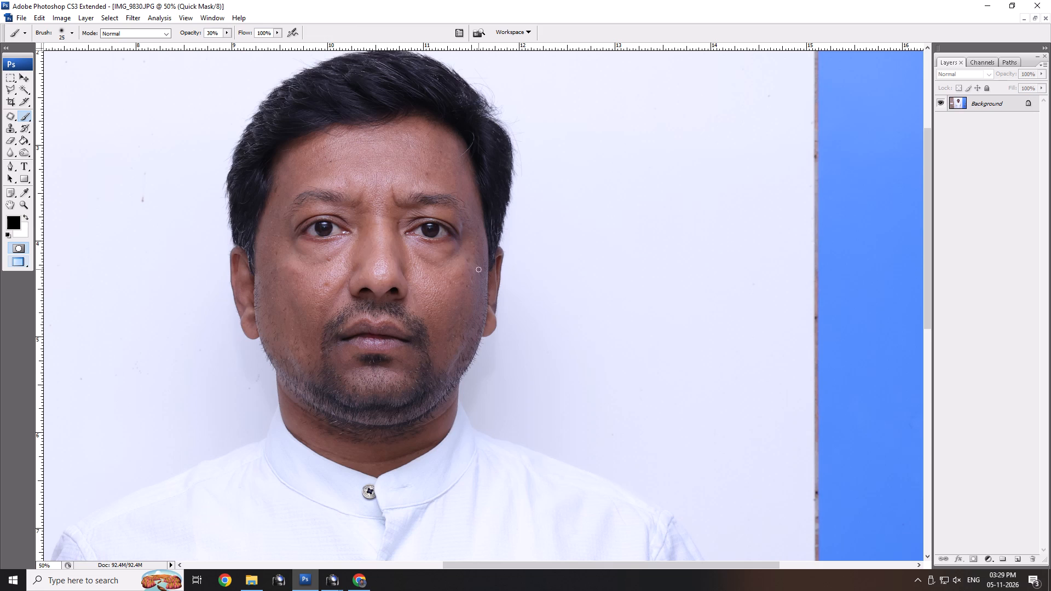
{"action": "key", "text": "bracketright"}
{"action": "key", "text": "bracketright"}
{"action": "key", "text": "bracketright"}
{"action": "key", "text": "bracketright"}
{"action": "key", "text": "bracketright"}
{"action": "key", "text": "bracketright"}
{"action": "key", "text": "bracketright"}
{"action": "key", "text": "bracketright"}
{"action": "key", "text": "bracketright"}
{"action": "key", "text": "bracketright"}
{"action": "key", "text": "bracketright"}
{"action": "key", "text": "bracketright"}
{"action": "key", "text": "bracketright"}
{"action": "key", "text": "bracketright"}
{"action": "key", "text": "bracketright"}
{"action": "key", "text": "bracketright"}
{"action": "key", "text": "bracketright"}
{"action": "key", "text": "bracketleft"}
{"action": "left_click_drag", "start_coordinate": [423, 263], "coordinate": [400, 441]}
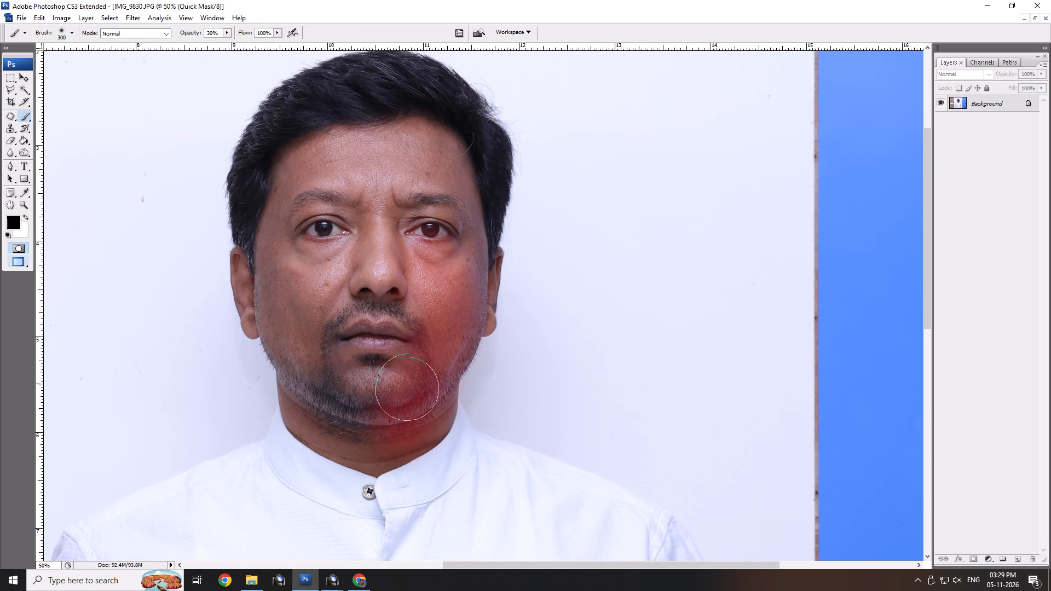
{"action": "key", "text": "bracketright"}
{"action": "left_click_drag", "start_coordinate": [412, 389], "coordinate": [327, 403]}
{"action": "left_click_drag", "start_coordinate": [327, 392], "coordinate": [374, 437]}
{"action": "left_click_drag", "start_coordinate": [399, 438], "coordinate": [285, 188]}
{"action": "left_click_drag", "start_coordinate": [298, 153], "coordinate": [294, 162]}
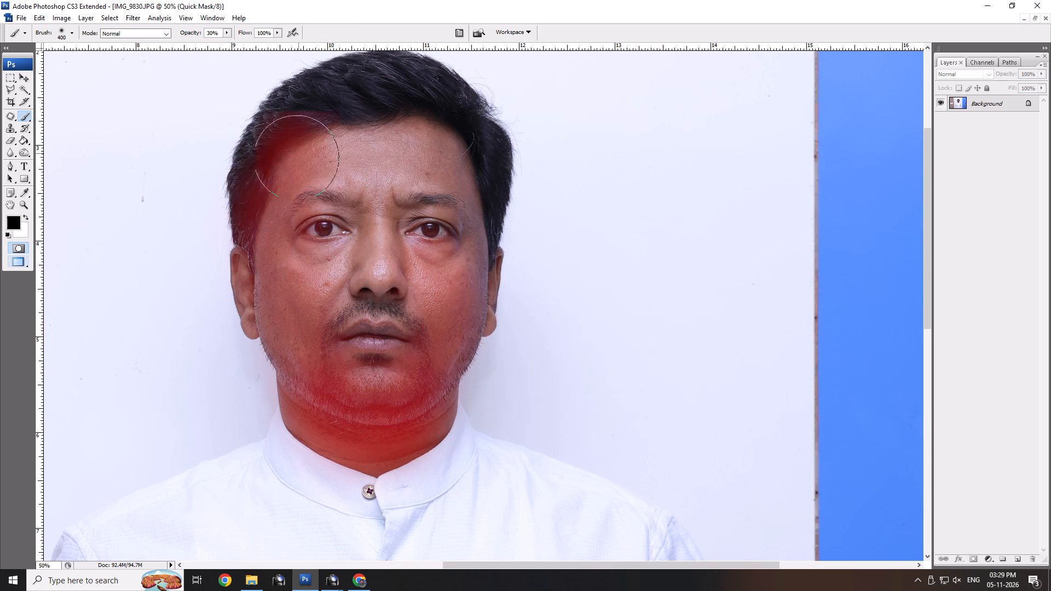
{"action": "left_click_drag", "start_coordinate": [294, 162], "coordinate": [286, 358]}
Extend the Quick Mask over the other side of the forehead, the mouth and both cheeks, and strengthen it along the jaw and neck.
{"action": "left_click_drag", "start_coordinate": [431, 149], "coordinate": [419, 396]}
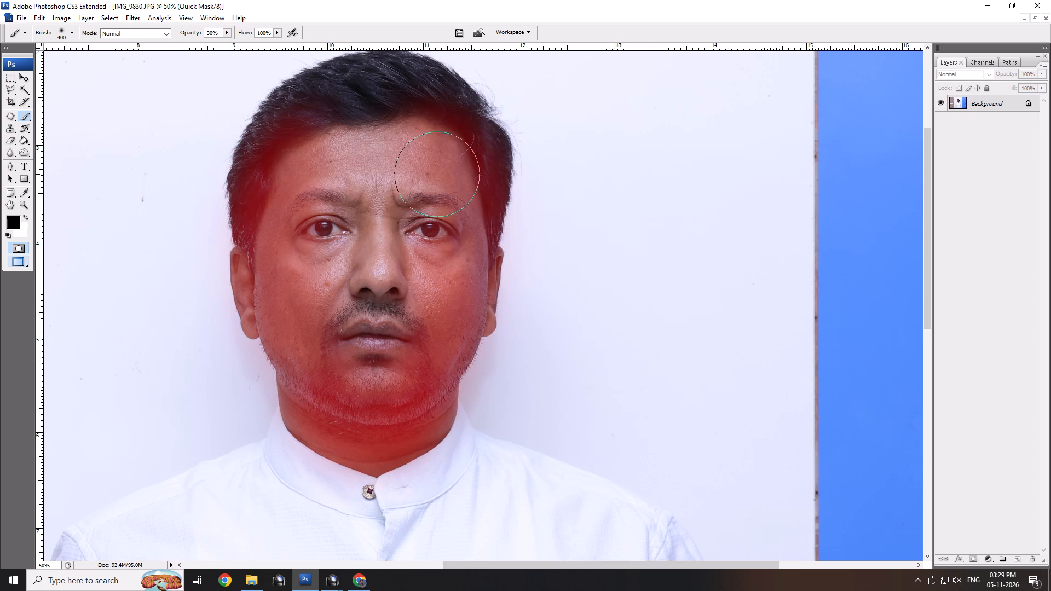
{"action": "left_click_drag", "start_coordinate": [439, 202], "coordinate": [434, 355]}
{"action": "left_click_drag", "start_coordinate": [442, 209], "coordinate": [426, 328]}
{"action": "left_click_drag", "start_coordinate": [436, 157], "coordinate": [400, 389]}
{"action": "left_click_drag", "start_coordinate": [411, 343], "coordinate": [353, 361]}
{"action": "left_click_drag", "start_coordinate": [342, 343], "coordinate": [434, 337]}
{"action": "left_click_drag", "start_coordinate": [432, 333], "coordinate": [460, 253]}
{"action": "left_click_drag", "start_coordinate": [458, 260], "coordinate": [408, 358]}
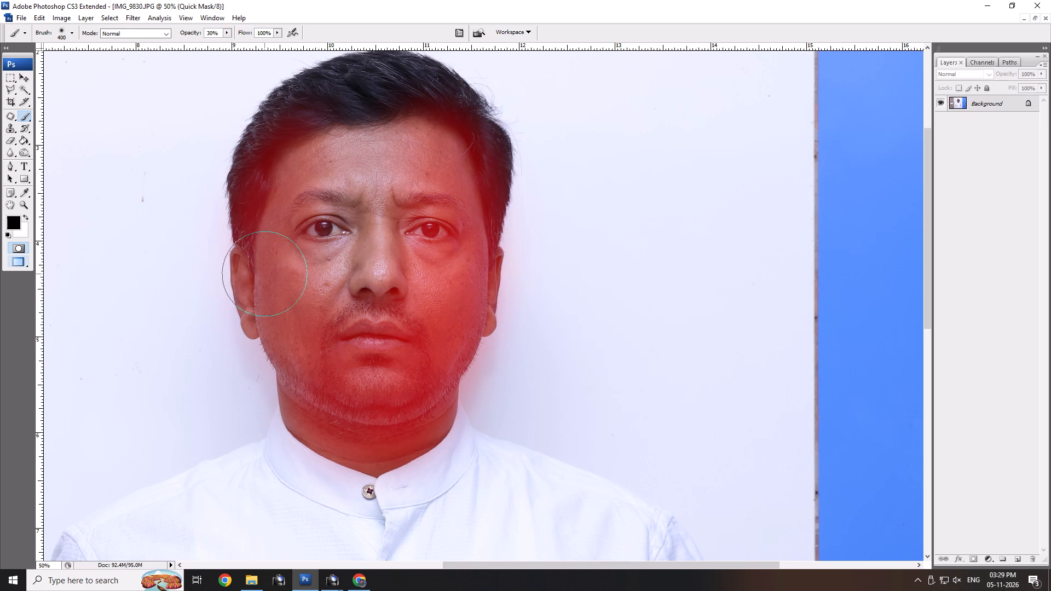
{"action": "left_click_drag", "start_coordinate": [265, 274], "coordinate": [288, 335]}
{"action": "left_click_drag", "start_coordinate": [282, 286], "coordinate": [411, 462]}
{"action": "left_click_drag", "start_coordinate": [335, 402], "coordinate": [380, 478]}
{"action": "key", "text": "ctrl+space"}
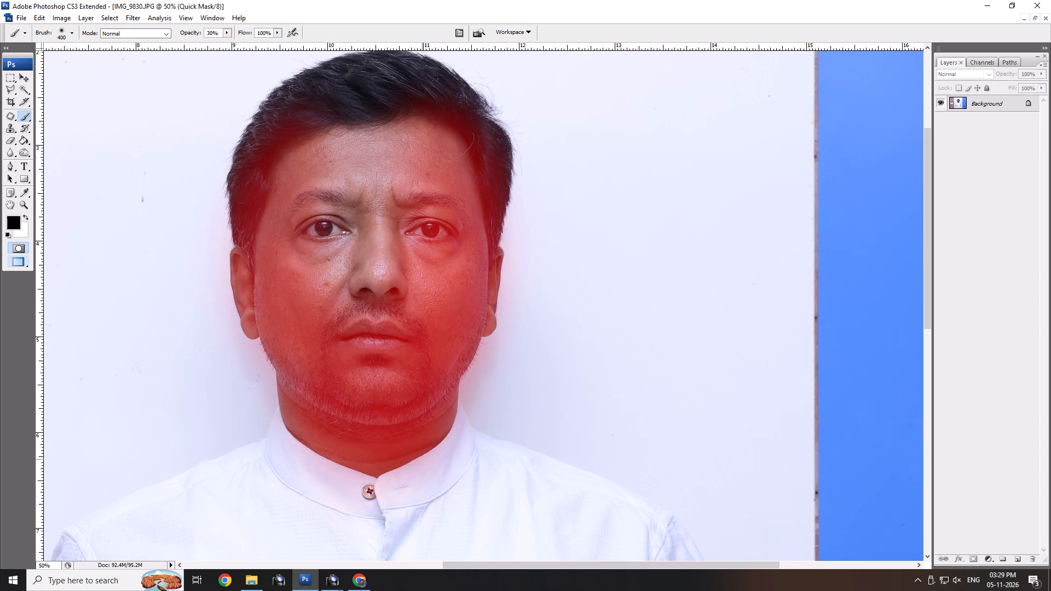
Turn the painted mask into an inverted selection, brighten it with Curves at input 84, output 116, and deselect.
{"action": "key", "text": "q"}
{"action": "key", "text": "ctrl+shift+i"}
{"action": "key", "text": "ctrl+m"}
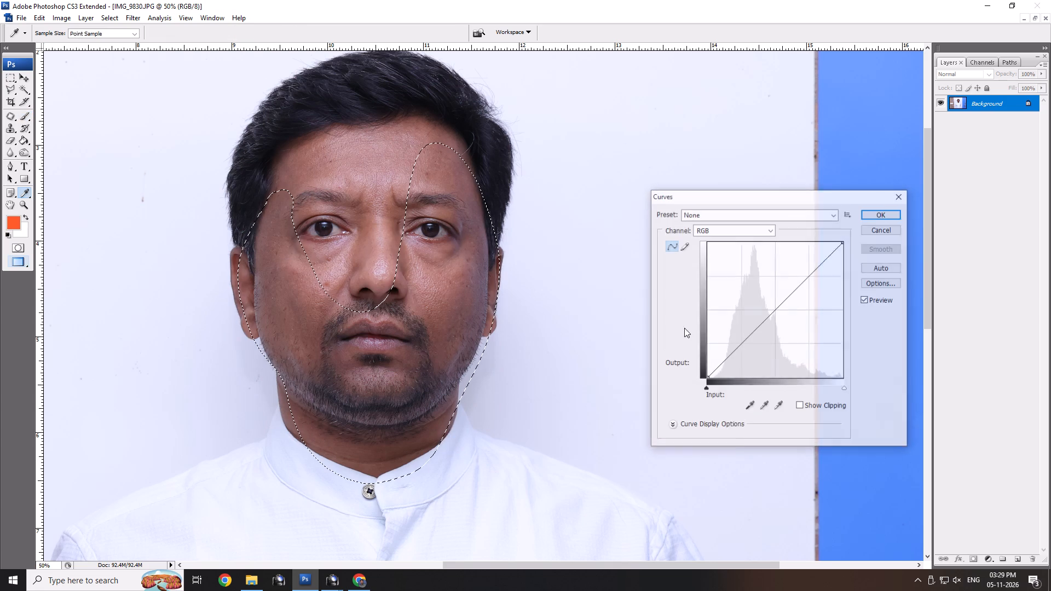
{"action": "left_click_drag", "start_coordinate": [766, 316], "coordinate": [757, 316]}
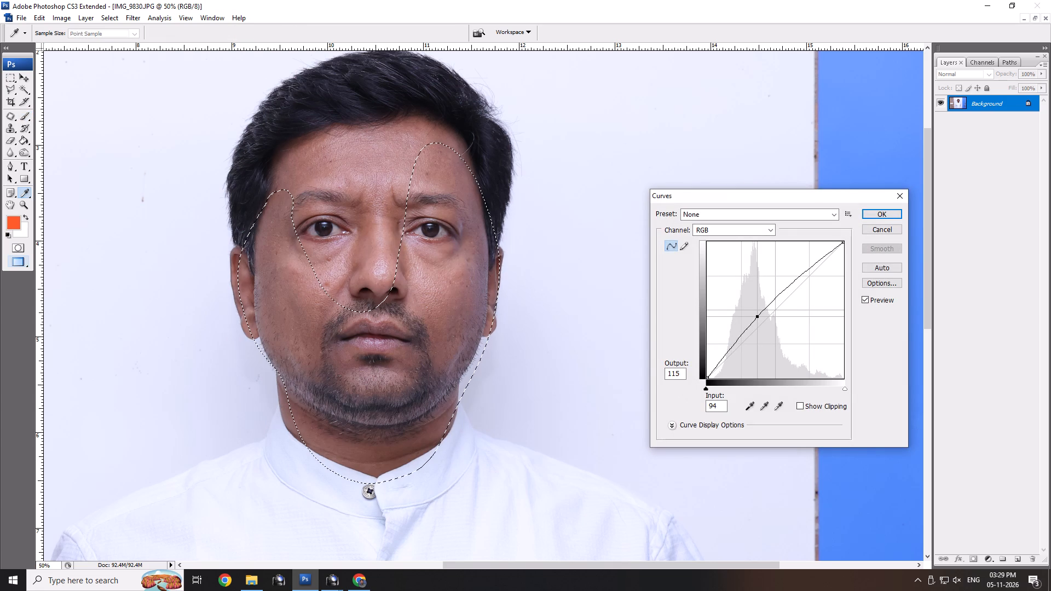
{"action": "left_click_drag", "start_coordinate": [757, 316], "coordinate": [752, 316]}
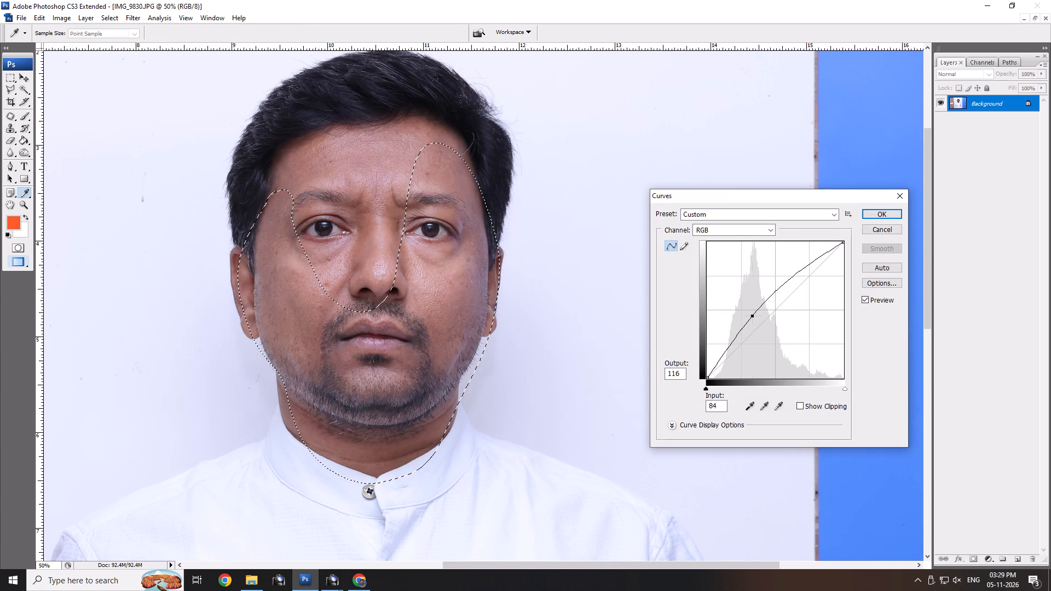
{"action": "key", "text": "Return"}
{"action": "key", "text": "ctrl+space"}
{"action": "key", "text": "w"}
{"action": "left_click", "coordinate": [445, 288]}
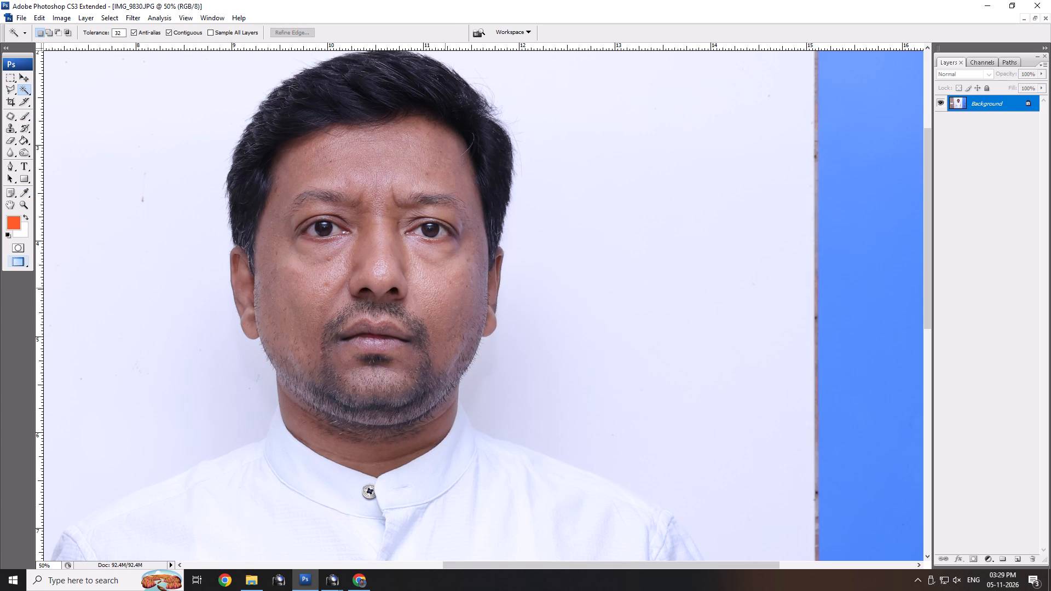
Reapply the last Curves adjustment to the whole portrait and fade it to 20%.
{"action": "key", "text": "ctrl+alt+m"}
{"action": "key", "text": "Return"}
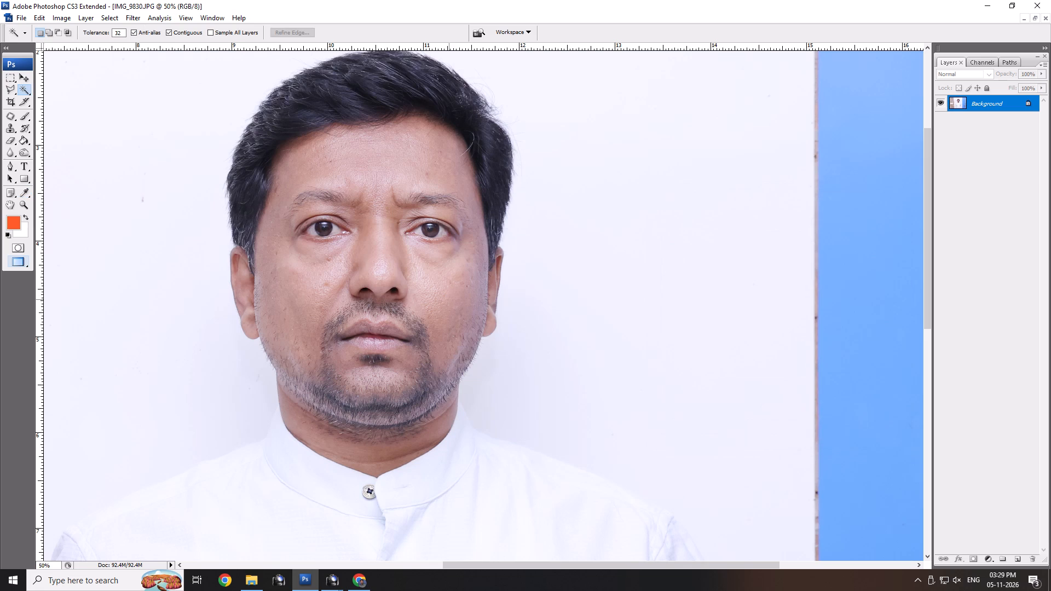
{"action": "key", "text": "ctrl+shift+f"}
{"action": "type", "text": "20"}
{"action": "key", "text": "Return"}
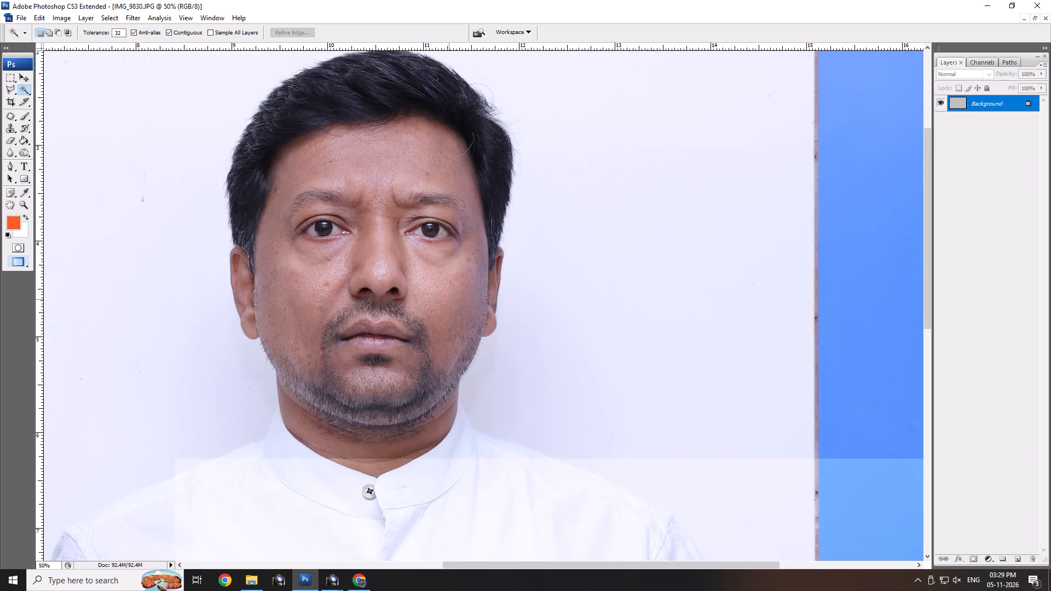
Examine the brightened face together with the head, shoulders and surrounding wall in IMG_9830.
{"action": "key", "text": "alt+space"}
{"action": "key", "text": "alt+space"}
{"action": "key", "text": "alt+space"}
{"action": "key", "text": "alt+space"}
{"action": "key", "text": "alt+space"}
{"action": "key", "text": "alt+space"}
{"action": "key", "text": "alt+space"}
{"action": "key", "text": "alt+space"}
{"action": "key", "text": "alt+space"}
{"action": "key", "text": "alt+space"}
{"action": "key", "text": "alt+space"}
{"action": "key", "text": "alt+space"}
{"action": "key", "text": "alt+space"}
{"action": "key", "text": "alt+space"}
{"action": "key", "text": "alt+space"}
{"action": "key", "text": "alt+space"}
{"action": "key", "text": "alt+space"}
{"action": "key", "text": "alt+space"}
{"action": "key", "text": "alt+space"}
{"action": "key", "text": "alt+space"}
{"action": "scroll", "coordinate": [449, 299], "scroll_direction": "down", "scroll_amount": 5, "text": "alt"}
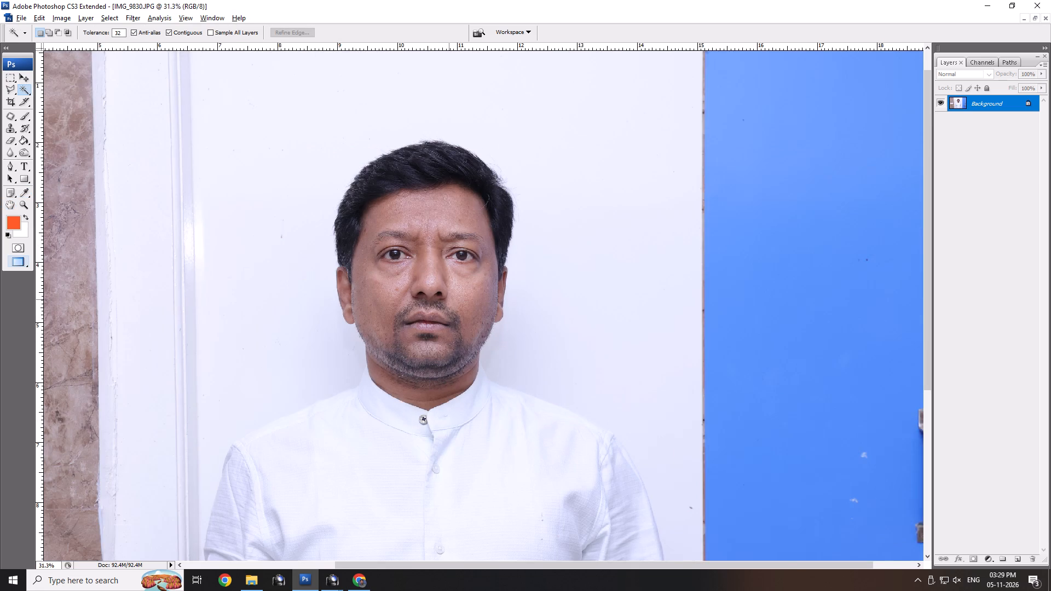
{"action": "left_click_drag", "start_coordinate": [470, 300], "coordinate": [482, 304]}
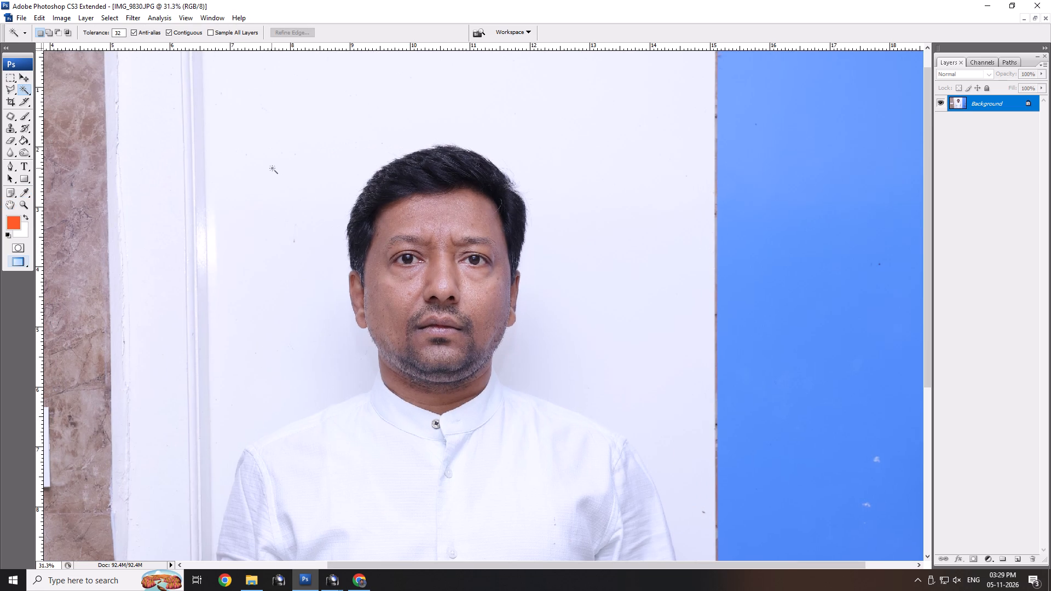
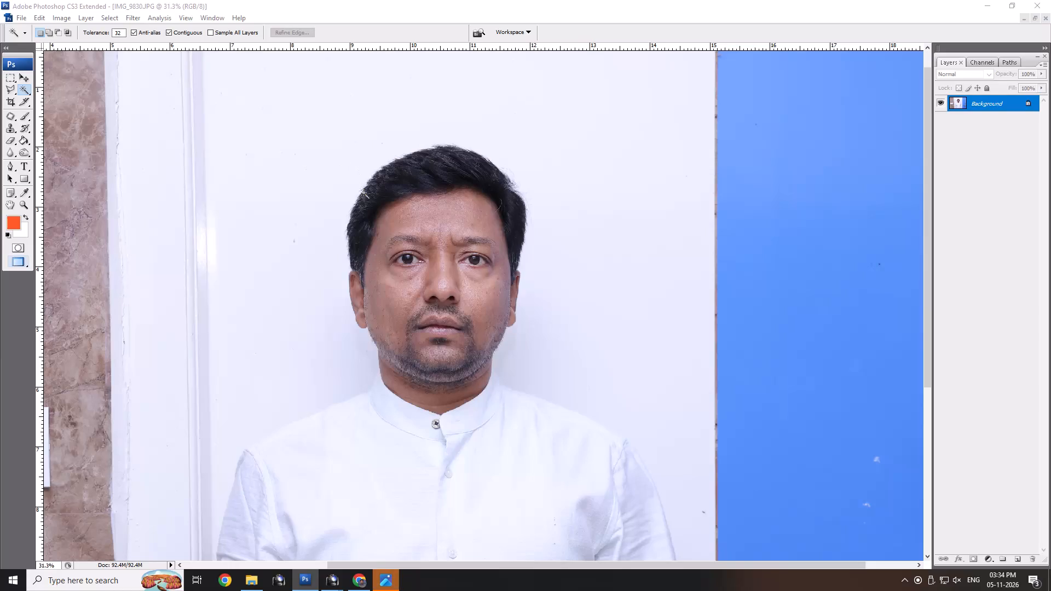
Paint a Quick Mask with a 250 px brush at 30% opacity over one cheek, the jaw and the chin of the portrait.
{"action": "left_click", "coordinate": [415, 274]}
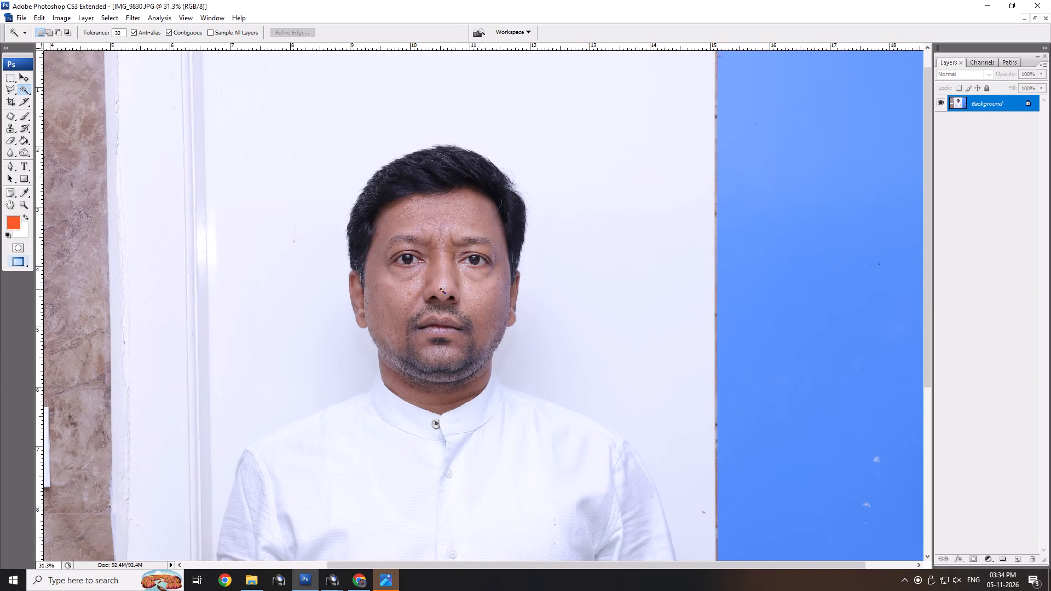
{"action": "left_click", "coordinate": [478, 289]}
{"action": "left_click", "coordinate": [478, 291]}
{"action": "scroll", "coordinate": [478, 291], "scroll_direction": "down", "scroll_amount": 7}
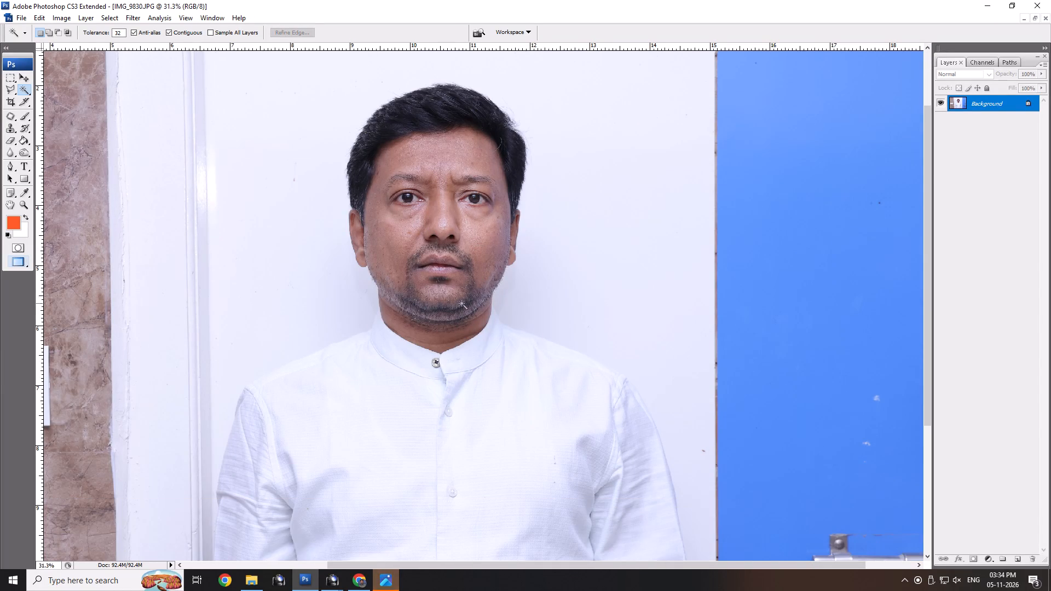
{"action": "scroll", "coordinate": [451, 295], "scroll_direction": "up", "scroll_amount": 8, "text": "alt"}
{"action": "key", "text": "space"}
{"action": "key", "text": "space"}
{"action": "key", "text": "space"}
{"action": "key", "text": "space"}
{"action": "left_click_drag", "start_coordinate": [452, 309], "coordinate": [464, 314]}
{"action": "type", "text": "qb"}
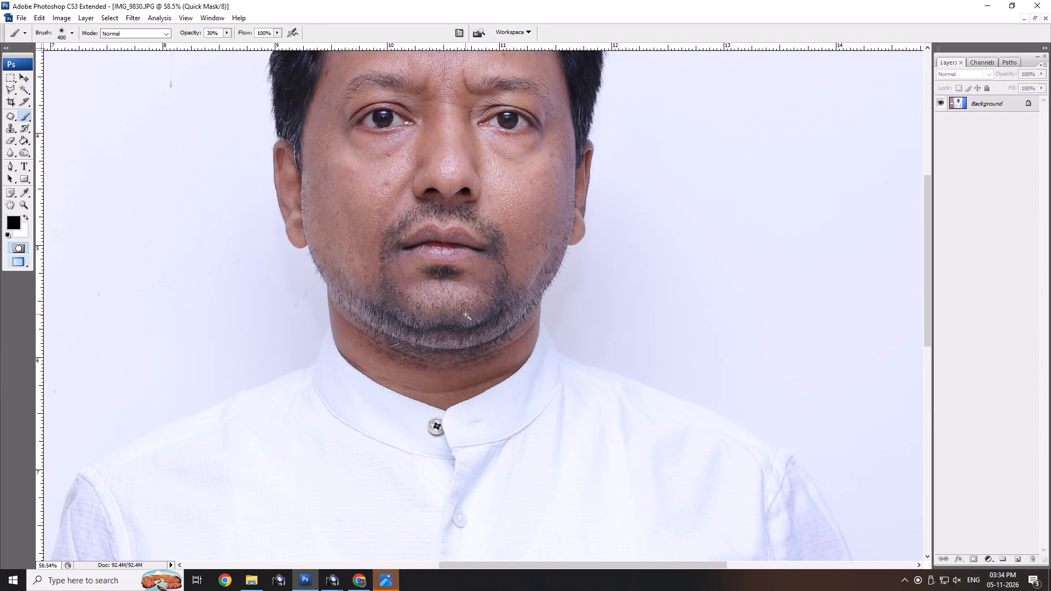
{"action": "key", "text": "bracketleft"}
{"action": "key", "text": "bracketleft"}
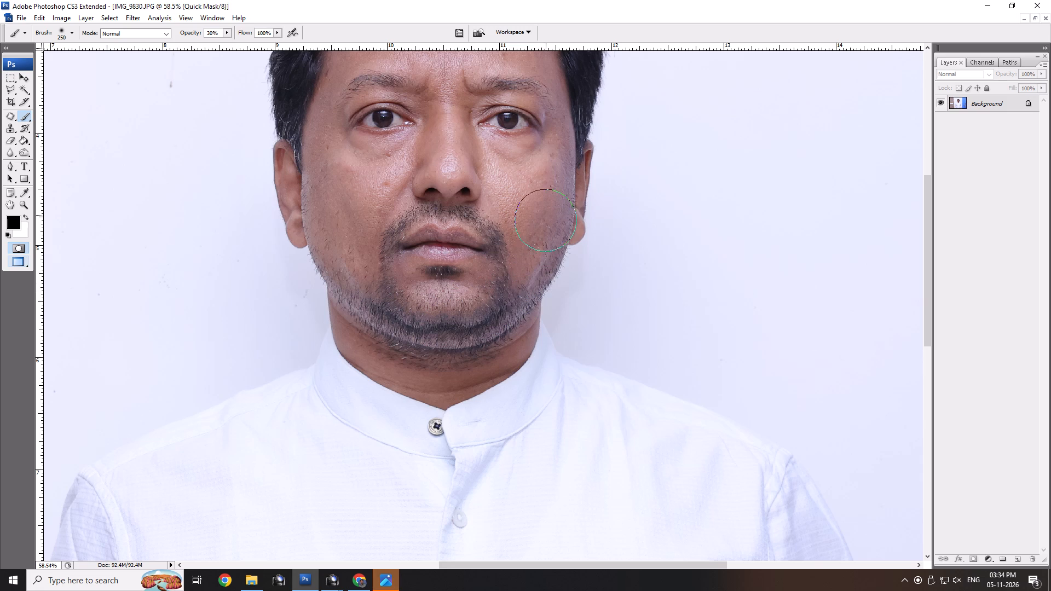
{"action": "left_click_drag", "start_coordinate": [554, 172], "coordinate": [470, 337]}
{"action": "left_click_drag", "start_coordinate": [509, 327], "coordinate": [399, 334]}
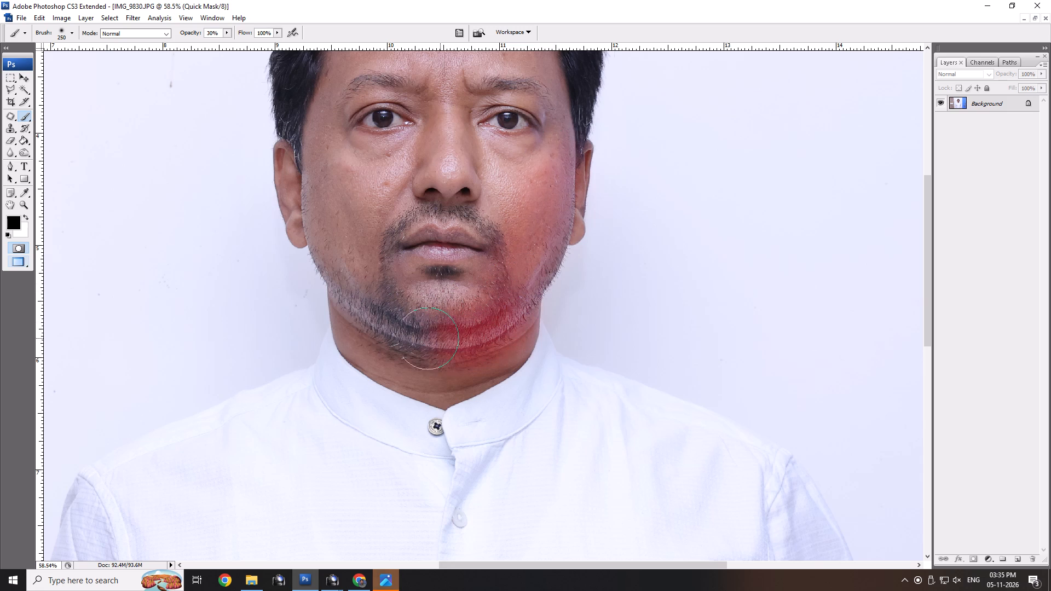
{"action": "left_click_drag", "start_coordinate": [399, 334], "coordinate": [492, 312]}
{"action": "left_click_drag", "start_coordinate": [495, 322], "coordinate": [361, 310]}
{"action": "left_click_drag", "start_coordinate": [354, 295], "coordinate": [463, 309]}
{"action": "left_click_drag", "start_coordinate": [473, 318], "coordinate": [369, 284]}
Extend the Quick Mask around the mouth, the upper neck and the other side of the jaw.
{"action": "left_click_drag", "start_coordinate": [413, 259], "coordinate": [418, 271]}
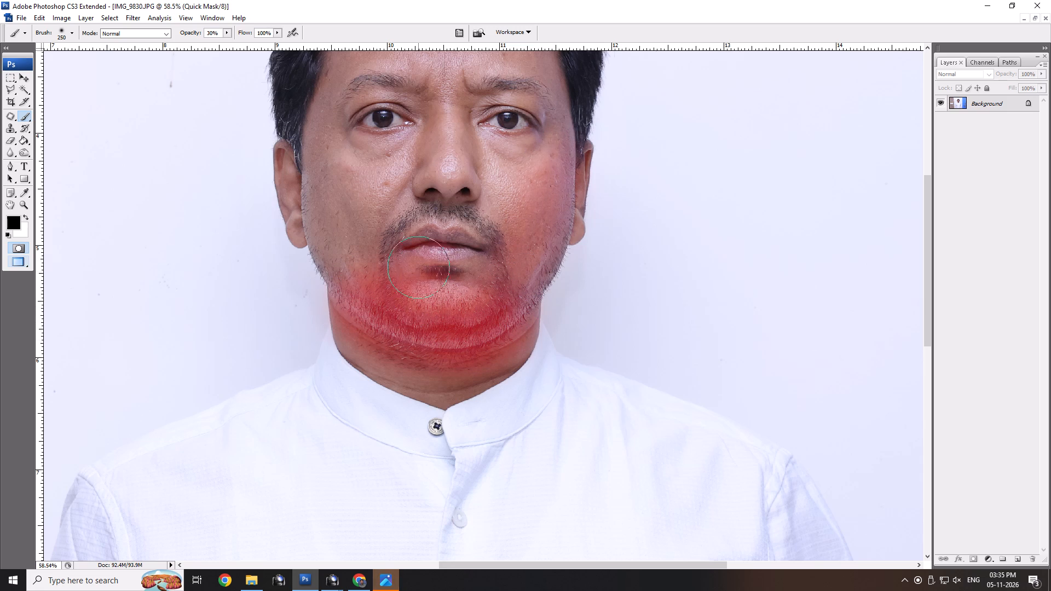
{"action": "left_click_drag", "start_coordinate": [405, 231], "coordinate": [488, 268]}
{"action": "left_click_drag", "start_coordinate": [507, 276], "coordinate": [460, 365]}
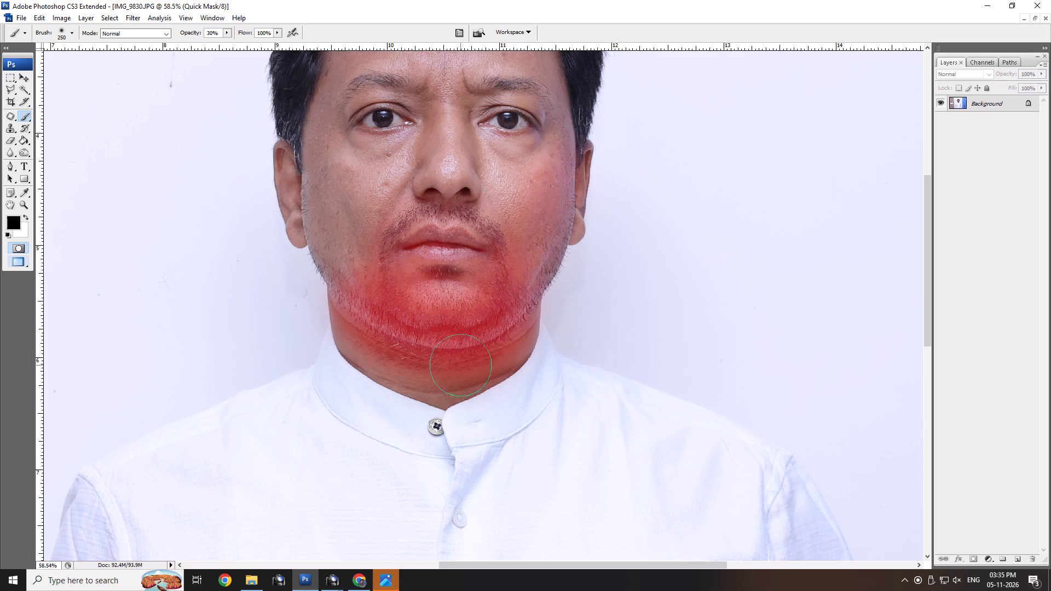
{"action": "left_click_drag", "start_coordinate": [460, 365], "coordinate": [340, 306]}
{"action": "left_click_drag", "start_coordinate": [351, 300], "coordinate": [356, 326]}
{"action": "left_click_drag", "start_coordinate": [349, 287], "coordinate": [320, 228]}
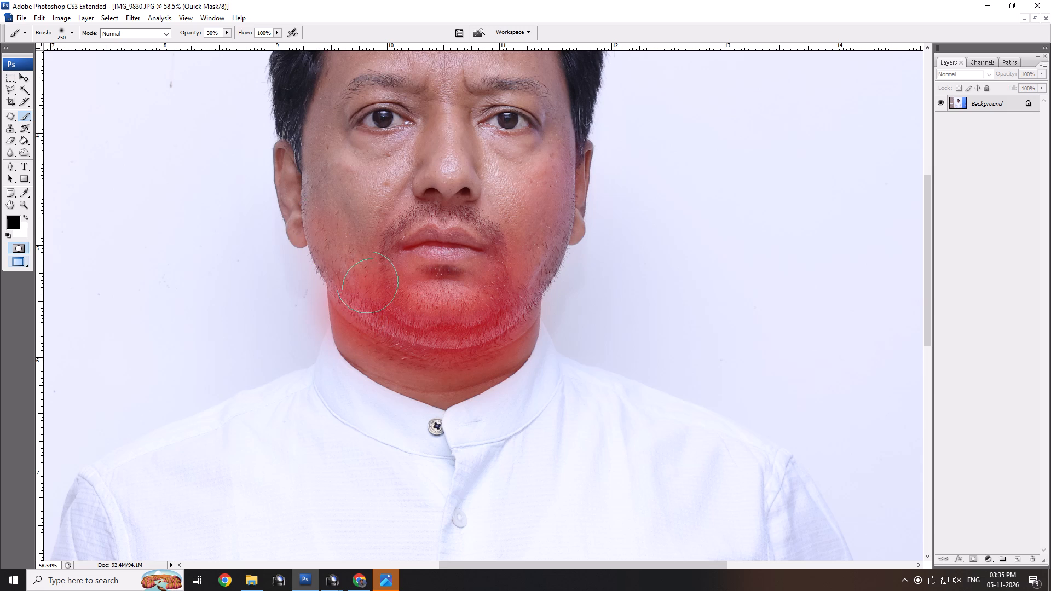
{"action": "left_click_drag", "start_coordinate": [468, 334], "coordinate": [517, 291]}
{"action": "left_click_drag", "start_coordinate": [518, 288], "coordinate": [487, 354]}
{"action": "left_click_drag", "start_coordinate": [502, 340], "coordinate": [481, 355]}
Turn the painted mask into an inverted selection, brighten it with Curves at input 93, output 106, and deselect.
{"action": "key", "text": "ctrl+space"}
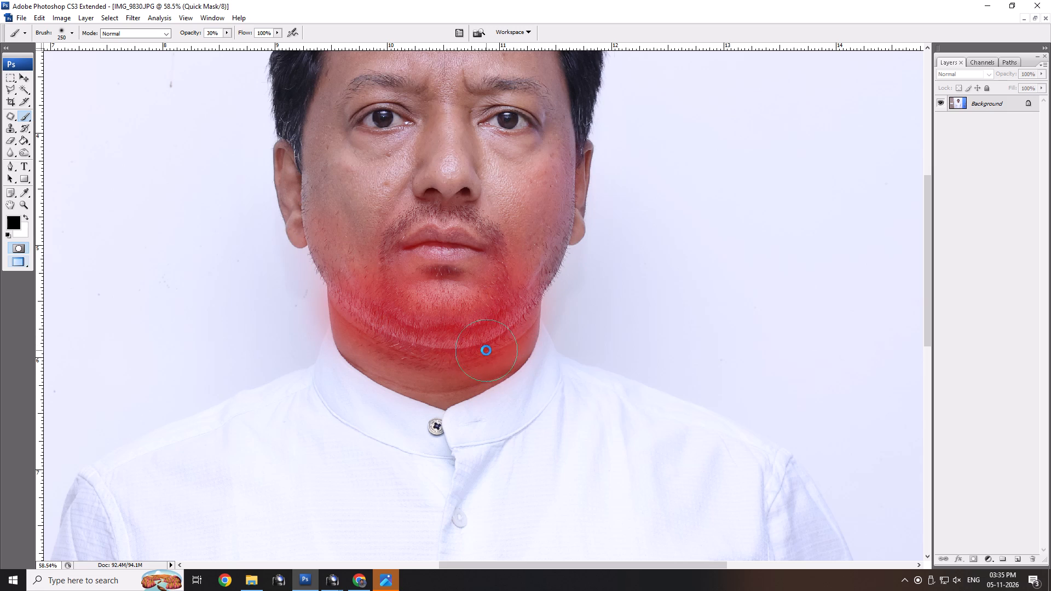
{"action": "key", "text": "q"}
{"action": "key", "text": "ctrl+shift+i"}
{"action": "key", "text": "ctrl+m"}
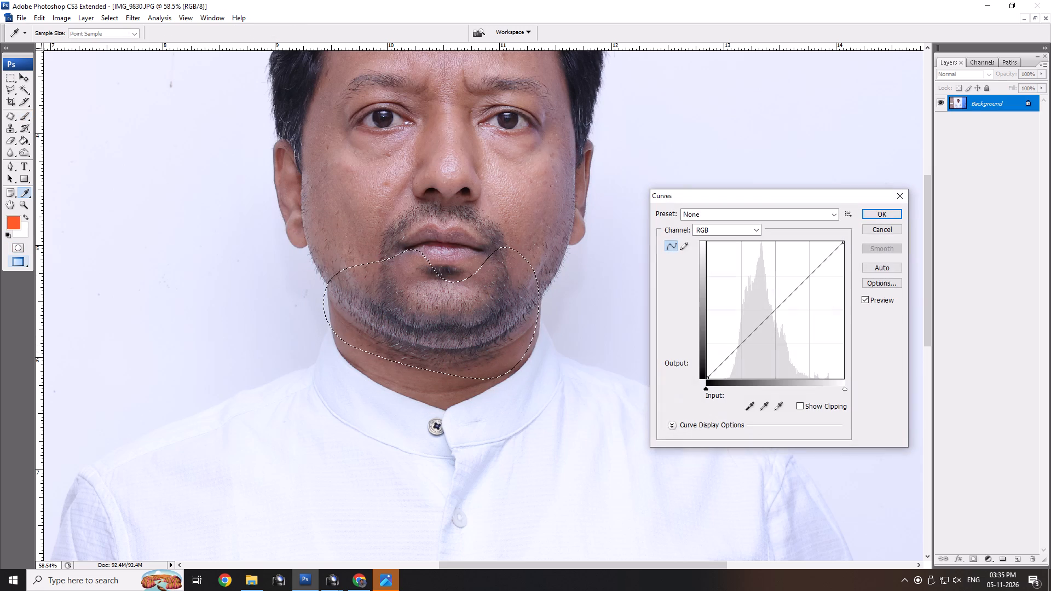
{"action": "left_click", "coordinate": [760, 322]}
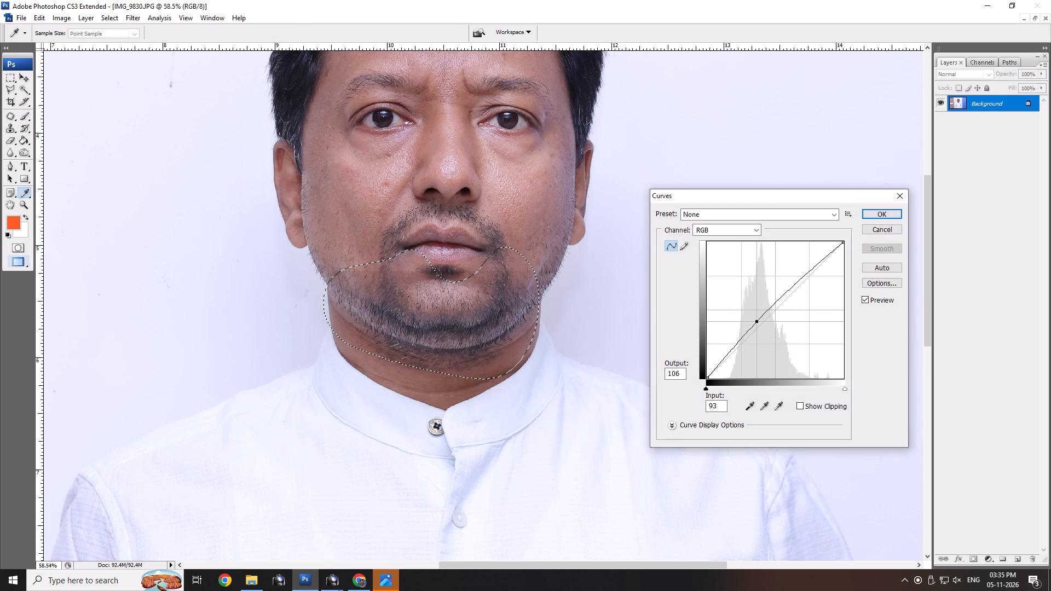
{"action": "key", "text": "Return"}
{"action": "key", "text": "ctrl+space"}
{"action": "key", "text": "w"}
{"action": "left_click", "coordinate": [443, 320]}
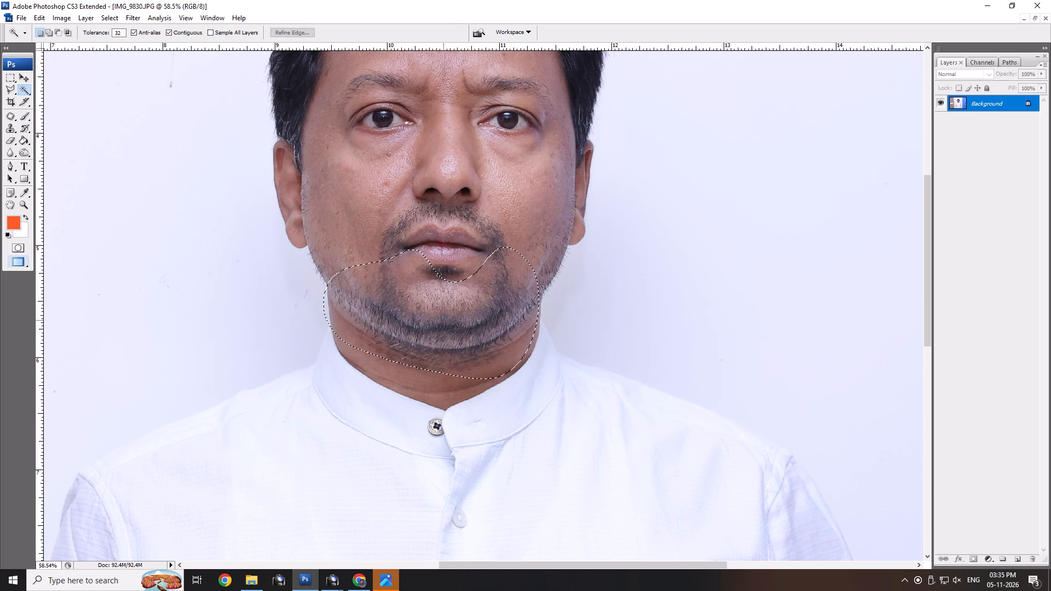
Examine the brightened beard area together with the whole face, the shirt and the surrounding wall in IMG_9830.
{"action": "key", "text": "alt+space"}
{"action": "key", "text": "alt+space"}
{"action": "key", "text": "alt+space"}
{"action": "key", "text": "alt+space"}
{"action": "key", "text": "alt+space"}
{"action": "key", "text": "alt+space"}
{"action": "key", "text": "alt+space"}
{"action": "key", "text": "alt+space"}
{"action": "key", "text": "alt+space"}
{"action": "key", "text": "alt+space"}
{"action": "key", "text": "alt+space"}
{"action": "key", "text": "alt+space"}
{"action": "key", "text": "alt+space"}
{"action": "key", "text": "alt+space"}
{"action": "key", "text": "alt+space"}
{"action": "key", "text": "alt+space"}
{"action": "key", "text": "alt+space"}
{"action": "key", "text": "alt+space"}
{"action": "key", "text": "alt+space"}
{"action": "key", "text": "alt+space"}
{"action": "scroll", "coordinate": [444, 311], "scroll_direction": "down", "scroll_amount": 8, "text": "alt"}
{"action": "scroll", "coordinate": [632, 205], "scroll_direction": "up", "scroll_amount": 2, "text": "alt"}
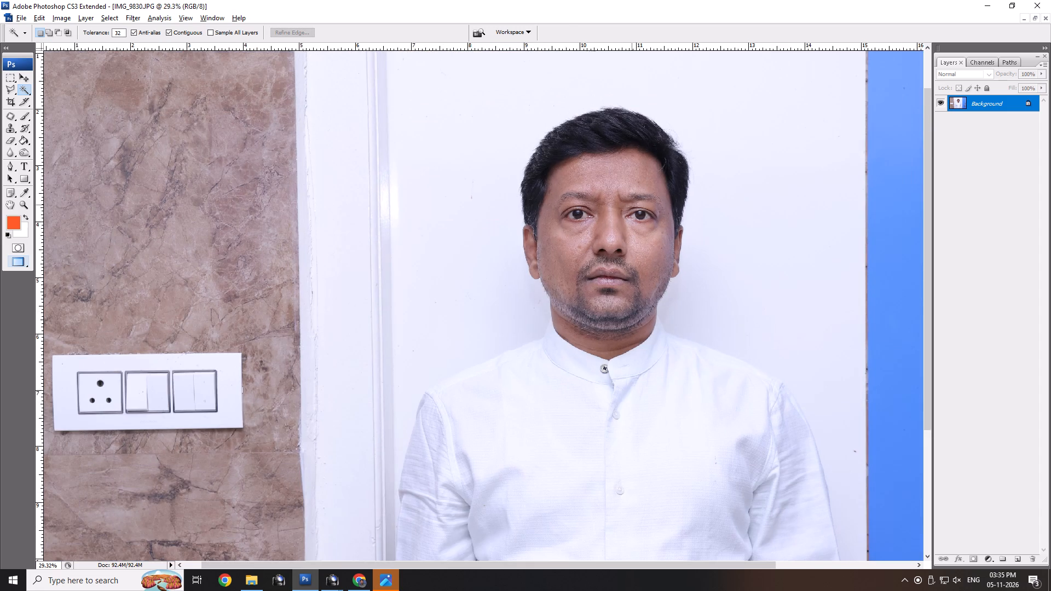
{"action": "scroll", "coordinate": [632, 205], "scroll_direction": "up", "scroll_amount": 6, "text": "alt"}
Select the facial skin with the Magic Wand at tolerance 32, adding the cheek, the jaw and the neck.
{"action": "left_click_drag", "start_coordinate": [646, 349], "coordinate": [617, 320]}
{"action": "left_click", "coordinate": [632, 283]}
{"action": "left_click", "coordinate": [645, 308], "text": "shift"}
{"action": "left_click", "coordinate": [645, 314], "text": "shift"}
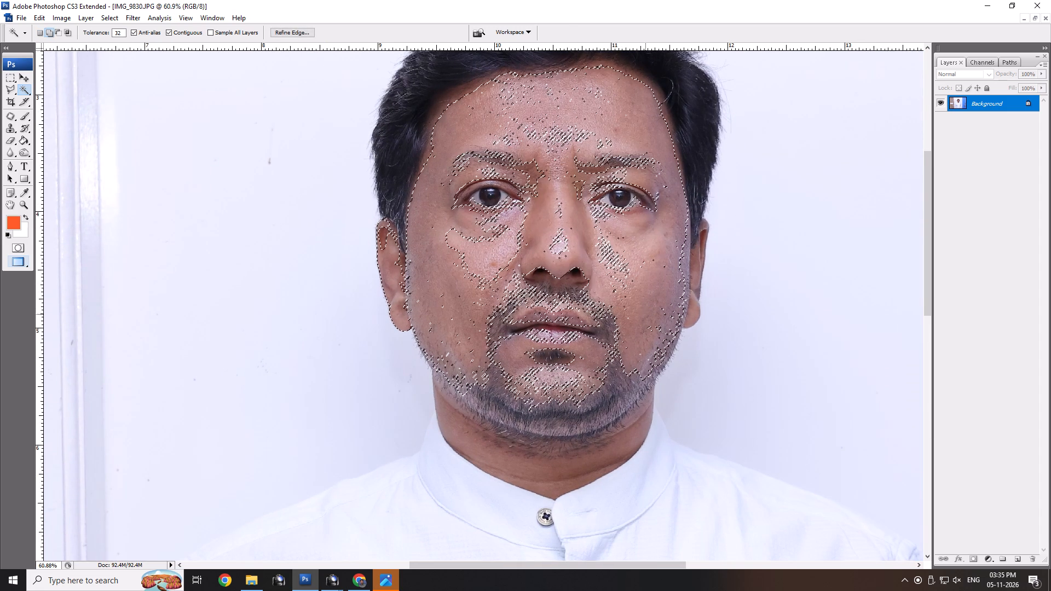
{"action": "left_click_drag", "start_coordinate": [646, 322], "coordinate": [646, 329], "text": "shift"}
{"action": "left_click_drag", "start_coordinate": [640, 345], "coordinate": [636, 362], "text": "shift"}
{"action": "left_click_drag", "start_coordinate": [632, 369], "coordinate": [627, 377], "text": "shift"}
{"action": "left_click_drag", "start_coordinate": [620, 385], "coordinate": [610, 404], "text": "shift"}
{"action": "left_click_drag", "start_coordinate": [605, 413], "coordinate": [601, 422], "text": "shift"}
{"action": "left_click_drag", "start_coordinate": [597, 430], "coordinate": [593, 441], "text": "shift"}
{"action": "left_click_drag", "start_coordinate": [590, 444], "coordinate": [585, 451], "text": "shift"}
{"action": "left_click_drag", "start_coordinate": [579, 456], "coordinate": [578, 461], "text": "shift"}
{"action": "double_click", "coordinate": [581, 467], "text": "shift"}
{"action": "left_click_drag", "start_coordinate": [584, 468], "coordinate": [569, 453], "text": "shift"}
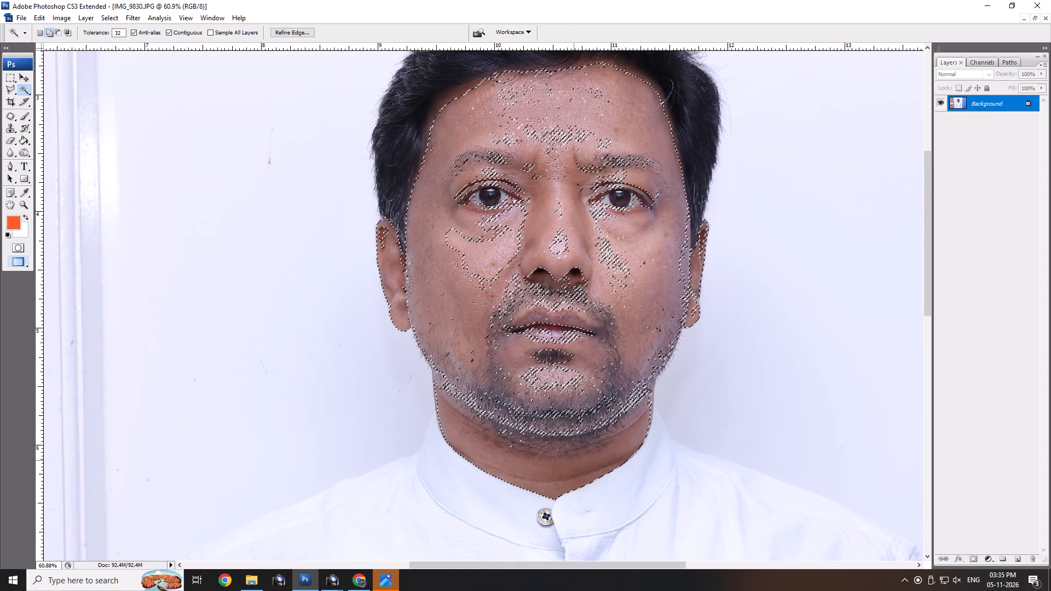
Add the beard line along the jaw, the opposite cheek, the skin beneath the eye and the side of the nose to the selection.
{"action": "left_click_drag", "start_coordinate": [569, 453], "coordinate": [571, 456], "text": "shift"}
{"action": "left_click_drag", "start_coordinate": [558, 433], "coordinate": [556, 427], "text": "shift"}
{"action": "left_click", "coordinate": [547, 419], "text": "shift"}
{"action": "left_click", "coordinate": [532, 418], "text": "shift"}
{"action": "left_click", "coordinate": [513, 412], "text": "shift"}
{"action": "left_click_drag", "start_coordinate": [499, 409], "coordinate": [494, 407], "text": "shift"}
{"action": "left_click_drag", "start_coordinate": [478, 401], "coordinate": [472, 398], "text": "shift"}
{"action": "left_click", "coordinate": [461, 391], "text": "shift"}
{"action": "left_click", "coordinate": [454, 386], "text": "shift"}
{"action": "left_click_drag", "start_coordinate": [444, 374], "coordinate": [440, 364], "text": "shift"}
{"action": "left_click_drag", "start_coordinate": [440, 359], "coordinate": [440, 344], "text": "shift"}
{"action": "left_click_drag", "start_coordinate": [440, 324], "coordinate": [440, 312], "text": "shift"}
{"action": "left_click", "coordinate": [438, 299], "text": "shift"}
{"action": "left_click", "coordinate": [424, 294], "text": "shift"}
{"action": "left_click_drag", "start_coordinate": [428, 287], "coordinate": [448, 271], "text": "shift"}
{"action": "left_click_drag", "start_coordinate": [461, 261], "coordinate": [470, 256], "text": "shift"}
{"action": "left_click", "coordinate": [476, 253], "text": "shift"}
{"action": "left_click", "coordinate": [483, 252], "text": "shift"}
{"action": "left_click_drag", "start_coordinate": [495, 249], "coordinate": [503, 247], "text": "shift"}
{"action": "left_click_drag", "start_coordinate": [509, 244], "coordinate": [516, 236], "text": "shift"}
{"action": "left_click_drag", "start_coordinate": [519, 202], "coordinate": [523, 172], "text": "shift"}
{"action": "left_click", "coordinate": [525, 155], "text": "shift"}
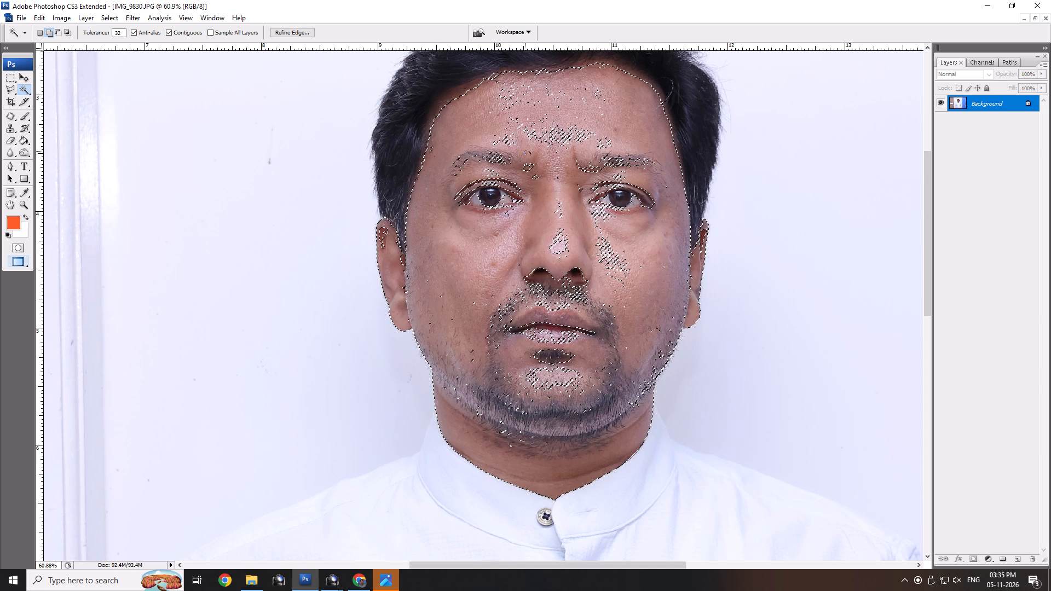
Add the unselected patches of the forehead, hairline, eyebrows and the skin beneath the other eye to the selection.
{"action": "left_click_drag", "start_coordinate": [527, 140], "coordinate": [527, 131], "text": "shift"}
{"action": "left_click_drag", "start_coordinate": [522, 120], "coordinate": [506, 114], "text": "shift"}
{"action": "left_click_drag", "start_coordinate": [481, 104], "coordinate": [471, 102], "text": "shift"}
{"action": "left_click", "coordinate": [461, 98], "text": "shift"}
{"action": "left_click", "coordinate": [457, 98], "text": "shift"}
{"action": "left_click_drag", "start_coordinate": [447, 101], "coordinate": [441, 105], "text": "shift"}
{"action": "left_click", "coordinate": [438, 105], "text": "shift"}
{"action": "double_click", "coordinate": [435, 106], "text": "shift"}
{"action": "left_click_drag", "start_coordinate": [435, 107], "coordinate": [451, 105], "text": "shift"}
{"action": "left_click_drag", "start_coordinate": [492, 101], "coordinate": [512, 105], "text": "shift"}
{"action": "left_click_drag", "start_coordinate": [550, 110], "coordinate": [573, 121], "text": "shift"}
{"action": "left_click_drag", "start_coordinate": [601, 134], "coordinate": [617, 143], "text": "shift"}
{"action": "left_click_drag", "start_coordinate": [646, 153], "coordinate": [654, 162], "text": "shift"}
{"action": "left_click_drag", "start_coordinate": [657, 165], "coordinate": [662, 175], "text": "shift"}
{"action": "left_click_drag", "start_coordinate": [662, 175], "coordinate": [643, 169], "text": "shift"}
{"action": "left_click", "coordinate": [616, 163], "text": "shift"}
{"action": "left_click_drag", "start_coordinate": [609, 159], "coordinate": [613, 166], "text": "shift"}
{"action": "left_click_drag", "start_coordinate": [616, 211], "coordinate": [615, 229], "text": "shift"}
{"action": "left_click", "coordinate": [615, 236], "text": "shift"}
{"action": "left_click_drag", "start_coordinate": [617, 249], "coordinate": [619, 261], "text": "shift"}
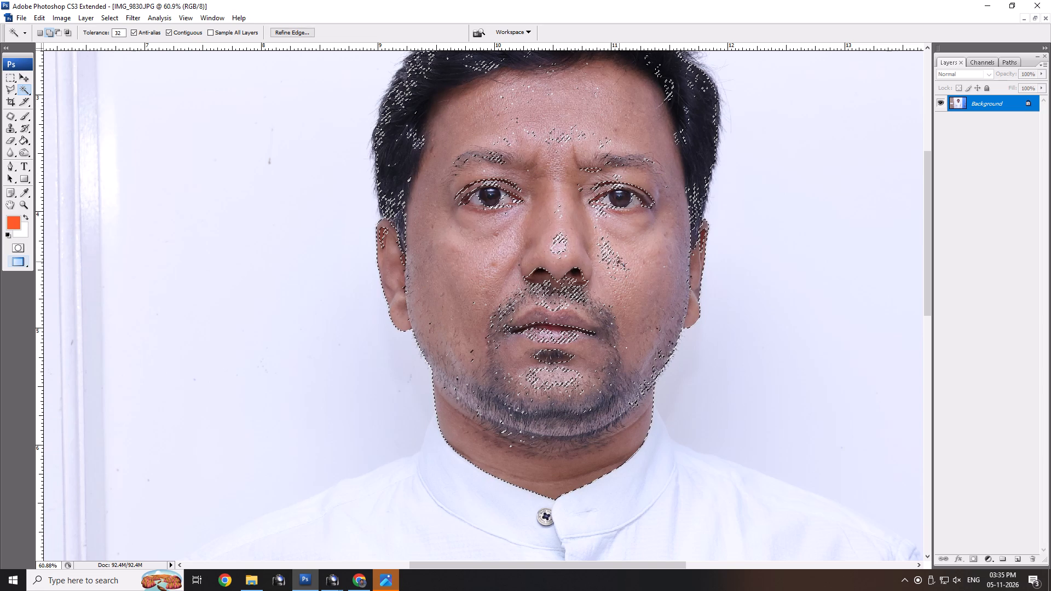
Add the remaining cheek and jaw patches, the moustache area and the base of the nose to the selection.
{"action": "left_click", "coordinate": [619, 263], "text": "shift"}
{"action": "left_click_drag", "start_coordinate": [621, 269], "coordinate": [626, 279], "text": "shift"}
{"action": "left_click_drag", "start_coordinate": [646, 306], "coordinate": [653, 332], "text": "shift"}
{"action": "left_click", "coordinate": [668, 356], "text": "shift"}
{"action": "left_click", "coordinate": [684, 325], "text": "shift"}
{"action": "left_click", "coordinate": [675, 309], "text": "shift"}
{"action": "left_click_drag", "start_coordinate": [670, 309], "coordinate": [640, 309], "text": "shift"}
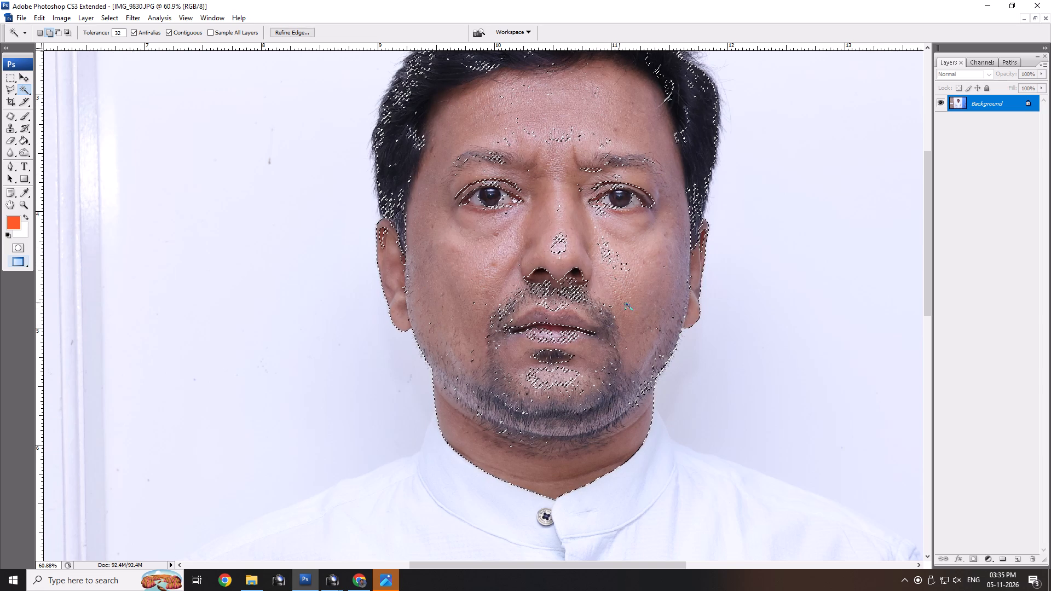
{"action": "left_click_drag", "start_coordinate": [581, 298], "coordinate": [576, 298], "text": "shift"}
{"action": "left_click", "coordinate": [560, 294], "text": "shift"}
{"action": "left_click", "coordinate": [558, 289], "text": "shift"}
{"action": "left_click", "coordinate": [558, 283], "text": "shift"}
{"action": "left_click", "coordinate": [563, 275], "text": "shift"}
{"action": "left_click", "coordinate": [570, 271], "text": "shift"}
{"action": "left_click", "coordinate": [575, 270], "text": "shift"}
{"action": "left_click", "coordinate": [579, 270], "text": "shift"}
Feather the skin selection by 10 pixels.
{"action": "right_click", "coordinate": [575, 257], "text": "shift"}
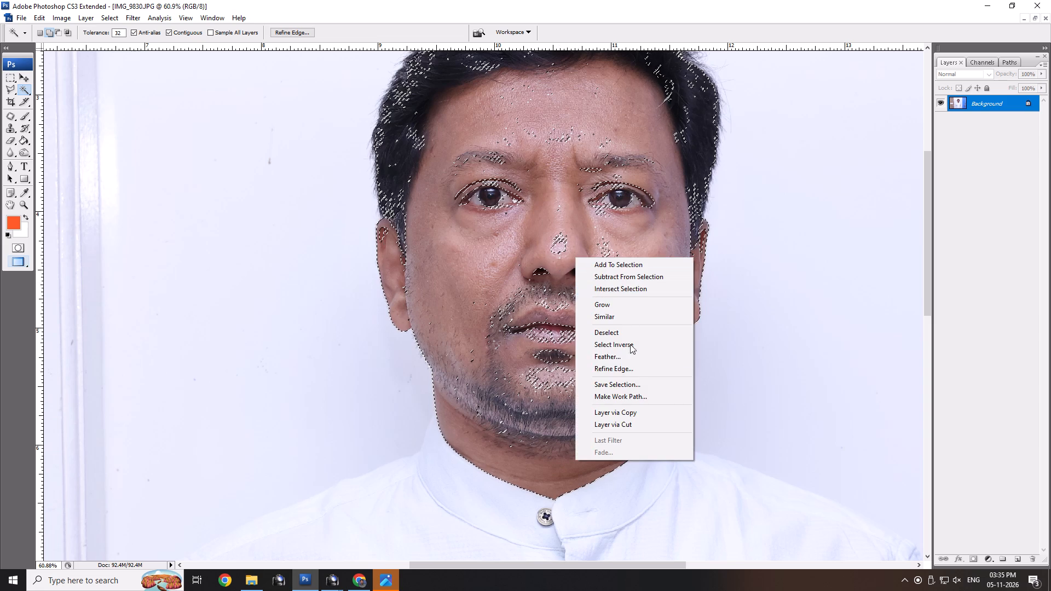
{"action": "left_click", "coordinate": [619, 356], "text": "shift"}
{"action": "type", "text": "10"}
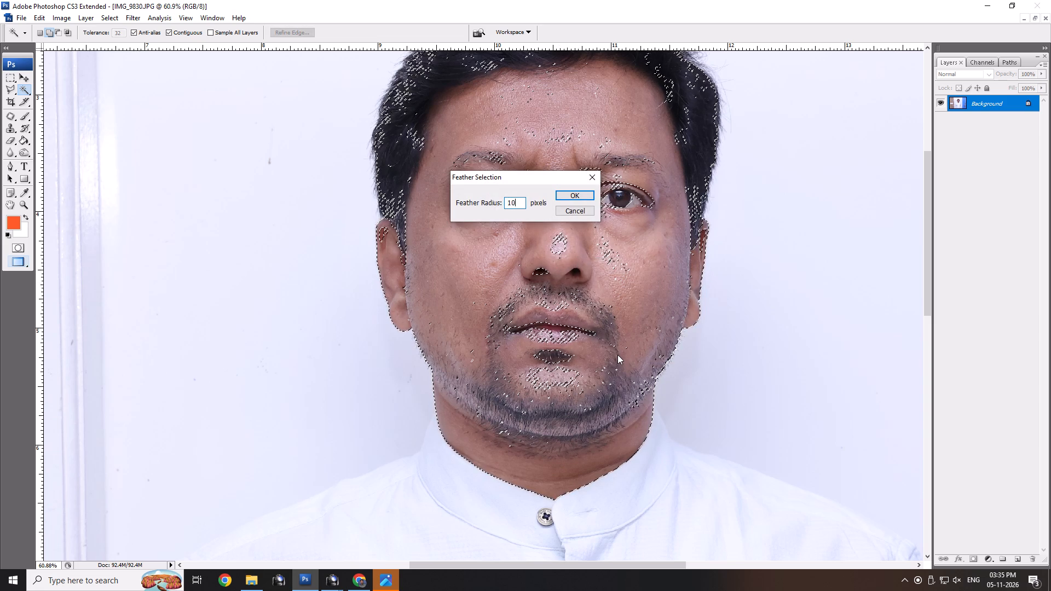
{"action": "key", "text": "Return"}
Smooth the selected skin with the Imagenomic Portraiture filter at its Default settings and fade the effect to 80%.
{"action": "left_click", "coordinate": [129, 16]}
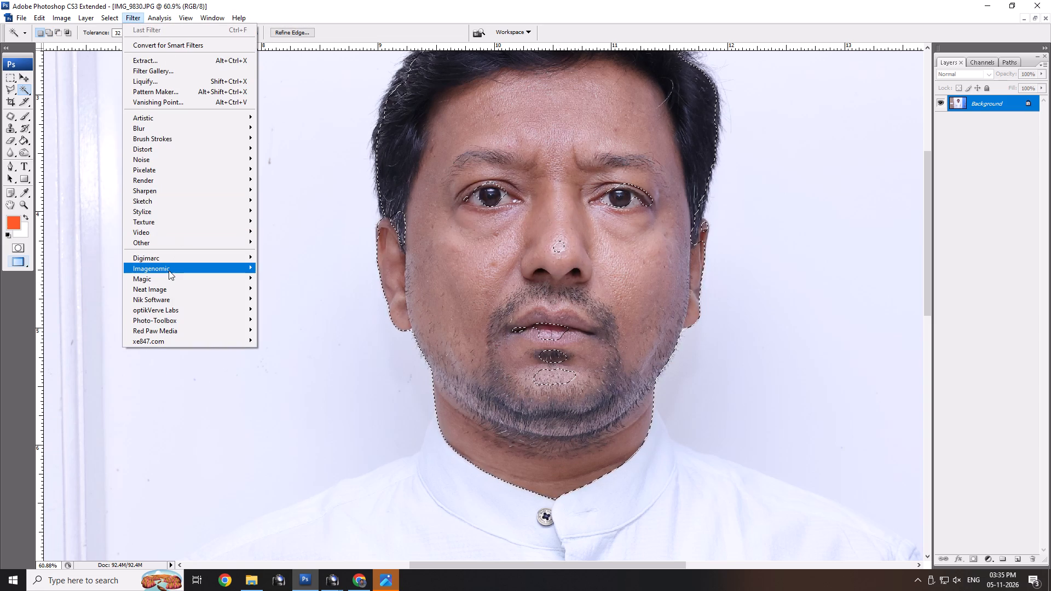
{"action": "left_click", "coordinate": [169, 270]}
{"action": "left_click", "coordinate": [286, 278]}
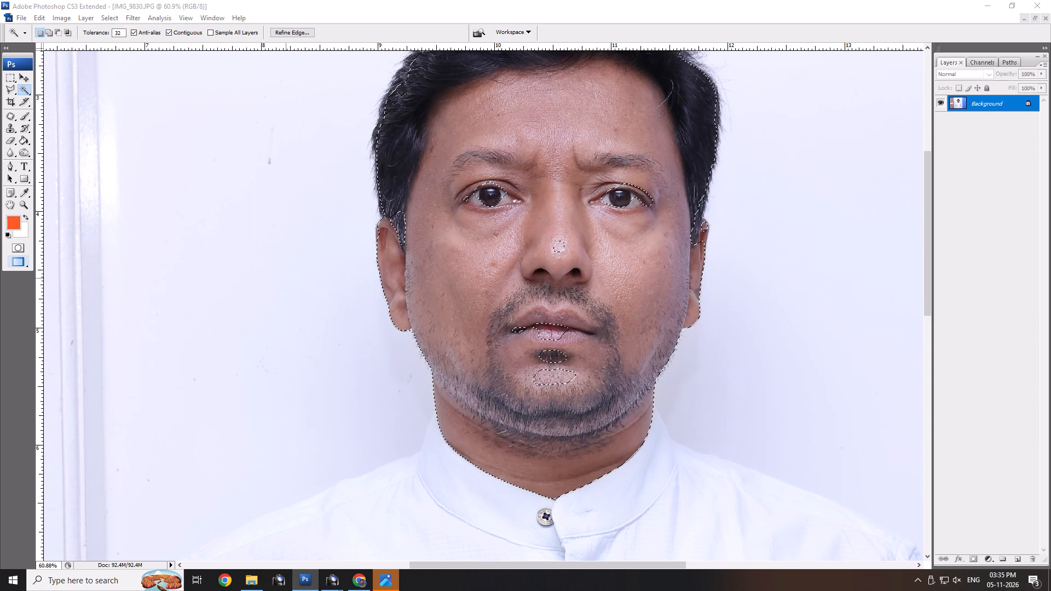
{"action": "left_click_drag", "start_coordinate": [732, 392], "coordinate": [704, 395]}
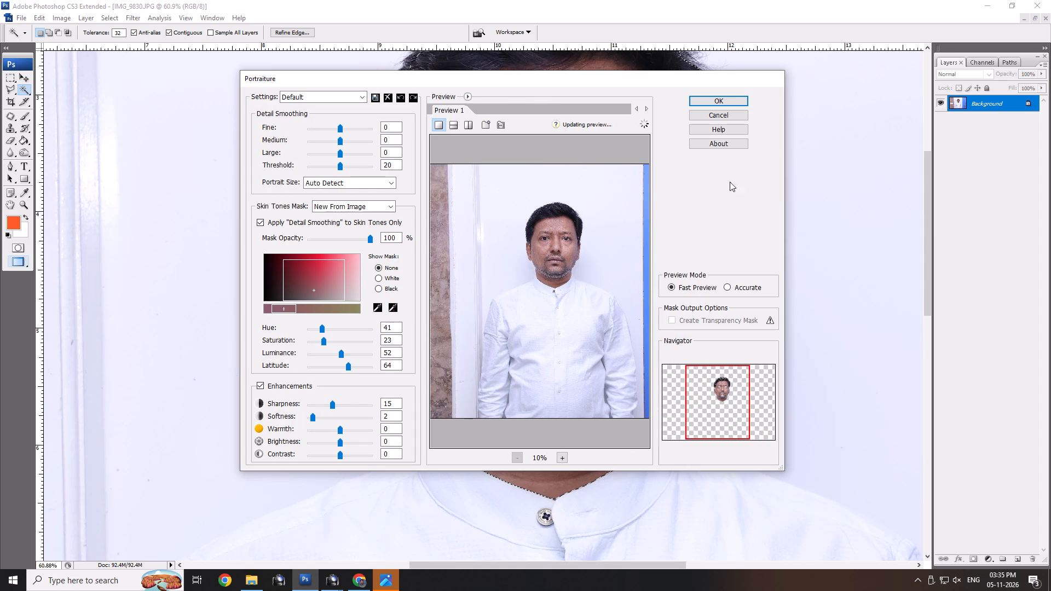
{"action": "left_click", "coordinate": [723, 101]}
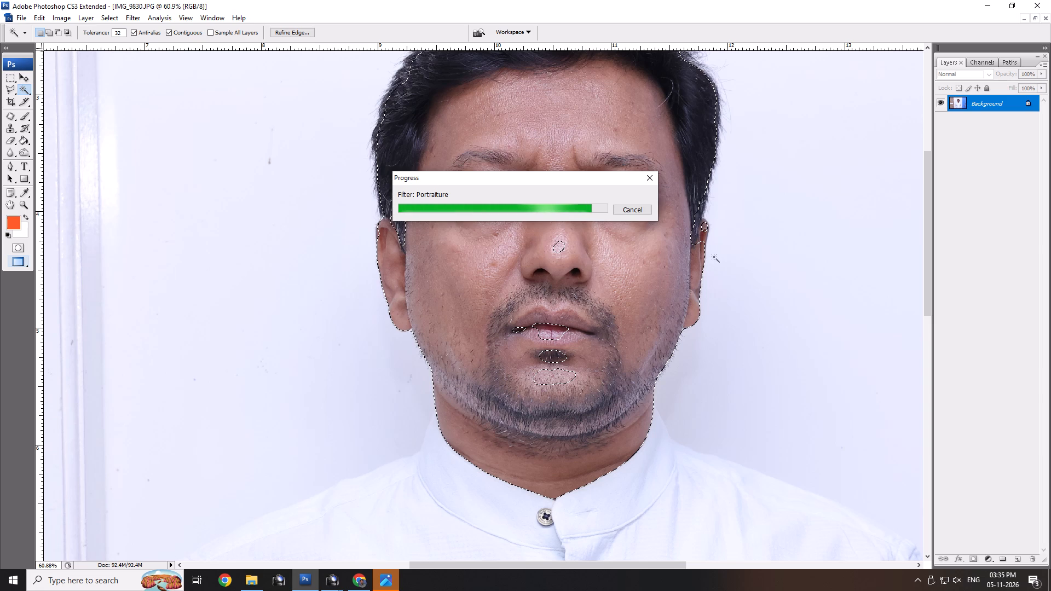
{"action": "key", "text": "ctrl+shift+f"}
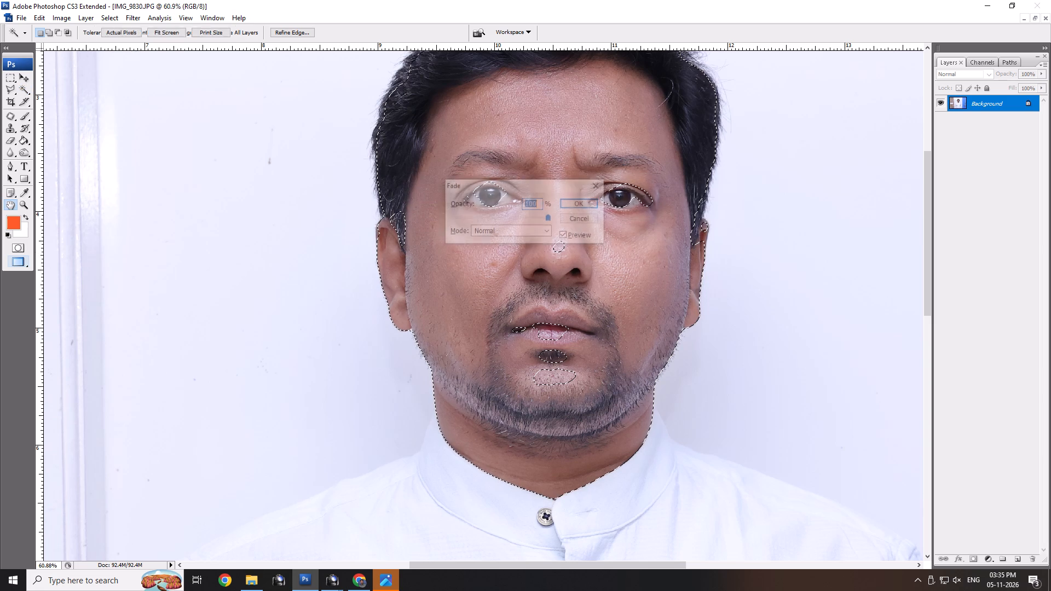
{"action": "type", "text": "80"}
{"action": "key", "text": "Return"}
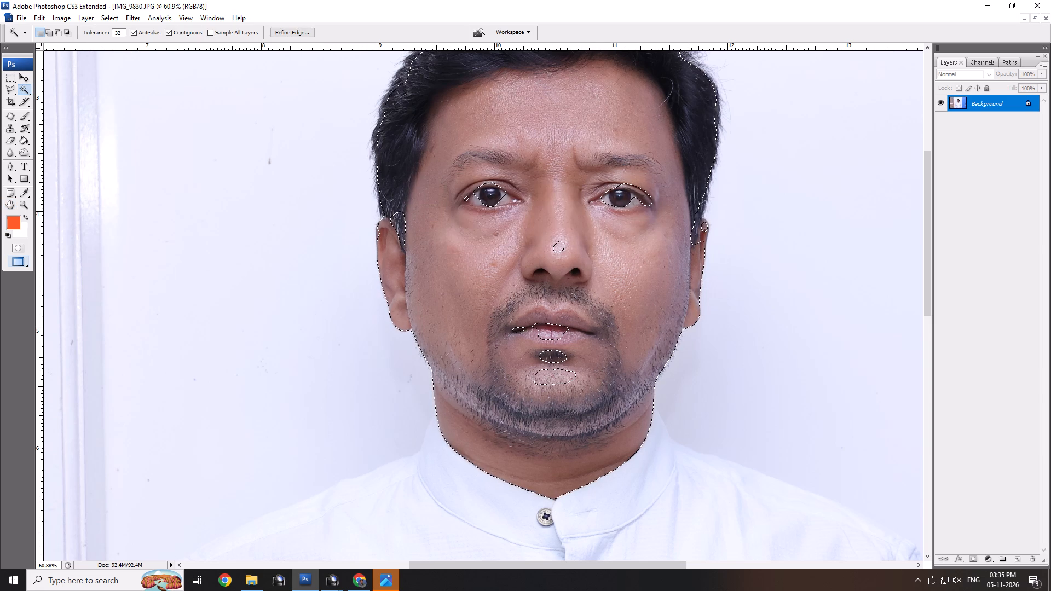
Apply the Magic Pro filter to the selected skin with a graininess of 30.
{"action": "left_click", "coordinate": [132, 19]}
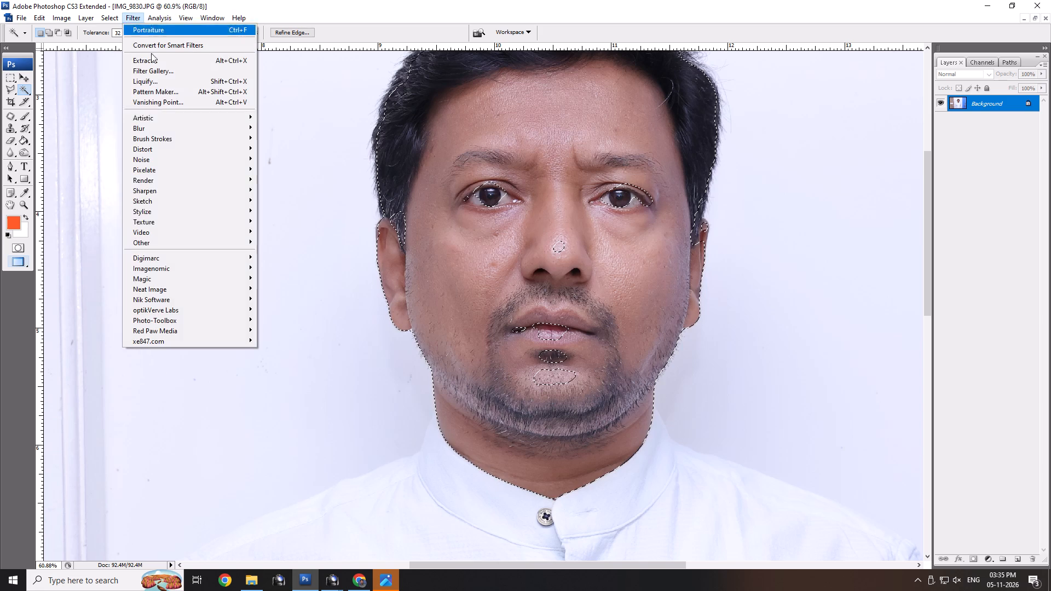
{"action": "left_click", "coordinate": [171, 279]}
{"action": "left_click", "coordinate": [280, 279]}
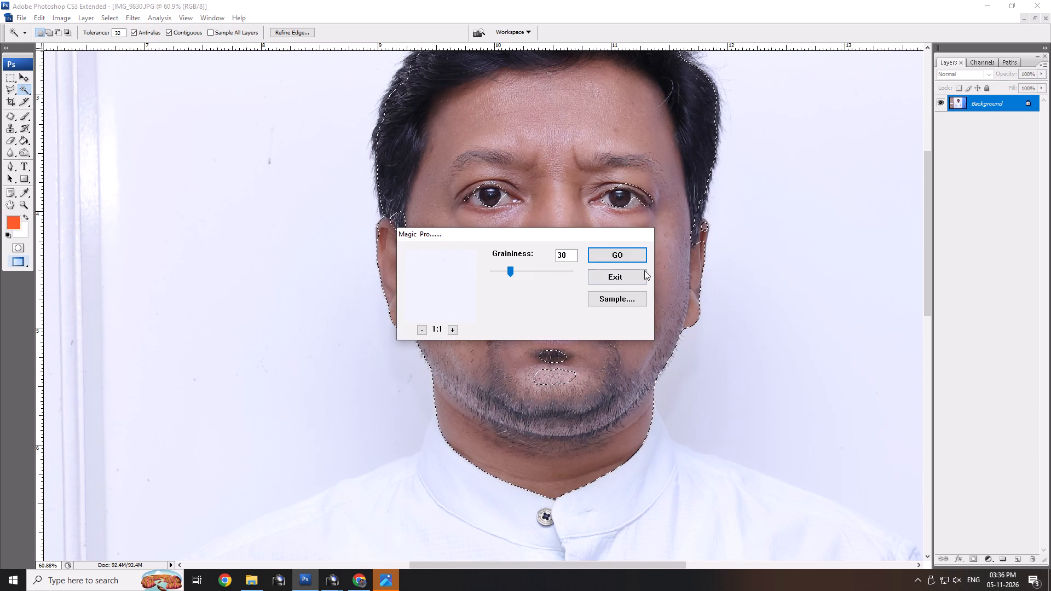
{"action": "left_click", "coordinate": [631, 251]}
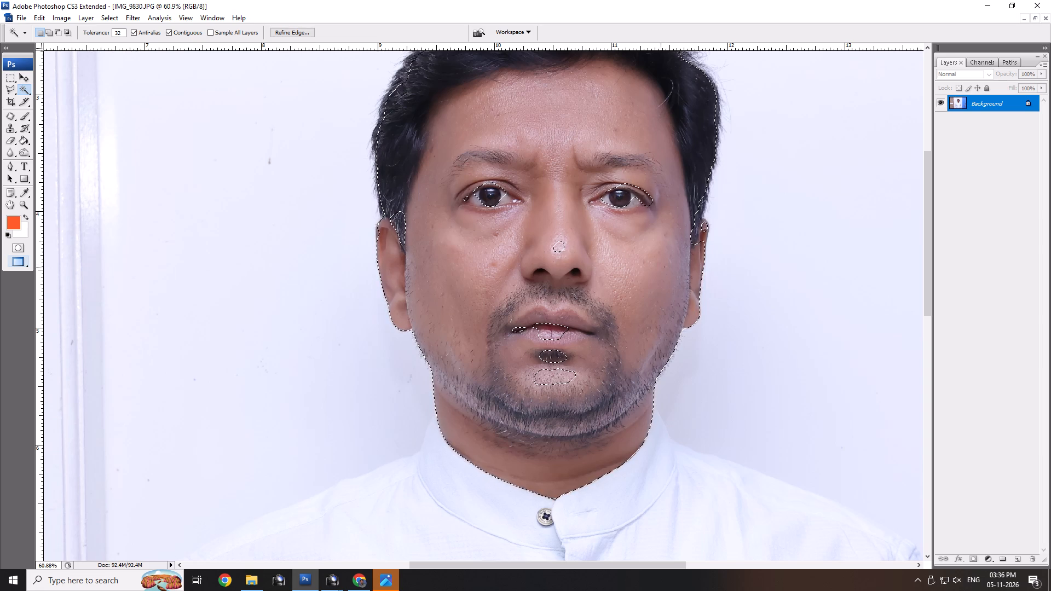
Fade the last filter effect on the selected skin to 30% and clear the selection.
{"action": "key", "text": "ctrl+shift+f"}
{"action": "type", "text": "30"}
{"action": "key", "text": "Return"}
{"action": "left_click", "coordinate": [638, 267]}
Clone dark hair over the pale curled strand at the temple hairline on the subject's left, using a size 40 Clone Stamp at 50% opacity.
{"action": "key", "text": "alt+space"}
{"action": "key", "text": "alt+space"}
{"action": "key", "text": "alt+space"}
{"action": "key", "text": "alt+space"}
{"action": "key", "text": "alt+space"}
{"action": "key", "text": "alt+space"}
{"action": "key", "text": "alt+space"}
{"action": "key", "text": "alt+space"}
{"action": "key", "text": "alt+space"}
{"action": "key", "text": "alt+space"}
{"action": "key", "text": "alt+space"}
{"action": "key", "text": "alt+space"}
{"action": "key", "text": "alt+space"}
{"action": "key", "text": "alt+space"}
{"action": "key", "text": "alt+space"}
{"action": "key", "text": "alt+space"}
{"action": "key", "text": "alt+space"}
{"action": "key", "text": "alt+space"}
{"action": "key", "text": "alt+space"}
{"action": "key", "text": "alt+space"}
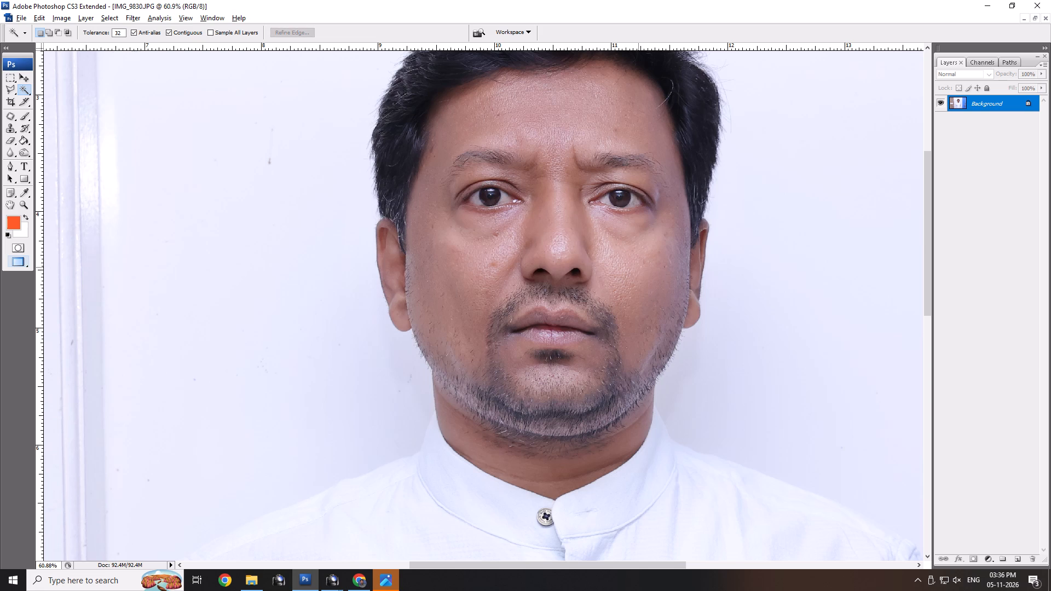
{"action": "left_click", "coordinate": [638, 267], "text": "alt"}
{"action": "scroll", "coordinate": [435, 274], "scroll_direction": "up", "scroll_amount": 8, "text": "alt"}
{"action": "left_click_drag", "start_coordinate": [463, 264], "coordinate": [478, 284]}
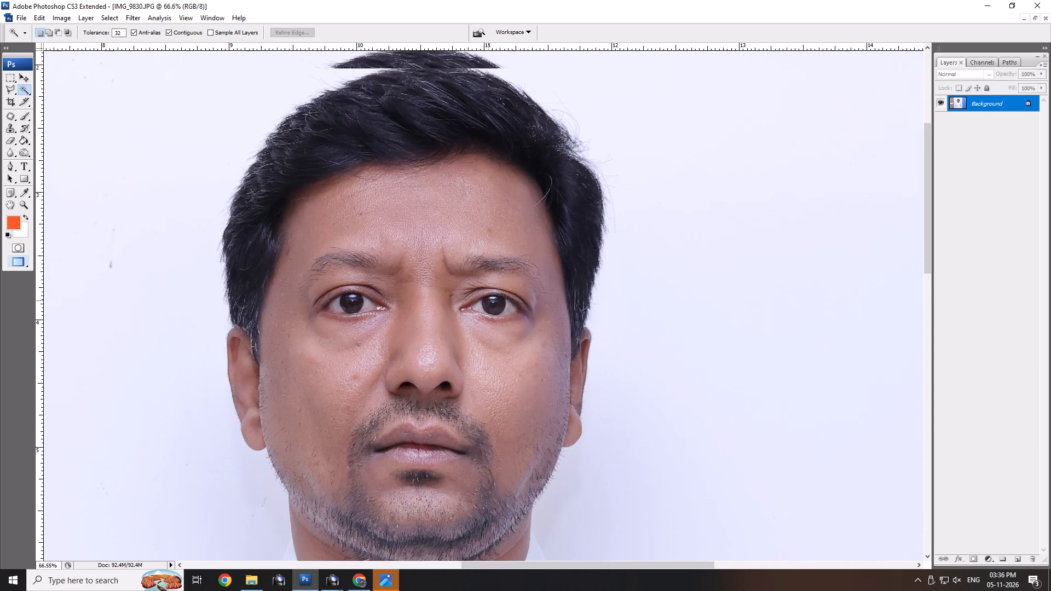
{"action": "left_click_drag", "start_coordinate": [478, 284], "coordinate": [478, 285]}
{"action": "scroll", "coordinate": [483, 229], "scroll_direction": "up", "scroll_amount": 8, "text": "alt"}
{"action": "left_click_drag", "start_coordinate": [562, 243], "coordinate": [567, 275]}
{"action": "key", "text": "ctrl+space"}
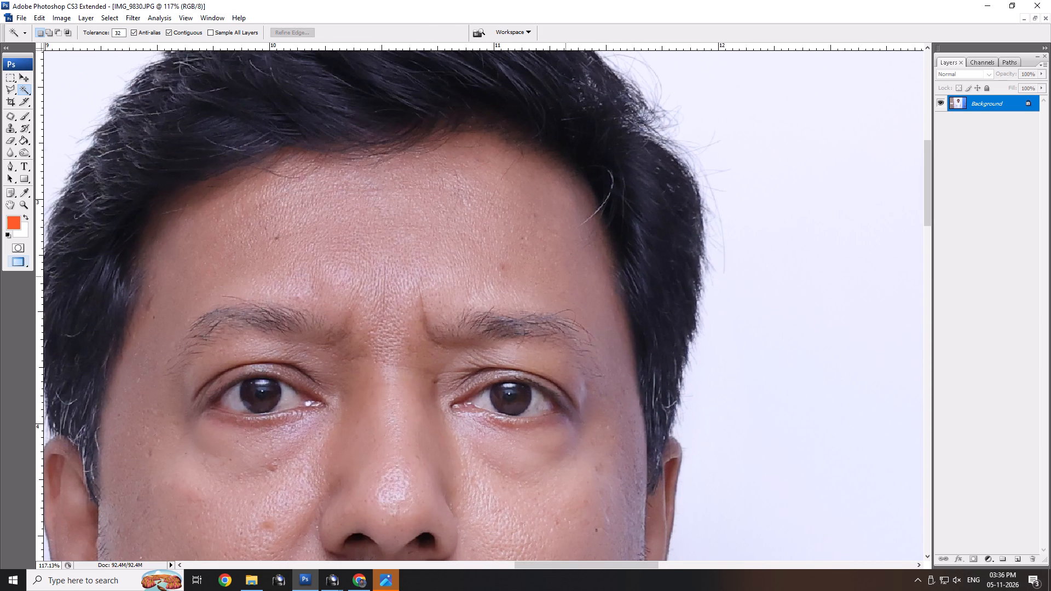
{"action": "key", "text": "s"}
{"action": "key", "text": "bracketleft"}
{"action": "key", "text": "bracketleft"}
{"action": "key", "text": "bracketleft"}
{"action": "key", "text": "bracketleft"}
{"action": "key", "text": "bracketleft"}
{"action": "key", "text": "bracketleft"}
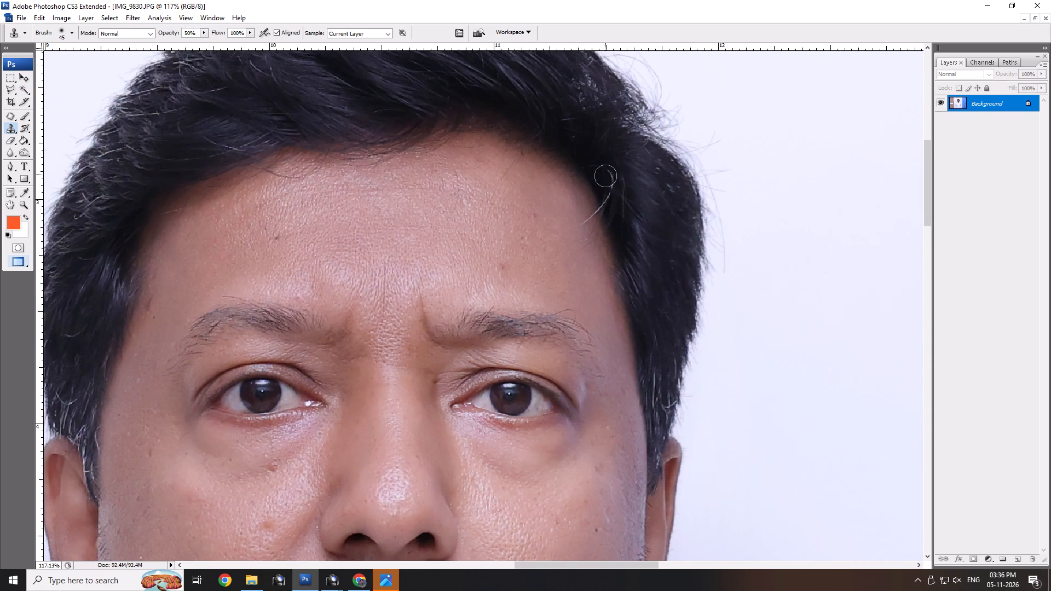
{"action": "key", "text": "bracketleft"}
{"action": "key", "text": "bracketleft"}
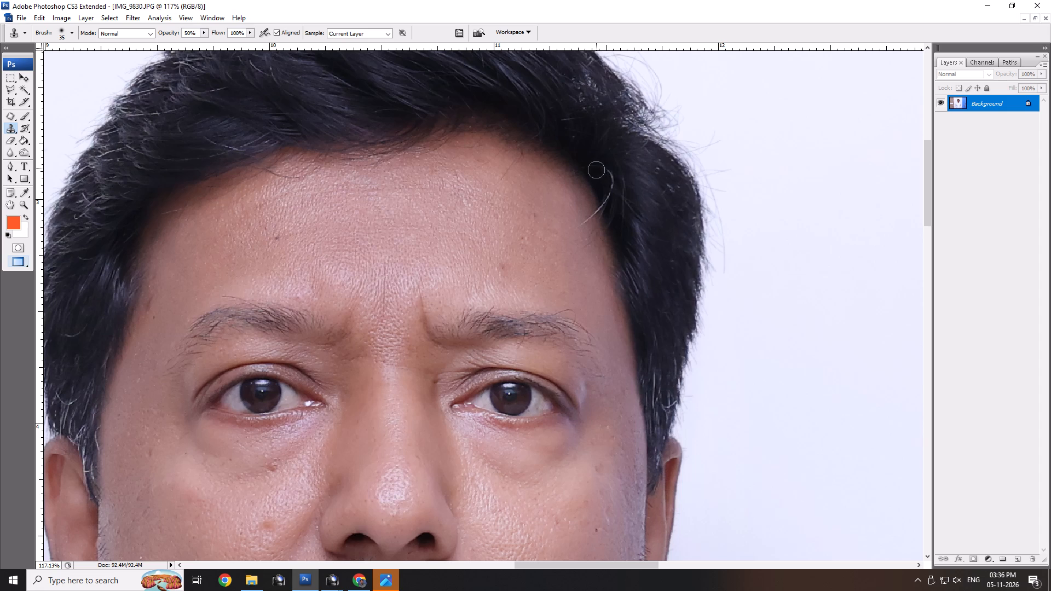
{"action": "key", "text": "bracketright"}
{"action": "left_click", "coordinate": [596, 170], "text": "alt"}
{"action": "double_click", "coordinate": [605, 171]}
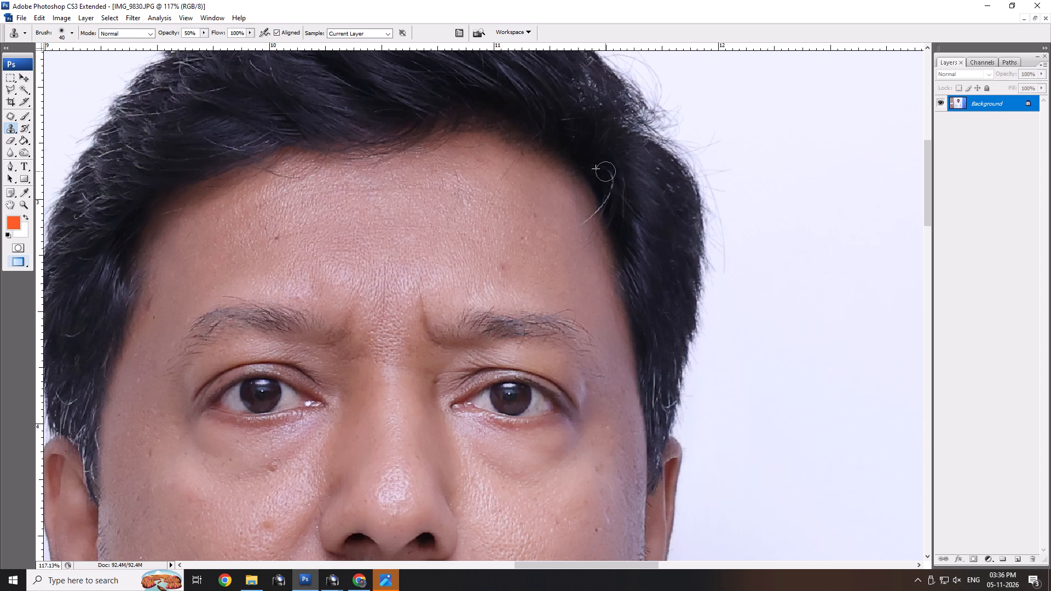
{"action": "double_click", "coordinate": [609, 173]}
{"action": "double_click", "coordinate": [609, 178]}
{"action": "double_click", "coordinate": [608, 181]}
{"action": "double_click", "coordinate": [609, 185]}
{"action": "triple_click", "coordinate": [605, 193]}
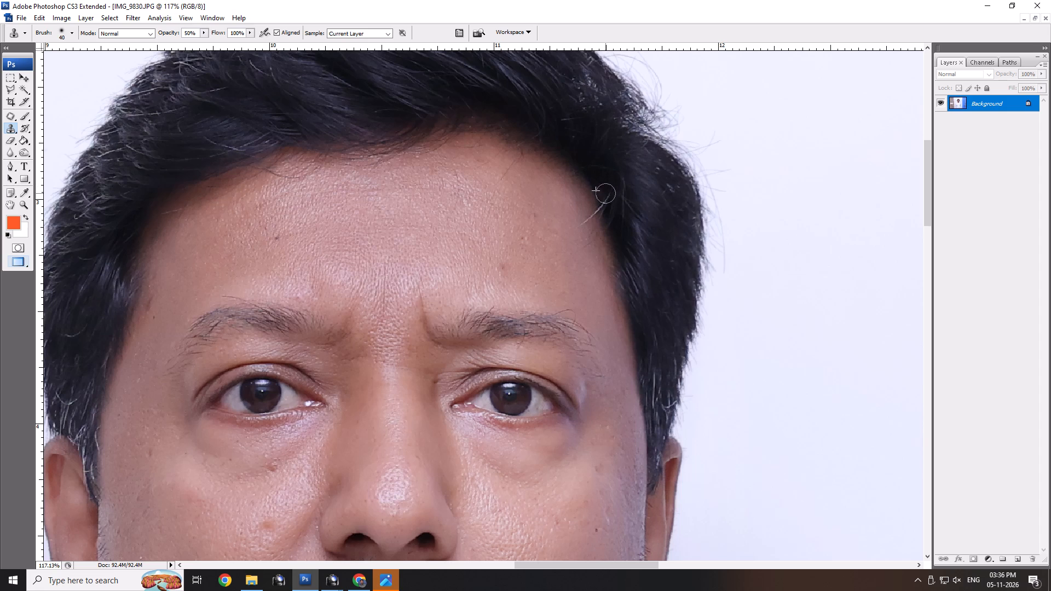
{"action": "left_click", "coordinate": [606, 195]}
{"action": "key", "text": "ctrl+alt+z"}
{"action": "key", "text": "ctrl+alt+z"}
{"action": "key", "text": "ctrl+alt+z"}
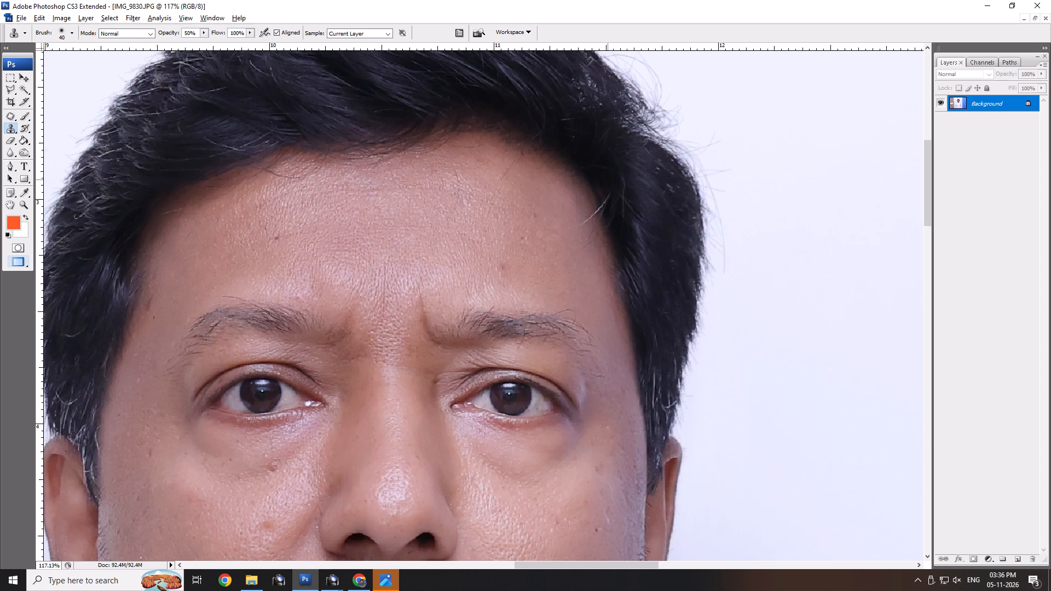
{"action": "left_click", "coordinate": [602, 178], "text": "alt"}
{"action": "triple_click", "coordinate": [605, 198]}
{"action": "double_click", "coordinate": [605, 197]}
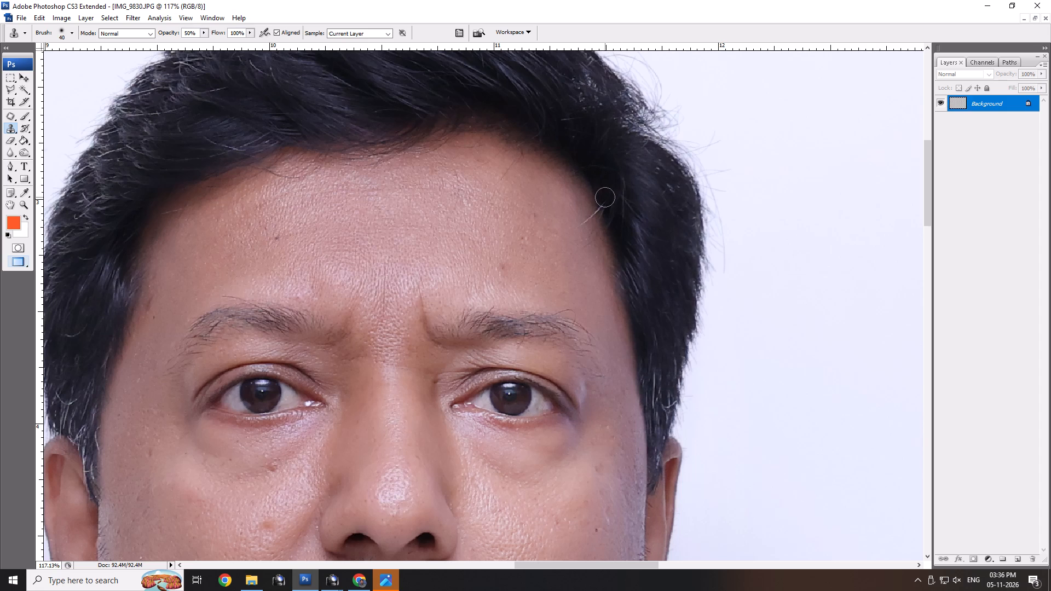
{"action": "left_click_drag", "start_coordinate": [605, 198], "coordinate": [605, 202]}
{"action": "left_click", "coordinate": [606, 203]}
Clone clean skin and hairline over the stray strand's tip on the subject's left temple, undoing strokes that blend poorly.
{"action": "left_click", "coordinate": [582, 197], "text": "alt"}
{"action": "left_click", "coordinate": [587, 208]}
{"action": "triple_click", "coordinate": [588, 212]}
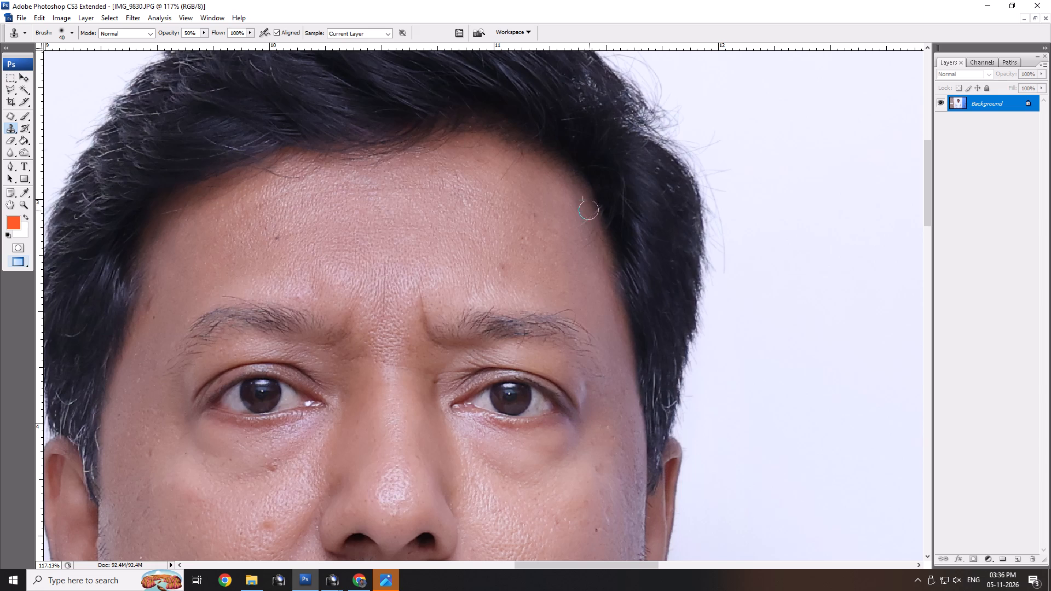
{"action": "left_click", "coordinate": [588, 205]}
{"action": "left_click_drag", "start_coordinate": [590, 211], "coordinate": [592, 221]}
{"action": "left_click", "coordinate": [585, 207], "text": "alt"}
{"action": "left_click", "coordinate": [584, 222]}
{"action": "left_click", "coordinate": [585, 227]}
{"action": "left_click", "coordinate": [586, 195], "text": "alt"}
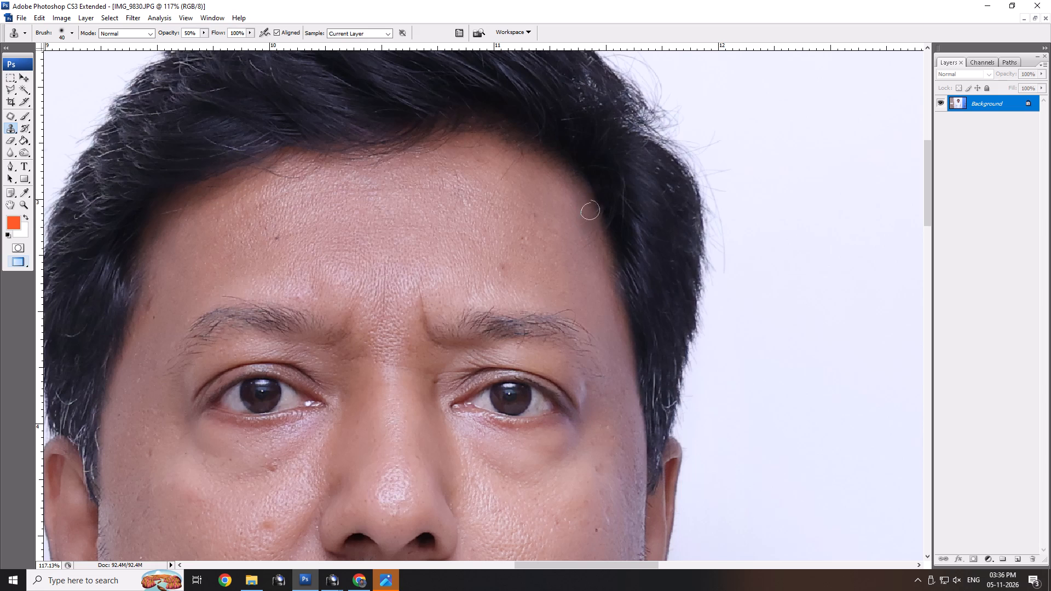
{"action": "key", "text": "ctrl+alt+z"}
{"action": "key", "text": "ctrl+alt+z"}
{"action": "key", "text": "ctrl+alt+z"}
{"action": "left_click", "coordinate": [593, 237], "text": "alt"}
{"action": "left_click", "coordinate": [586, 227]}
{"action": "left_click", "coordinate": [585, 222]}
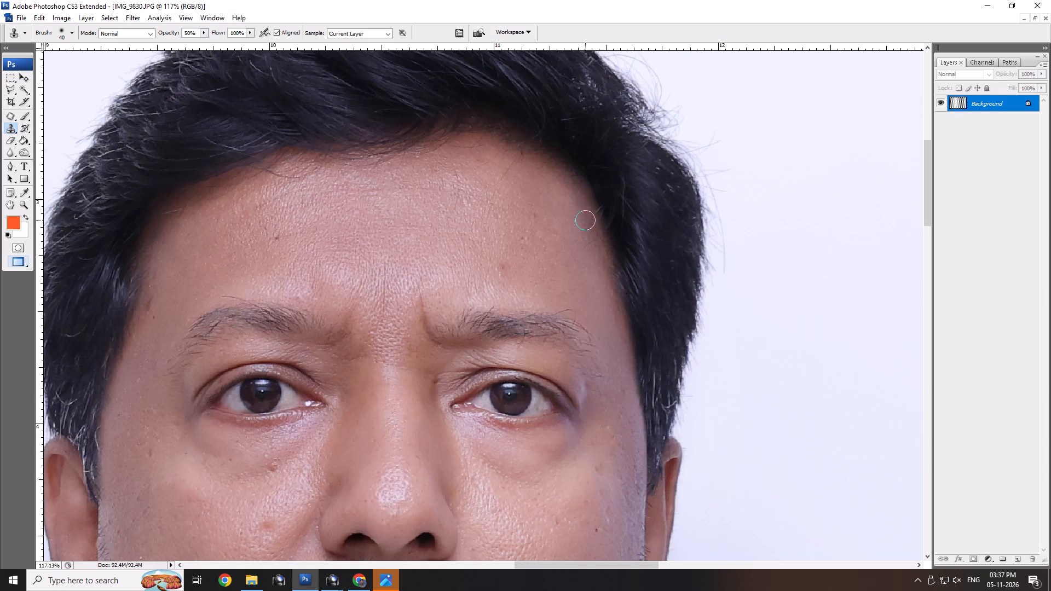
{"action": "left_click", "coordinate": [592, 231], "text": "alt"}
{"action": "left_click", "coordinate": [590, 213]}
{"action": "left_click", "coordinate": [588, 207]}
{"action": "left_click_drag", "start_coordinate": [588, 207], "coordinate": [592, 215]}
{"action": "left_click_drag", "start_coordinate": [592, 222], "coordinate": [592, 228]}
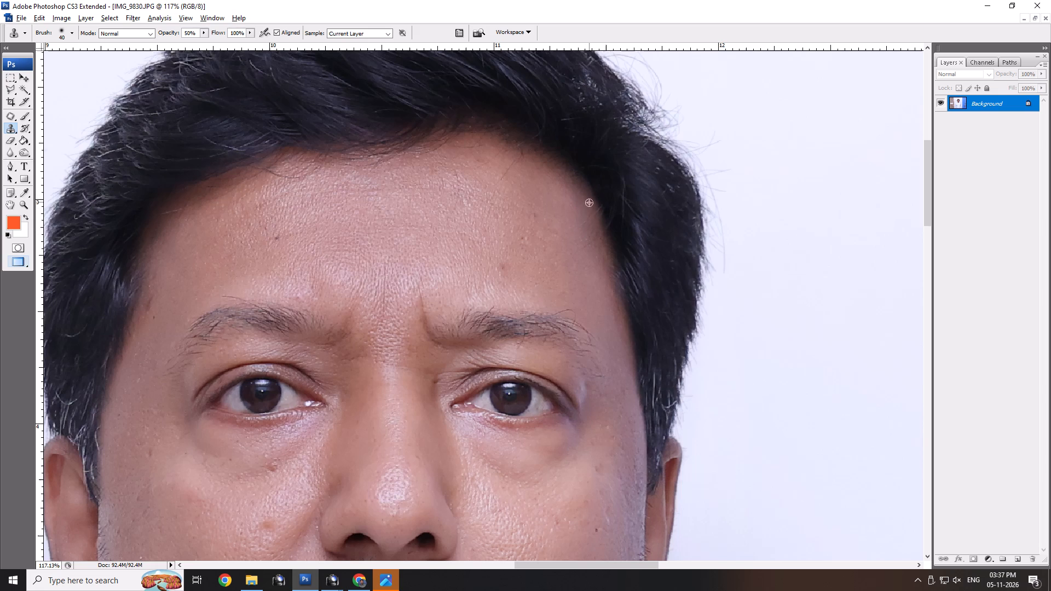
{"action": "key", "text": "ctrl+alt+z"}
{"action": "key", "text": "ctrl+alt+z"}
{"action": "left_click", "coordinate": [587, 196], "text": "alt"}
{"action": "left_click", "coordinate": [597, 222], "text": "alt"}
Clone dark hair over the grey strands in the sideburn above the subject's left ear.
{"action": "left_click", "coordinate": [657, 334], "text": "alt"}
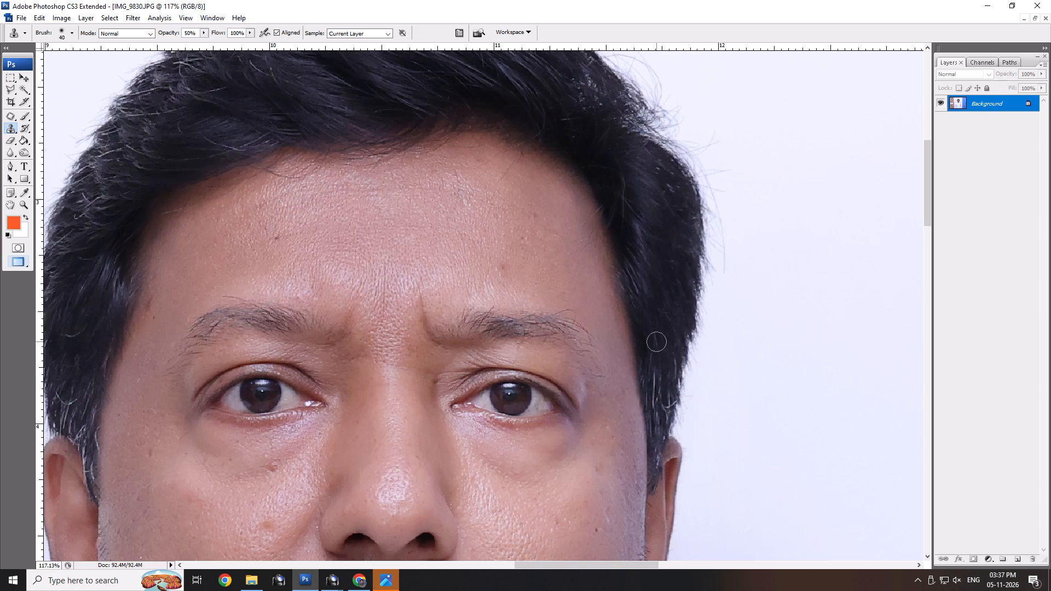
{"action": "left_click", "coordinate": [662, 339], "text": "alt"}
{"action": "left_click_drag", "start_coordinate": [658, 375], "coordinate": [658, 382]}
{"action": "double_click", "coordinate": [658, 384]}
{"action": "left_click_drag", "start_coordinate": [658, 387], "coordinate": [661, 405]}
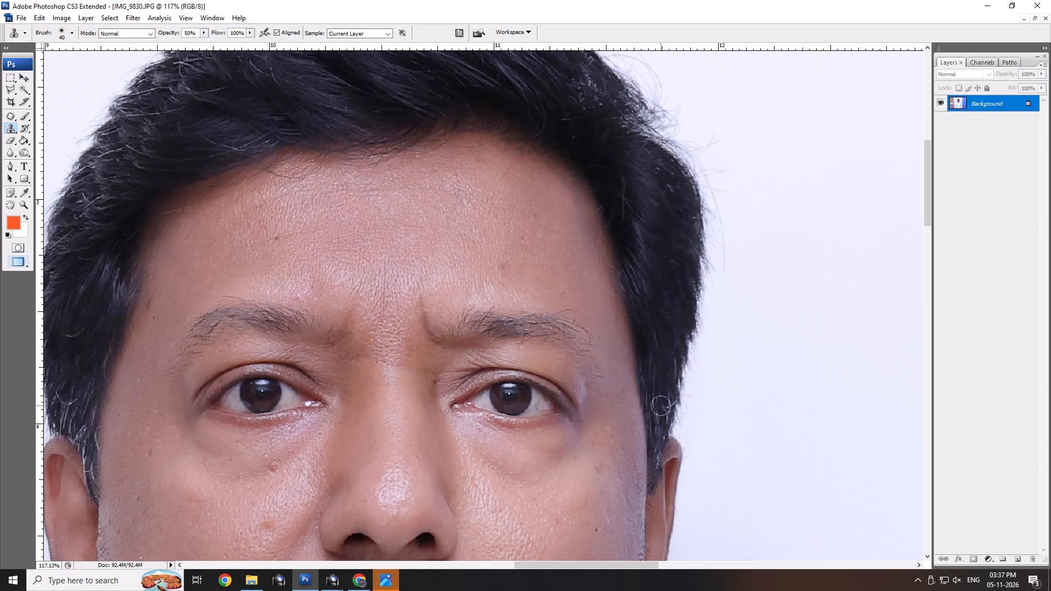
{"action": "left_click", "coordinate": [657, 375], "text": "alt"}
{"action": "left_click_drag", "start_coordinate": [656, 406], "coordinate": [659, 426]}
{"action": "left_click_drag", "start_coordinate": [660, 395], "coordinate": [662, 423]}
{"action": "left_click", "coordinate": [668, 384], "text": "alt"}
{"action": "left_click_drag", "start_coordinate": [671, 409], "coordinate": [671, 423]}
{"action": "left_click_drag", "start_coordinate": [671, 423], "coordinate": [670, 425]}
{"action": "key", "text": "ctrl+alt+z"}
{"action": "left_click", "coordinate": [669, 381], "text": "alt"}
{"action": "triple_click", "coordinate": [666, 401]}
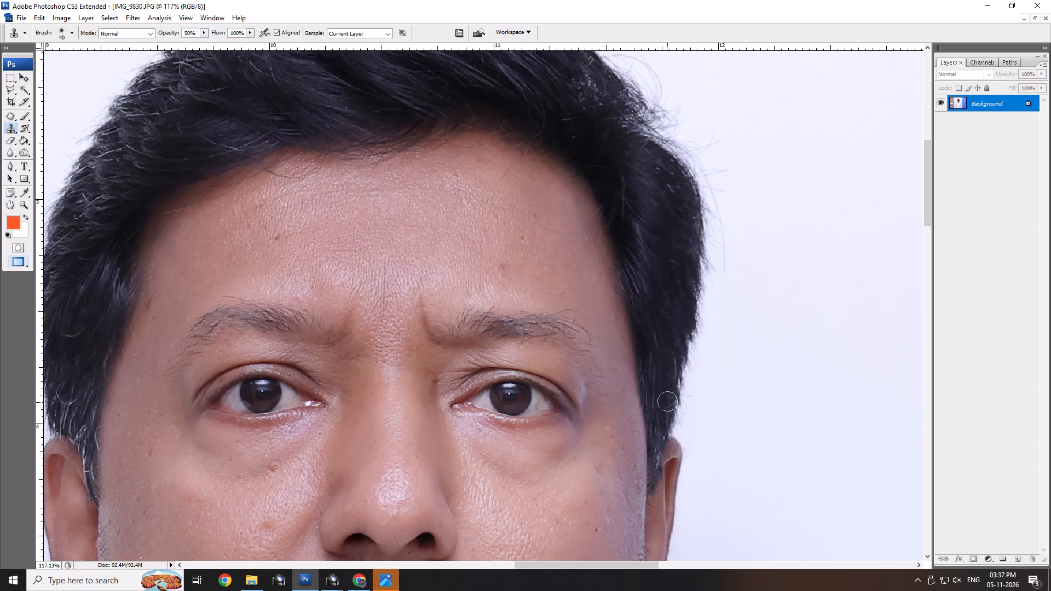
{"action": "left_click", "coordinate": [668, 400]}
{"action": "scroll", "coordinate": [656, 378], "scroll_direction": "down", "scroll_amount": 5}
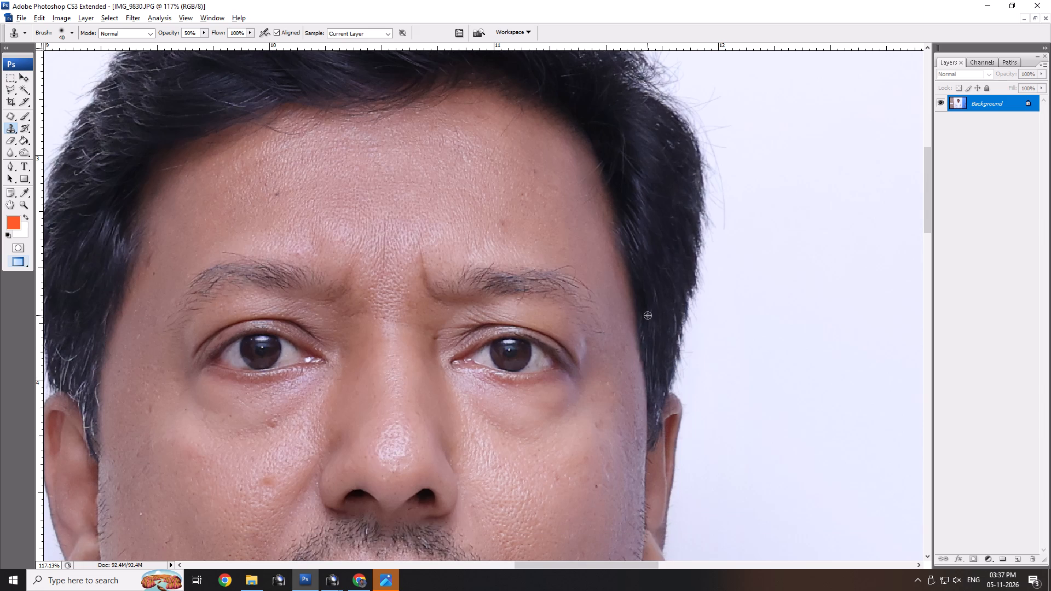
{"action": "left_click", "coordinate": [647, 315], "text": "alt"}
{"action": "left_click_drag", "start_coordinate": [646, 333], "coordinate": [648, 341]}
{"action": "left_click", "coordinate": [651, 333], "text": "alt"}
Clone dark hair over the pale strands beside the subject's right temple with the Clone Stamp brush at size 50.
{"action": "key", "text": "space"}
{"action": "key", "text": "space"}
{"action": "key", "text": "space"}
{"action": "key", "text": "space"}
{"action": "key", "text": "space"}
{"action": "key", "text": "space"}
{"action": "key", "text": "space"}
{"action": "key", "text": "space"}
{"action": "key", "text": "space"}
{"action": "key", "text": "space"}
{"action": "key", "text": "space"}
{"action": "key", "text": "space"}
{"action": "key", "text": "space"}
{"action": "key", "text": "space"}
{"action": "key", "text": "space"}
{"action": "key", "text": "space"}
{"action": "key", "text": "space"}
{"action": "key", "text": "space"}
{"action": "key", "text": "space"}
{"action": "key", "text": "space"}
{"action": "left_click_drag", "start_coordinate": [94, 387], "coordinate": [171, 395]}
{"action": "type", "text": "]]"}
{"action": "left_click", "coordinate": [147, 314], "text": "alt"}
{"action": "left_click", "coordinate": [147, 306]}
{"action": "double_click", "coordinate": [147, 302]}
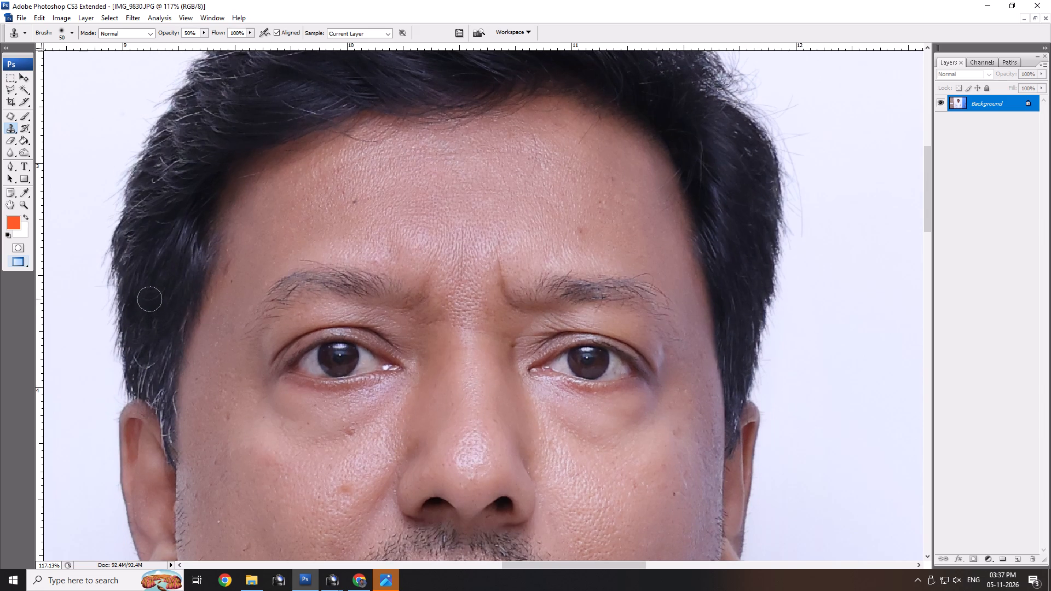
{"action": "left_click", "coordinate": [151, 299]}
{"action": "left_click", "coordinate": [155, 296]}
{"action": "left_click_drag", "start_coordinate": [159, 287], "coordinate": [161, 281]}
{"action": "left_click", "coordinate": [161, 275], "text": "alt"}
{"action": "left_click", "coordinate": [161, 259]}
{"action": "left_click", "coordinate": [162, 254]}
{"action": "left_click_drag", "start_coordinate": [165, 249], "coordinate": [171, 244]}
{"action": "double_click", "coordinate": [178, 236], "text": "alt"}
{"action": "left_click_drag", "start_coordinate": [184, 237], "coordinate": [186, 242]}
{"action": "left_click_drag", "start_coordinate": [186, 242], "coordinate": [187, 249]}
{"action": "left_click_drag", "start_coordinate": [189, 254], "coordinate": [192, 259]}
{"action": "left_click_drag", "start_coordinate": [193, 251], "coordinate": [193, 246]}
{"action": "left_click_drag", "start_coordinate": [192, 236], "coordinate": [191, 228]}
Clone dark hair over the pale strands higher up on the subject's right side of the head.
{"action": "left_click", "coordinate": [151, 204], "text": "alt"}
{"action": "left_click", "coordinate": [160, 178]}
{"action": "left_click", "coordinate": [164, 172]}
{"action": "left_click", "coordinate": [169, 167]}
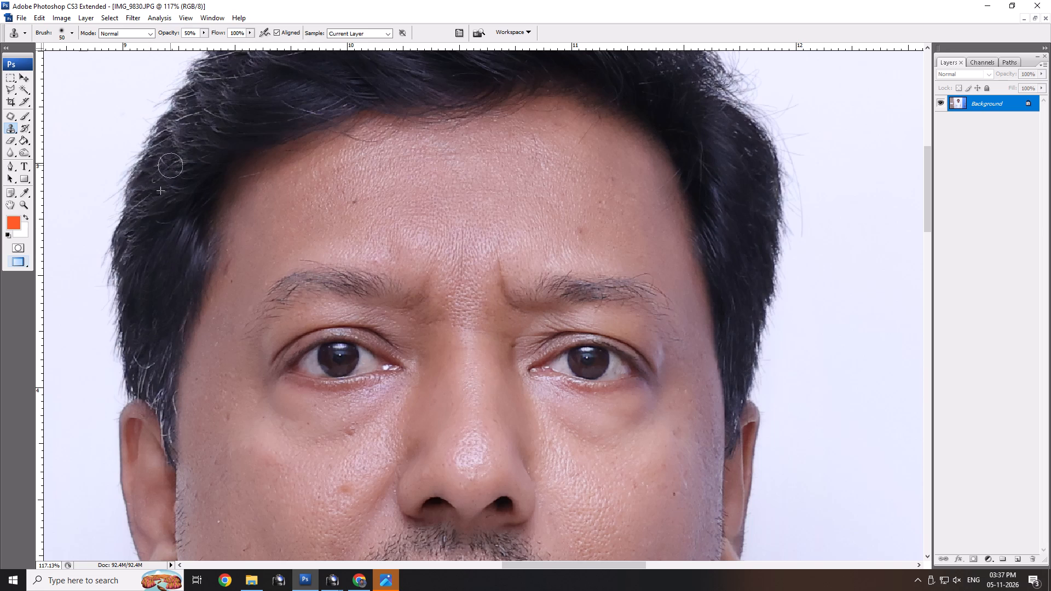
{"action": "double_click", "coordinate": [172, 161]}
{"action": "left_click_drag", "start_coordinate": [169, 159], "coordinate": [167, 172], "text": "alt"}
Clone dark hair over the grey strands on the side of the head just above the subject's right ear.
{"action": "left_click", "coordinate": [170, 332], "text": "alt"}
{"action": "left_click", "coordinate": [162, 332], "text": "alt"}
{"action": "left_click_drag", "start_coordinate": [163, 366], "coordinate": [164, 370]}
{"action": "left_click", "coordinate": [164, 373]}
{"action": "left_click_drag", "start_coordinate": [162, 380], "coordinate": [161, 387]}
{"action": "left_click", "coordinate": [145, 341], "text": "alt"}
{"action": "left_click", "coordinate": [141, 369]}
{"action": "left_click", "coordinate": [141, 374]}
{"action": "left_click", "coordinate": [145, 379]}
{"action": "left_click", "coordinate": [145, 354]}
{"action": "left_click_drag", "start_coordinate": [145, 352], "coordinate": [145, 370]}
{"action": "left_click_drag", "start_coordinate": [145, 380], "coordinate": [146, 385]}
{"action": "left_click", "coordinate": [147, 386]}
{"action": "double_click", "coordinate": [149, 390]}
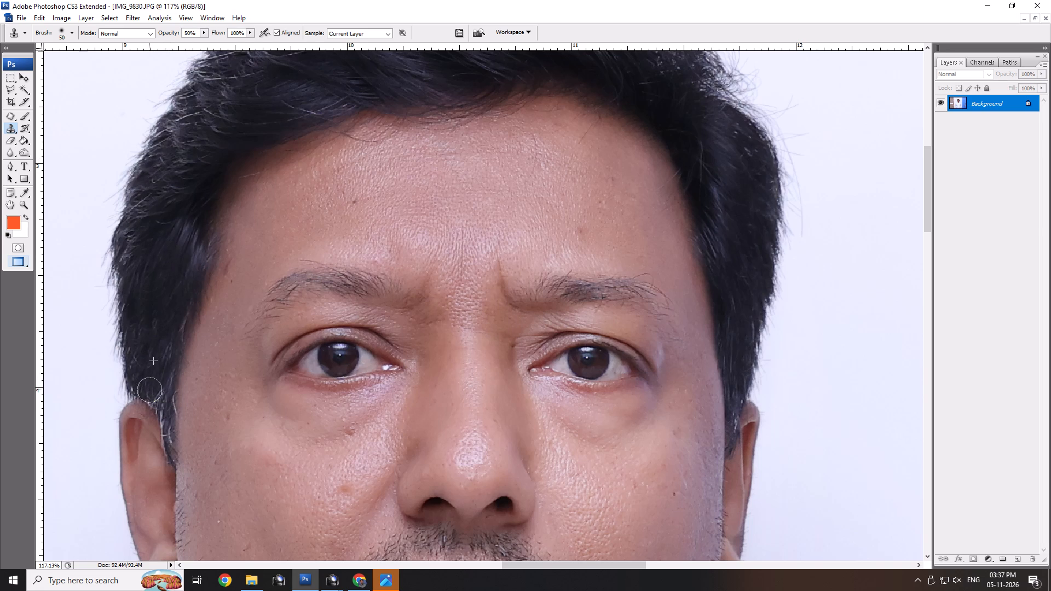
{"action": "left_click", "coordinate": [154, 396]}
{"action": "double_click", "coordinate": [155, 400]}
Clone dark hair over the grey strands in the sideburn beside the subject's right ear, reducing the brush to 45 and 35.
{"action": "scroll", "coordinate": [164, 387], "scroll_direction": "down", "scroll_amount": 13}
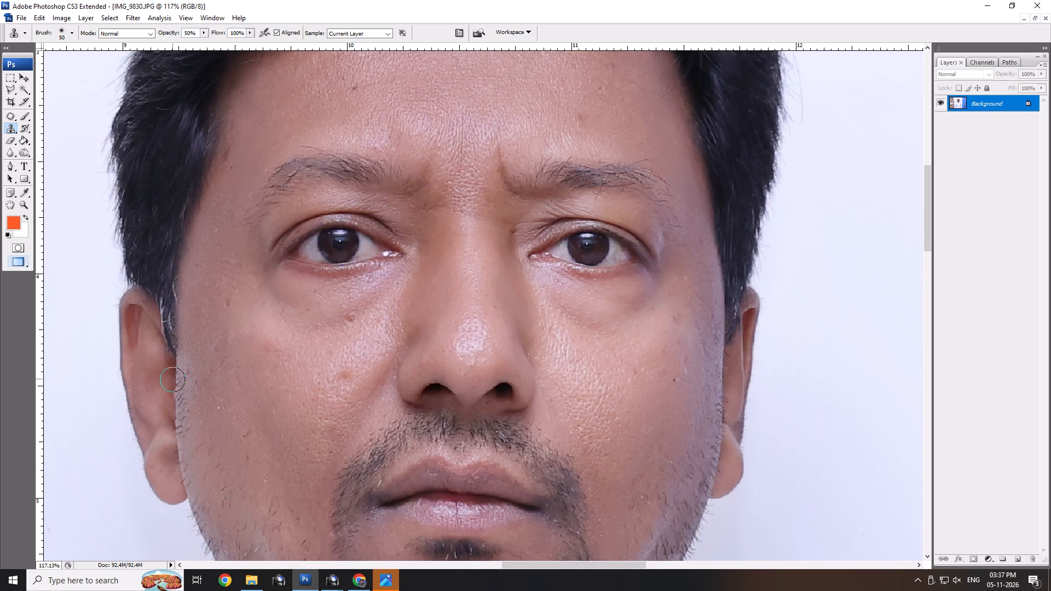
{"action": "key", "text": "bracketleft"}
{"action": "left_click", "coordinate": [165, 285], "text": "alt"}
{"action": "triple_click", "coordinate": [165, 301]}
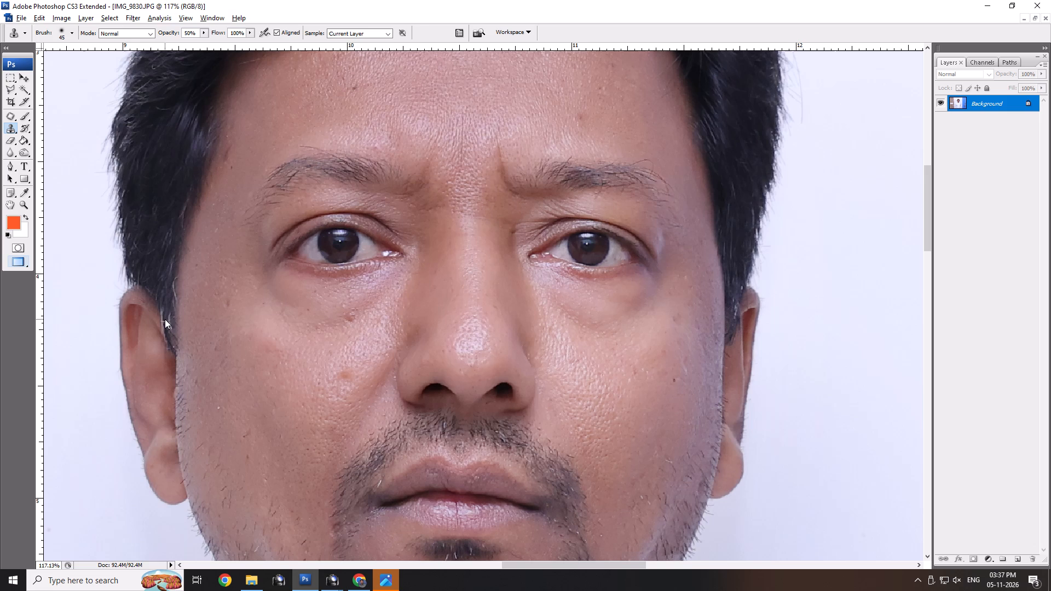
{"action": "type", "text": "[[["}
{"action": "left_click", "coordinate": [168, 306], "text": "alt"}
{"action": "double_click", "coordinate": [165, 318]}
{"action": "left_click_drag", "start_coordinate": [168, 326], "coordinate": [168, 331]}
{"action": "left_click", "coordinate": [163, 280], "text": "alt"}
{"action": "double_click", "coordinate": [170, 290]}
{"action": "left_click_drag", "start_coordinate": [167, 274], "coordinate": [167, 275]}
{"action": "left_click_drag", "start_coordinate": [167, 275], "coordinate": [167, 310]}
Clone dark hair over the grey strands in the subject's left sideburn at brush size 25, undoing and redoing the last strokes.
{"action": "scroll", "coordinate": [361, 390], "scroll_direction": "down", "scroll_amount": 5, "text": "alt"}
{"action": "key", "text": "space"}
{"action": "key", "text": "space"}
{"action": "key", "text": "space"}
{"action": "key", "text": "space"}
{"action": "key", "text": "space"}
{"action": "key", "text": "space"}
{"action": "key", "text": "space"}
{"action": "key", "text": "space"}
{"action": "key", "text": "space"}
{"action": "key", "text": "space"}
{"action": "key", "text": "space"}
{"action": "key", "text": "space"}
{"action": "key", "text": "space"}
{"action": "key", "text": "space"}
{"action": "key", "text": "space"}
{"action": "key", "text": "space"}
{"action": "key", "text": "space"}
{"action": "key", "text": "space"}
{"action": "left_click_drag", "start_coordinate": [558, 430], "coordinate": [534, 395]}
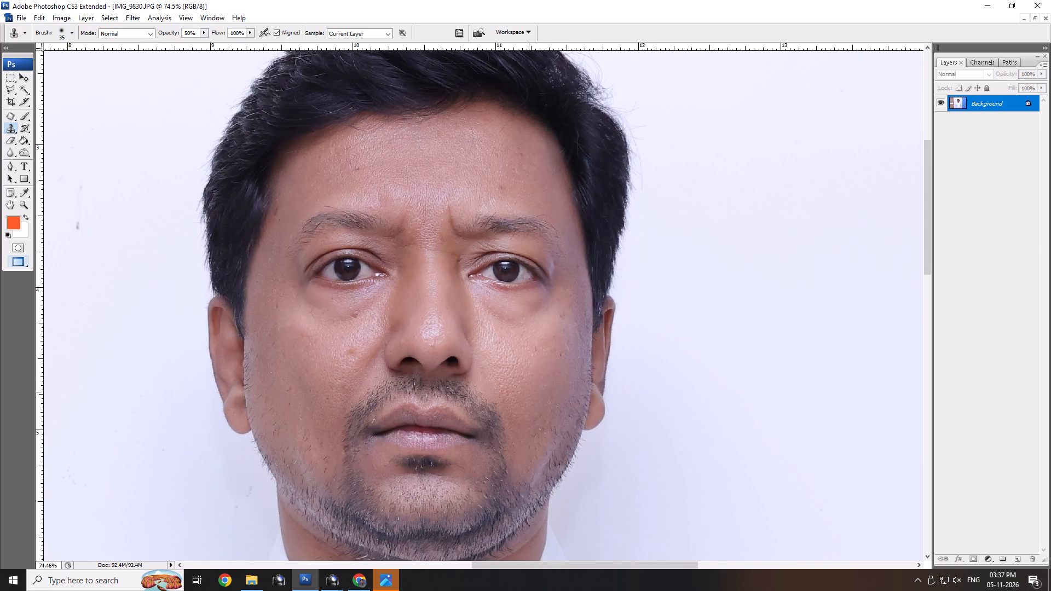
{"action": "scroll", "coordinate": [597, 317], "scroll_direction": "up", "scroll_amount": 7, "text": "alt"}
{"action": "left_click_drag", "start_coordinate": [604, 326], "coordinate": [604, 334]}
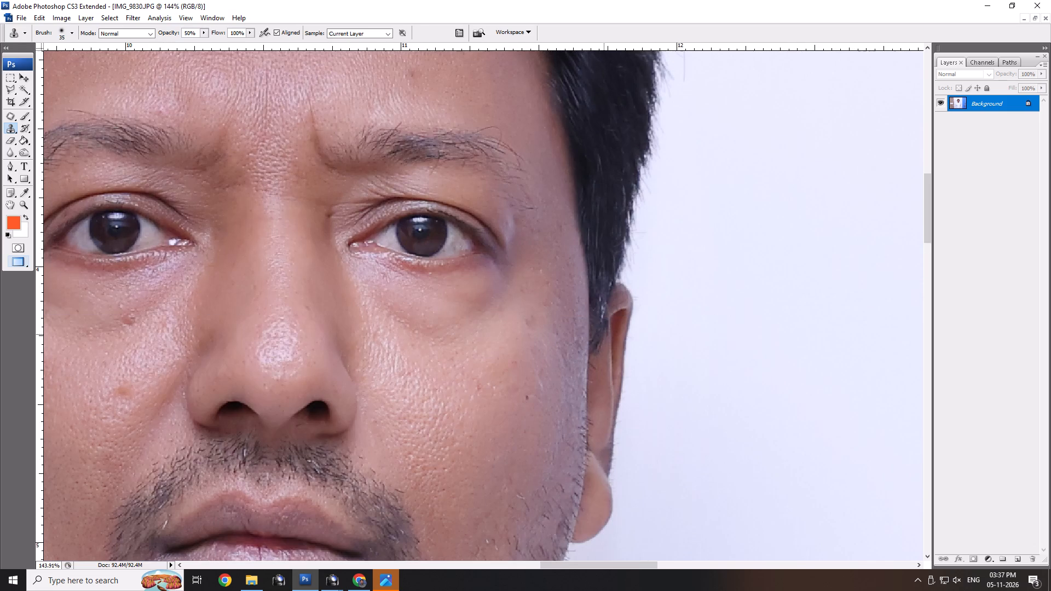
{"action": "key", "text": "bracketleft"}
{"action": "key", "text": "bracketleft"}
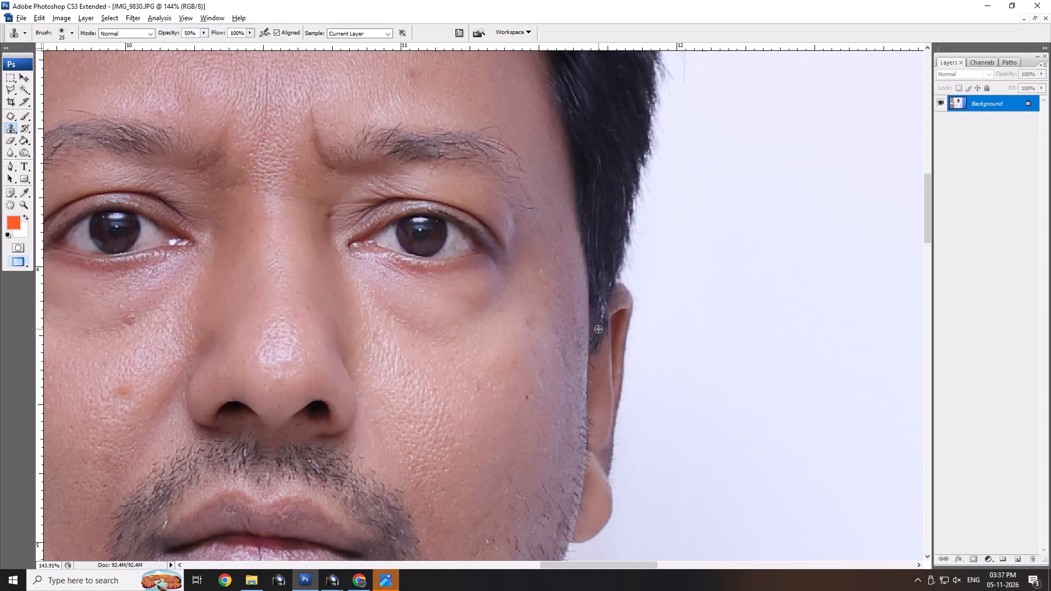
{"action": "left_click", "coordinate": [598, 328], "text": "alt"}
{"action": "double_click", "coordinate": [600, 318]}
{"action": "double_click", "coordinate": [600, 313]}
{"action": "double_click", "coordinate": [600, 309]}
{"action": "left_click_drag", "start_coordinate": [600, 304], "coordinate": [600, 299]}
{"action": "left_click_drag", "start_coordinate": [599, 296], "coordinate": [598, 286]}
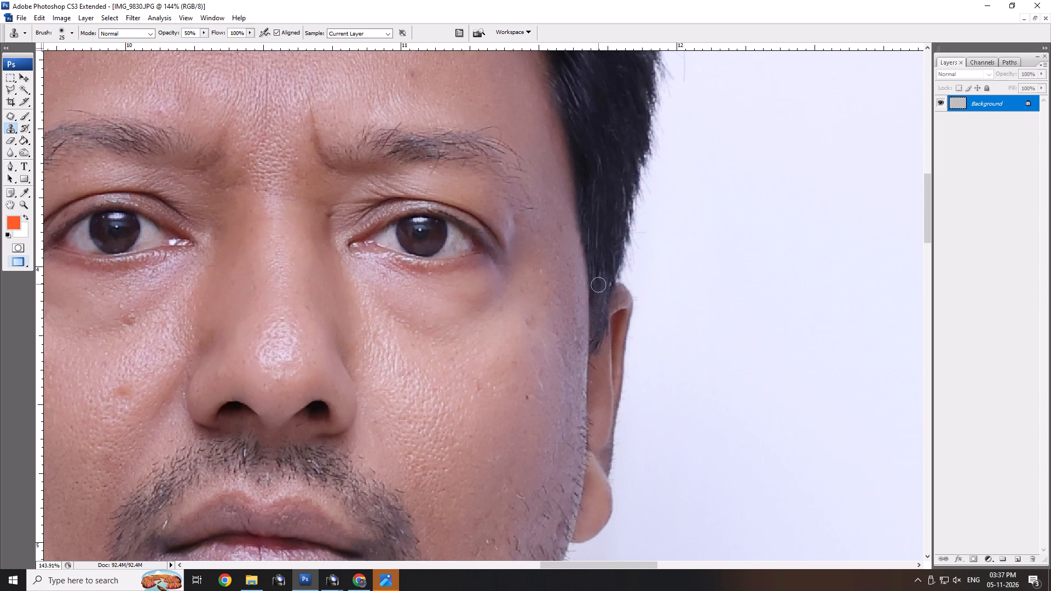
{"action": "left_click", "coordinate": [598, 280], "text": "alt"}
{"action": "left_click_drag", "start_coordinate": [600, 288], "coordinate": [599, 316]}
{"action": "key", "text": "ctrl+alt+z"}
{"action": "key", "text": "ctrl+alt+z"}
{"action": "key", "text": "ctrl+alt+z"}
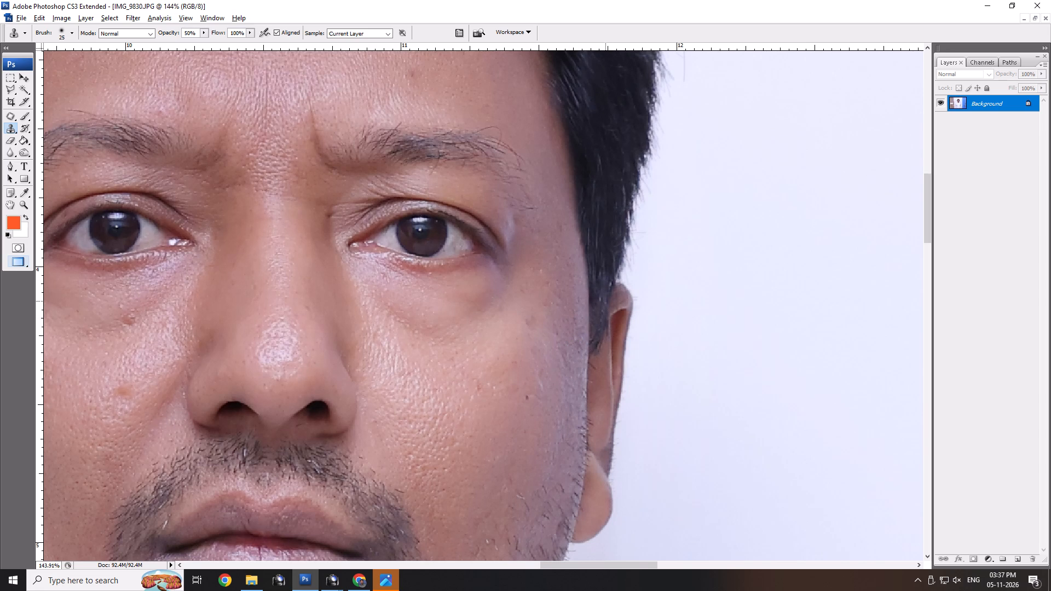
{"action": "left_click", "coordinate": [598, 286], "text": "alt"}
{"action": "left_click_drag", "start_coordinate": [598, 289], "coordinate": [598, 295]}
Clone clean skin over the stubble and spots on the subject's right cheek with the Clone Stamp brush at size 80.
{"action": "key", "text": "space"}
{"action": "key", "text": "space"}
{"action": "key", "text": "space"}
{"action": "key", "text": "space"}
{"action": "key", "text": "space"}
{"action": "key", "text": "space"}
{"action": "key", "text": "space"}
{"action": "key", "text": "space"}
{"action": "key", "text": "space"}
{"action": "key", "text": "space"}
{"action": "key", "text": "space"}
{"action": "key", "text": "space"}
{"action": "key", "text": "space"}
{"action": "key", "text": "space"}
{"action": "key", "text": "space"}
{"action": "key", "text": "space"}
{"action": "key", "text": "space"}
{"action": "key", "text": "space"}
{"action": "key", "text": "space"}
{"action": "key", "text": "space"}
{"action": "left_click_drag", "start_coordinate": [194, 215], "coordinate": [493, 271]}
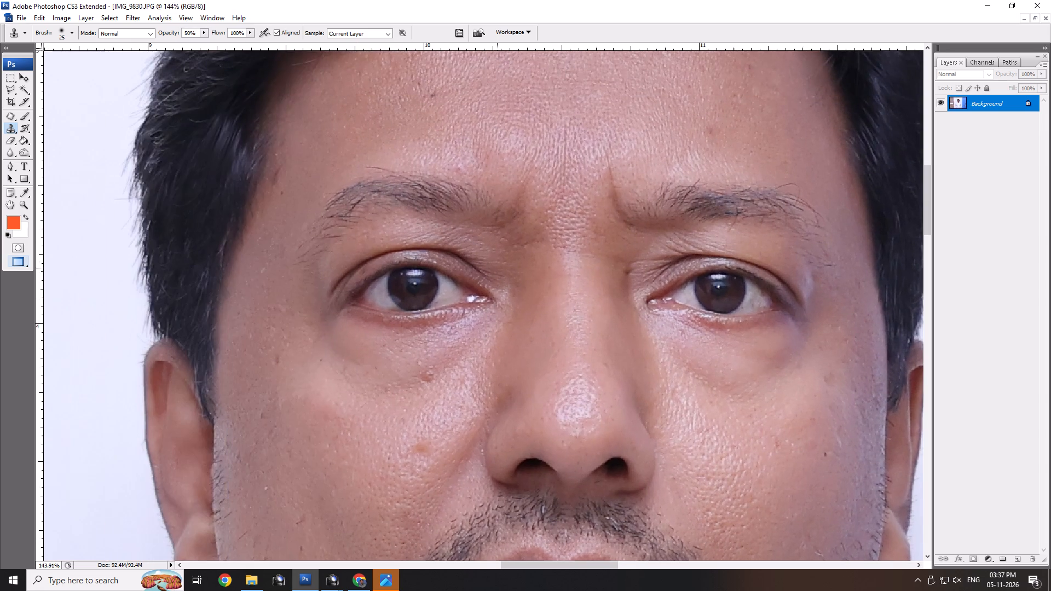
{"action": "left_click_drag", "start_coordinate": [487, 367], "coordinate": [451, 224]}
{"action": "scroll", "coordinate": [442, 325], "scroll_direction": "down", "scroll_amount": 6}
{"action": "key", "text": "bracketright"}
{"action": "key", "text": "bracketright"}
{"action": "key", "text": "bracketright"}
{"action": "key", "text": "bracketright"}
{"action": "key", "text": "bracketright"}
{"action": "key", "text": "bracketright"}
{"action": "key", "text": "bracketright"}
{"action": "key", "text": "bracketright"}
{"action": "key", "text": "bracketright"}
{"action": "key", "text": "bracketright"}
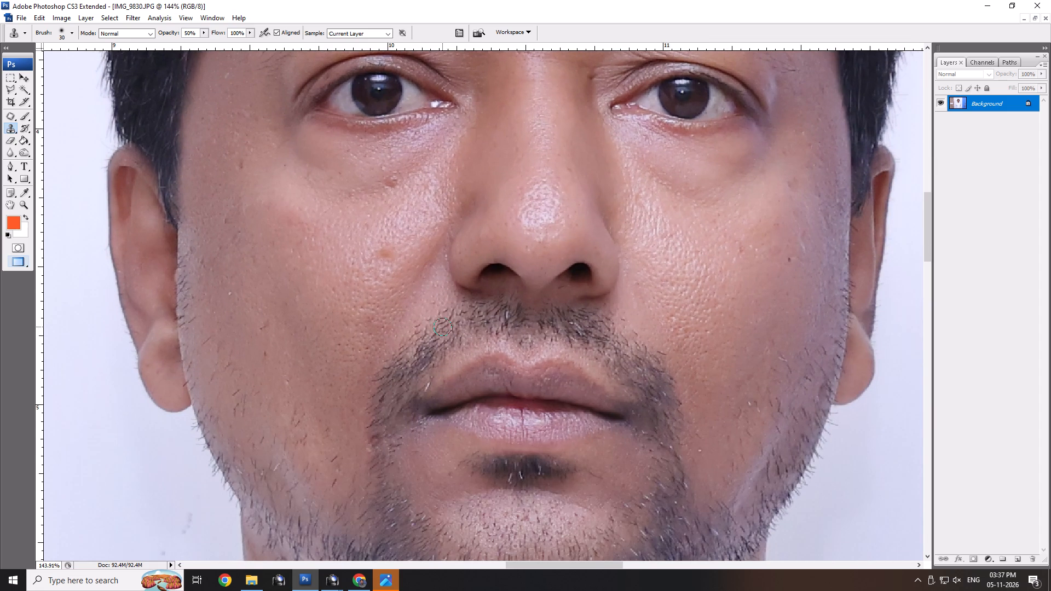
{"action": "key", "text": "bracketleft"}
{"action": "key", "text": "bracketleft"}
{"action": "left_click", "coordinate": [270, 283], "text": "alt"}
{"action": "left_click_drag", "start_coordinate": [268, 314], "coordinate": [269, 339]}
{"action": "left_click", "coordinate": [235, 305], "text": "alt"}
{"action": "left_click_drag", "start_coordinate": [221, 322], "coordinate": [221, 327], "text": "alt"}
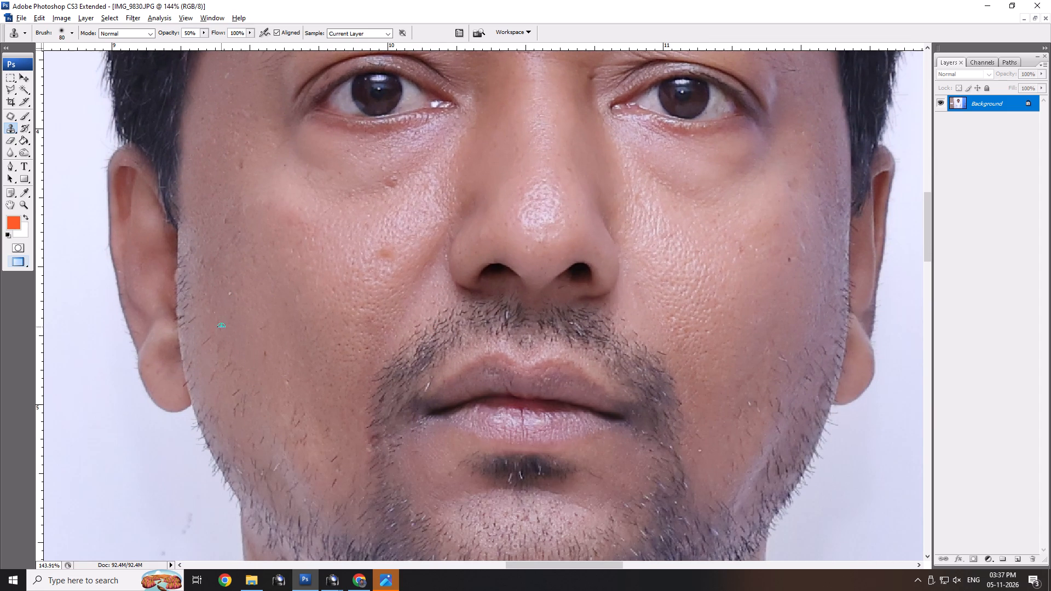
{"action": "left_click_drag", "start_coordinate": [231, 385], "coordinate": [246, 429]}
{"action": "left_click", "coordinate": [226, 368], "text": "alt"}
{"action": "left_click", "coordinate": [213, 344], "text": "alt"}
Clone clean skin over the stubble on the subject's lower right cheek, beside the corner of the mouth.
{"action": "left_click", "coordinate": [298, 453], "text": "alt"}
{"action": "left_click", "coordinate": [294, 393], "text": "alt"}
{"action": "left_click_drag", "start_coordinate": [295, 419], "coordinate": [311, 460]}
{"action": "left_click", "coordinate": [325, 432], "text": "alt"}
{"action": "left_click_drag", "start_coordinate": [326, 450], "coordinate": [333, 488]}
{"action": "left_click", "coordinate": [320, 500], "text": "alt"}
Clone skin over the stubble along the outer edge of the subject's right cheek, from the jaw up to the ear.
{"action": "left_click", "coordinate": [270, 457], "text": "alt"}
{"action": "left_click", "coordinate": [250, 431], "text": "alt"}
{"action": "left_click_drag", "start_coordinate": [269, 478], "coordinate": [285, 507]}
{"action": "left_click", "coordinate": [239, 463], "text": "alt"}
{"action": "left_click", "coordinate": [224, 444], "text": "alt"}
{"action": "left_click", "coordinate": [218, 398], "text": "alt"}
{"action": "left_click_drag", "start_coordinate": [214, 381], "coordinate": [213, 368]}
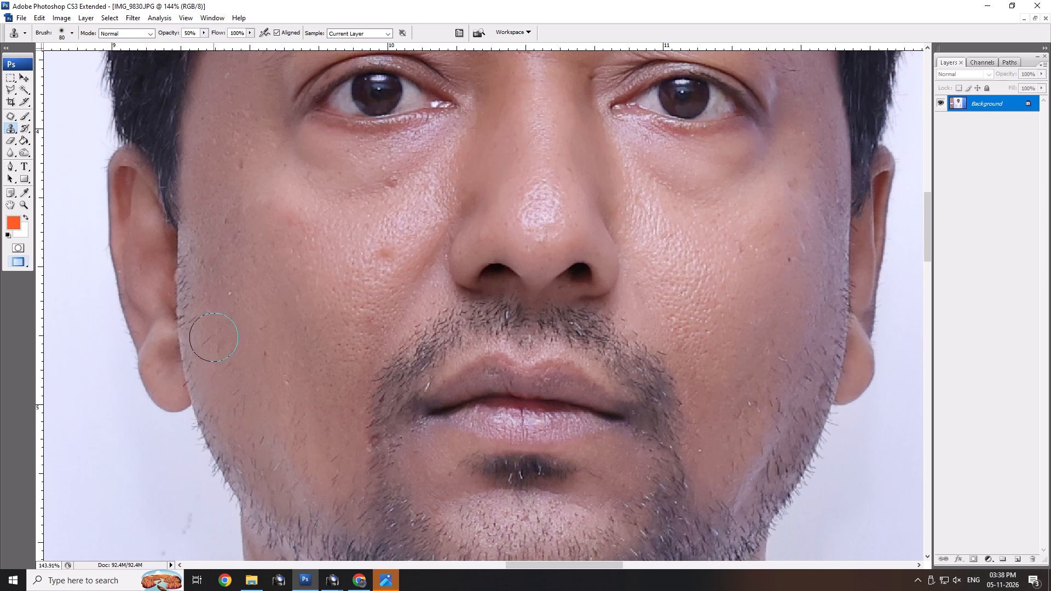
{"action": "left_click", "coordinate": [198, 325], "text": "alt"}
{"action": "left_click_drag", "start_coordinate": [192, 312], "coordinate": [195, 296]}
{"action": "left_click", "coordinate": [200, 302], "text": "alt"}
{"action": "left_click_drag", "start_coordinate": [195, 266], "coordinate": [197, 237]}
Clone skin again over the remaining stubble on the subject's outer right cheek, down to the jaw.
{"action": "left_click", "coordinate": [211, 321], "text": "alt"}
{"action": "left_click", "coordinate": [210, 356], "text": "alt"}
{"action": "left_click_drag", "start_coordinate": [215, 360], "coordinate": [229, 378]}
{"action": "left_click", "coordinate": [227, 361], "text": "alt"}
{"action": "left_click", "coordinate": [257, 450], "text": "alt"}
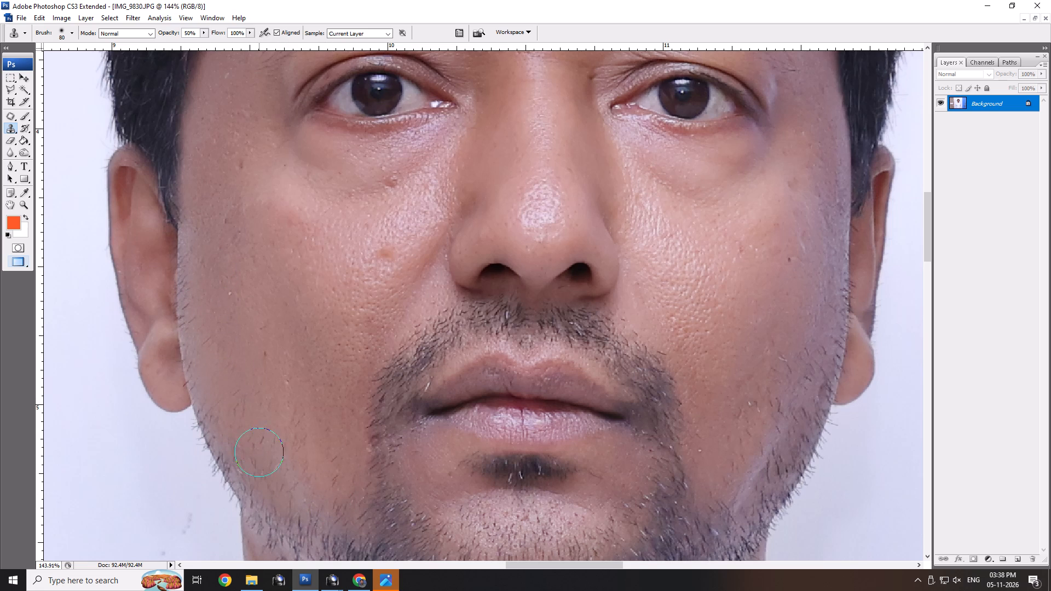
{"action": "left_click", "coordinate": [259, 455]}
{"action": "left_click", "coordinate": [267, 490], "text": "alt"}
{"action": "left_click", "coordinate": [249, 467], "text": "alt"}
{"action": "left_click_drag", "start_coordinate": [253, 473], "coordinate": [258, 478], "text": "alt"}
Clone clean skin over the stubble above the subject's right jawline, between the jaw edge and the goatee.
{"action": "key", "text": "space"}
{"action": "key", "text": "space"}
{"action": "key", "text": "space"}
{"action": "left_click_drag", "start_coordinate": [356, 493], "coordinate": [278, 257]}
{"action": "left_click", "coordinate": [212, 258], "text": "alt"}
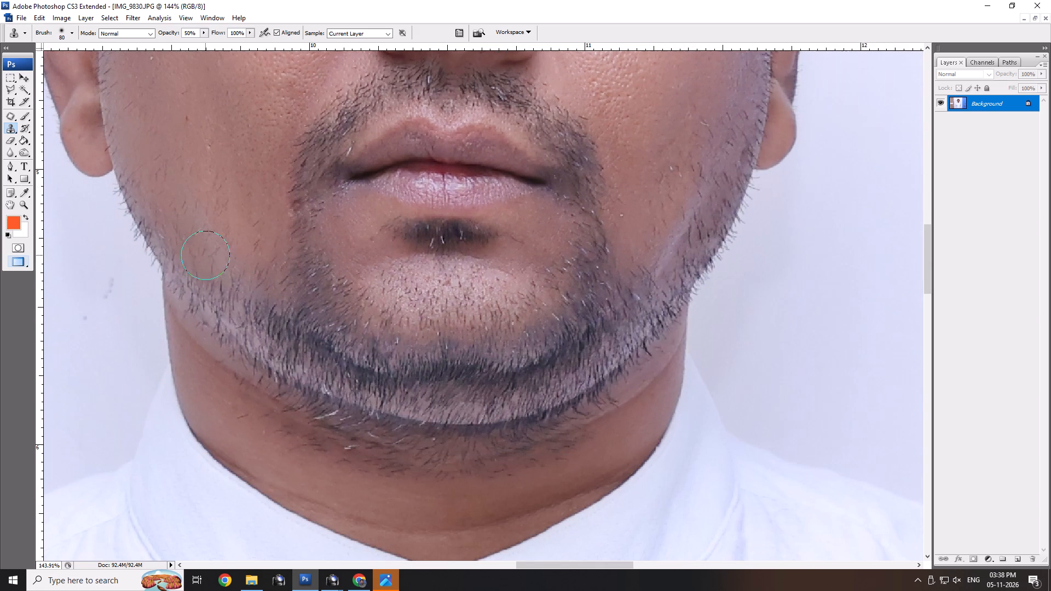
{"action": "left_click", "coordinate": [193, 253], "text": "alt"}
{"action": "left_click", "coordinate": [228, 266], "text": "alt"}
{"action": "left_click_drag", "start_coordinate": [240, 281], "coordinate": [255, 297]}
{"action": "left_click", "coordinate": [230, 213], "text": "alt"}
{"action": "left_click_drag", "start_coordinate": [239, 207], "coordinate": [245, 215], "text": "alt"}
{"action": "left_click_drag", "start_coordinate": [257, 249], "coordinate": [257, 254]}
{"action": "left_click", "coordinate": [204, 244], "text": "alt"}
{"action": "left_click", "coordinate": [167, 230], "text": "alt"}
{"action": "left_click", "coordinate": [184, 274], "text": "alt"}
{"action": "left_click", "coordinate": [206, 309], "text": "alt"}
Clone clean neck skin over the stray stubble below the beard, from the subject's right side of the neck toward the throat.
{"action": "left_click", "coordinate": [213, 377], "text": "alt"}
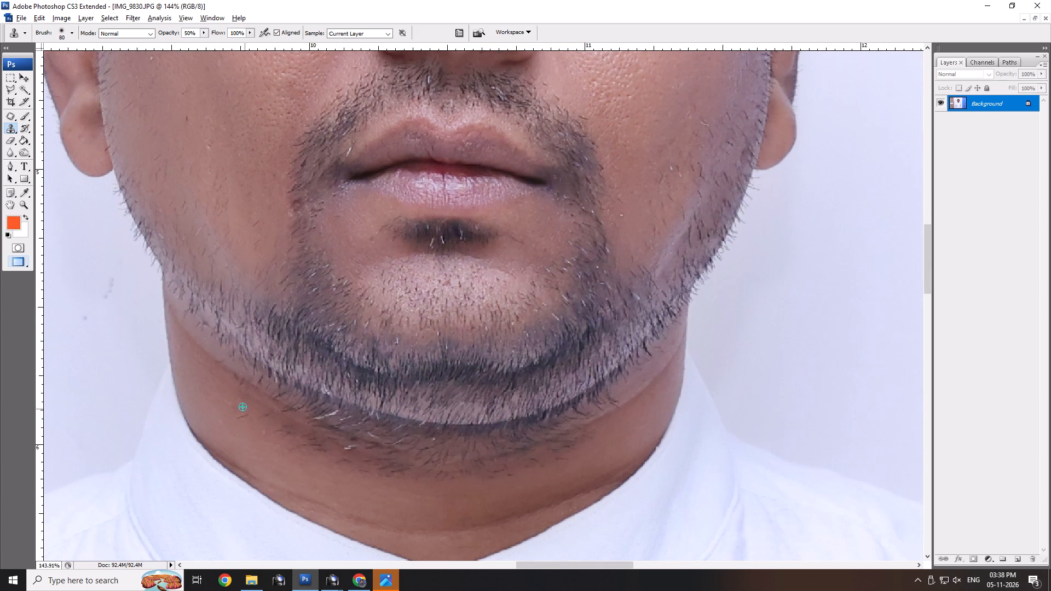
{"action": "left_click", "coordinate": [239, 407], "text": "alt"}
{"action": "left_click_drag", "start_coordinate": [249, 417], "coordinate": [272, 440]}
{"action": "left_click", "coordinate": [250, 422], "text": "alt"}
{"action": "left_click", "coordinate": [247, 437], "text": "alt"}
{"action": "left_click_drag", "start_coordinate": [244, 425], "coordinate": [250, 422]}
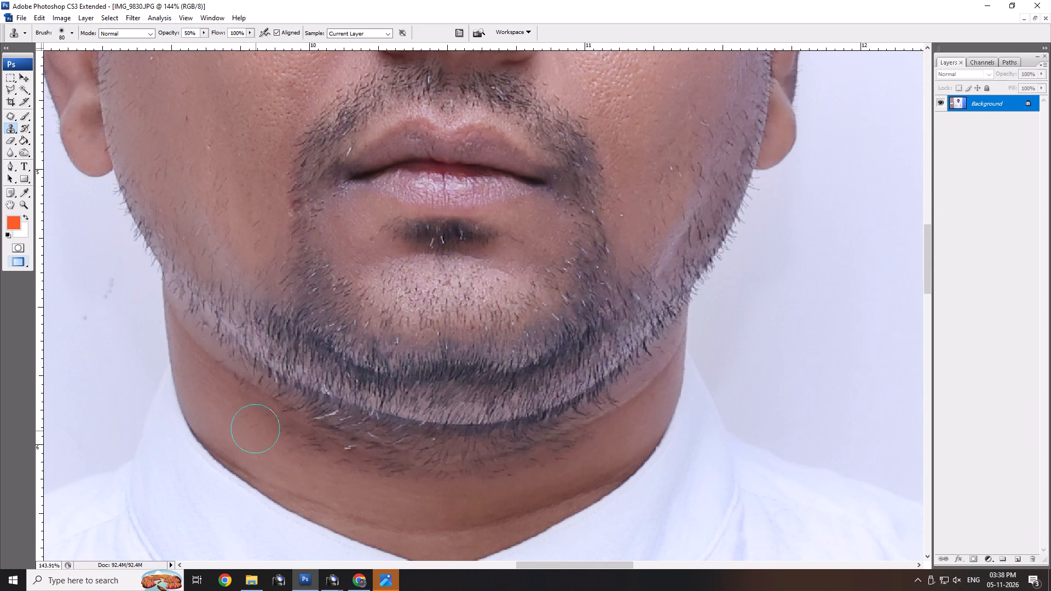
{"action": "left_click", "coordinate": [253, 430], "text": "alt"}
{"action": "left_click_drag", "start_coordinate": [276, 445], "coordinate": [344, 480]}
{"action": "left_click_drag", "start_coordinate": [284, 443], "coordinate": [367, 481]}
{"action": "left_click_drag", "start_coordinate": [282, 453], "coordinate": [293, 456], "text": "alt"}
{"action": "left_click_drag", "start_coordinate": [337, 472], "coordinate": [377, 488]}
{"action": "left_click_drag", "start_coordinate": [377, 488], "coordinate": [443, 496]}
{"action": "left_click_drag", "start_coordinate": [465, 490], "coordinate": [315, 463]}
{"action": "key", "text": "ctrl+alt+z"}
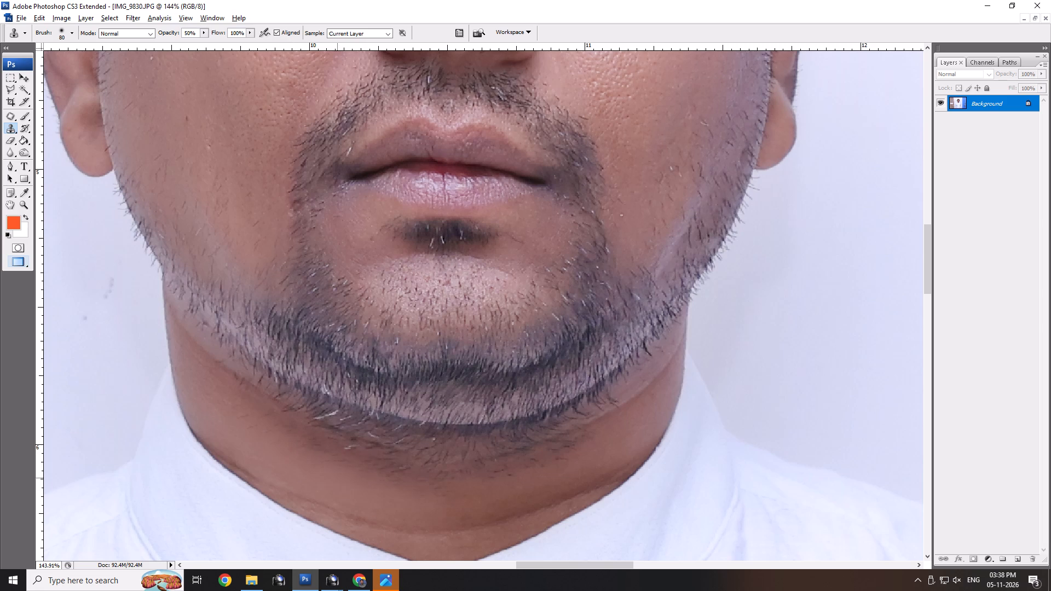
Clone clean skin over the stubble below the chin, across the throat and the subject's left side of the neck.
{"action": "left_click", "coordinate": [365, 485], "text": "alt"}
{"action": "left_click_drag", "start_coordinate": [405, 483], "coordinate": [426, 483]}
{"action": "left_click", "coordinate": [484, 494], "text": "alt"}
{"action": "left_click_drag", "start_coordinate": [510, 488], "coordinate": [538, 478]}
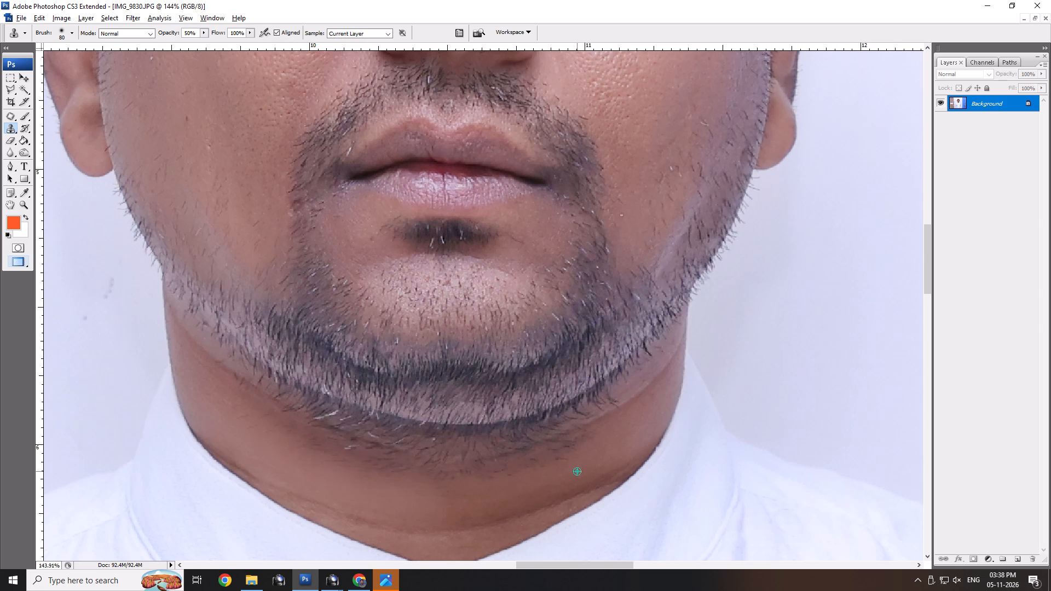
{"action": "left_click", "coordinate": [577, 471], "text": "alt"}
{"action": "left_click_drag", "start_coordinate": [583, 462], "coordinate": [591, 453]}
{"action": "left_click_drag", "start_coordinate": [591, 453], "coordinate": [582, 459], "text": "alt"}
{"action": "left_click_drag", "start_coordinate": [570, 462], "coordinate": [565, 465]}
{"action": "left_click_drag", "start_coordinate": [546, 468], "coordinate": [538, 472], "text": "alt"}
{"action": "left_click_drag", "start_coordinate": [529, 472], "coordinate": [516, 474], "text": "alt"}
{"action": "left_click_drag", "start_coordinate": [471, 477], "coordinate": [466, 478], "text": "alt"}
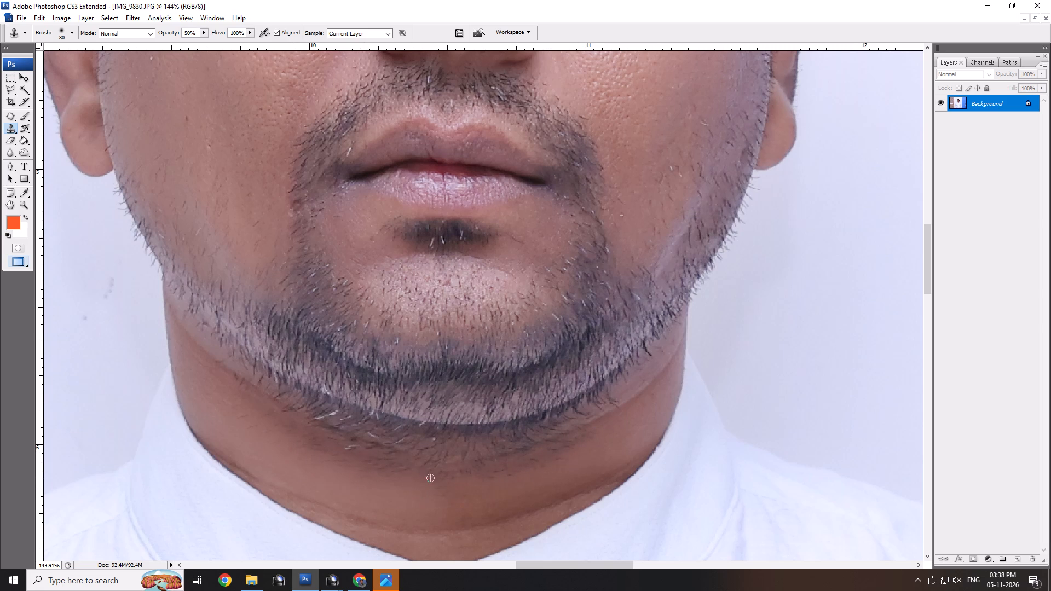
{"action": "left_click", "coordinate": [429, 478], "text": "alt"}
{"action": "left_click_drag", "start_coordinate": [437, 478], "coordinate": [456, 476]}
Clone skin again over the remaining stubble below the beard on the subject's right side of the neck.
{"action": "left_click", "coordinate": [360, 494], "text": "alt"}
{"action": "left_click", "coordinate": [331, 490], "text": "alt"}
{"action": "left_click", "coordinate": [319, 485], "text": "alt"}
{"action": "left_click", "coordinate": [377, 480], "text": "alt"}
{"action": "left_click_drag", "start_coordinate": [370, 472], "coordinate": [339, 465]}
{"action": "left_click", "coordinate": [327, 455], "text": "alt"}
{"action": "left_click", "coordinate": [294, 439], "text": "alt"}
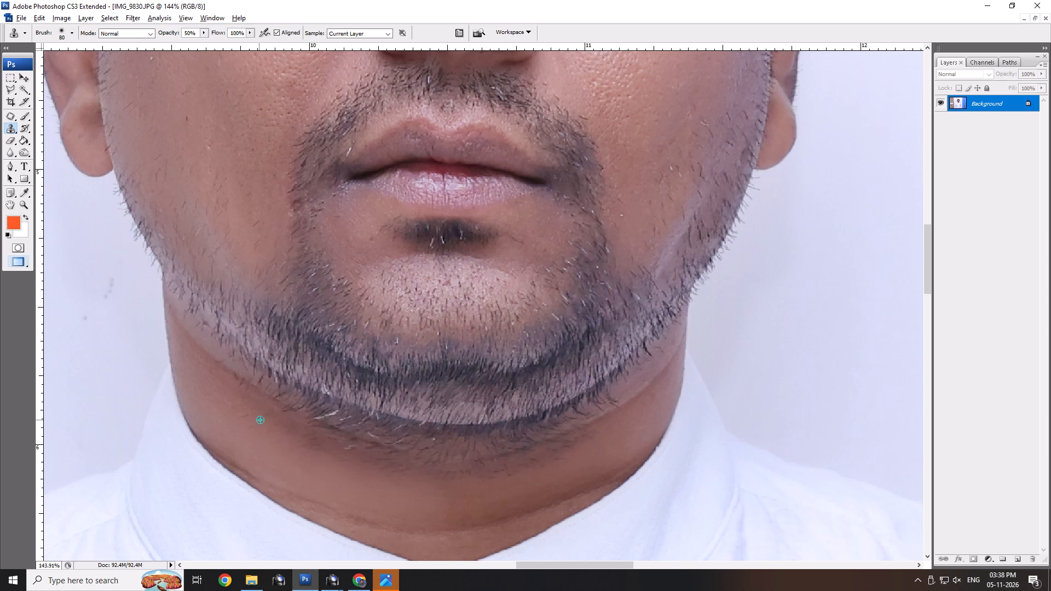
{"action": "left_click", "coordinate": [259, 420], "text": "alt"}
{"action": "left_click", "coordinate": [251, 418]}
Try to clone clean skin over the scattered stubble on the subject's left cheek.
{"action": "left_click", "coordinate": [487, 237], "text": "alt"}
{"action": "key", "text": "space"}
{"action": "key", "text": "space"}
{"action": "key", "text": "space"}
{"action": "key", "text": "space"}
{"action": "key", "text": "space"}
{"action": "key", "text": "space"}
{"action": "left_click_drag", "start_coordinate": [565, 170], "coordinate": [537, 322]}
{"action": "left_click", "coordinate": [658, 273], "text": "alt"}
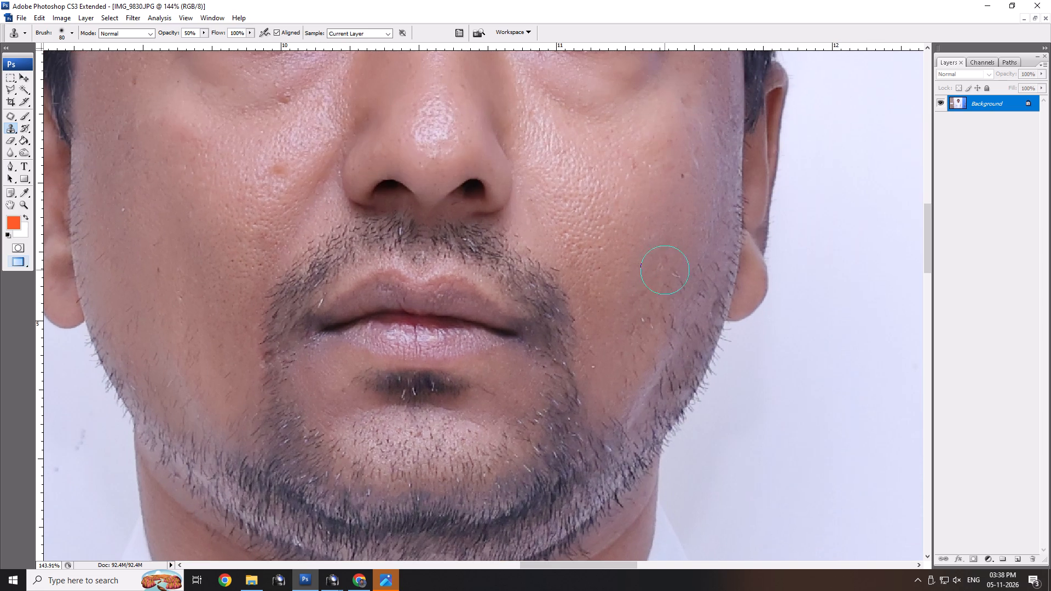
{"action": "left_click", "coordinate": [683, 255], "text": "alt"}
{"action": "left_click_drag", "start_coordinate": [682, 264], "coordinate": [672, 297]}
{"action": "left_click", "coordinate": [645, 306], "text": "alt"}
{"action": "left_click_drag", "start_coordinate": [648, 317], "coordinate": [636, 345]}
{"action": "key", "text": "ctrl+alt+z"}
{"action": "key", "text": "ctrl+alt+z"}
Clone clean skin over the stubble on the subject's outer left cheek, level with the earlobe.
{"action": "left_click", "coordinate": [679, 252], "text": "alt"}
{"action": "left_click_drag", "start_coordinate": [680, 273], "coordinate": [677, 278]}
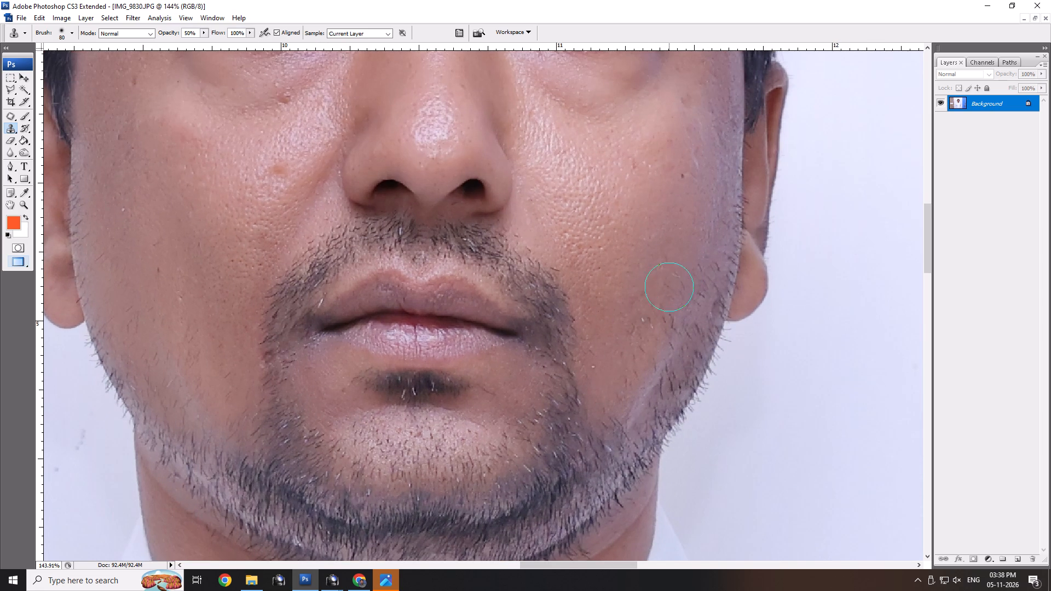
{"action": "left_click", "coordinate": [654, 297], "text": "alt"}
{"action": "left_click_drag", "start_coordinate": [650, 312], "coordinate": [644, 325]}
{"action": "left_click", "coordinate": [686, 275], "text": "alt"}
{"action": "left_click", "coordinate": [697, 242], "text": "alt"}
{"action": "left_click", "coordinate": [711, 233], "text": "alt"}
{"action": "left_click_drag", "start_coordinate": [707, 258], "coordinate": [696, 277]}
{"action": "left_click", "coordinate": [661, 319], "text": "alt"}
{"action": "left_click", "coordinate": [686, 286], "text": "alt"}
{"action": "left_click_drag", "start_coordinate": [683, 304], "coordinate": [680, 309]}
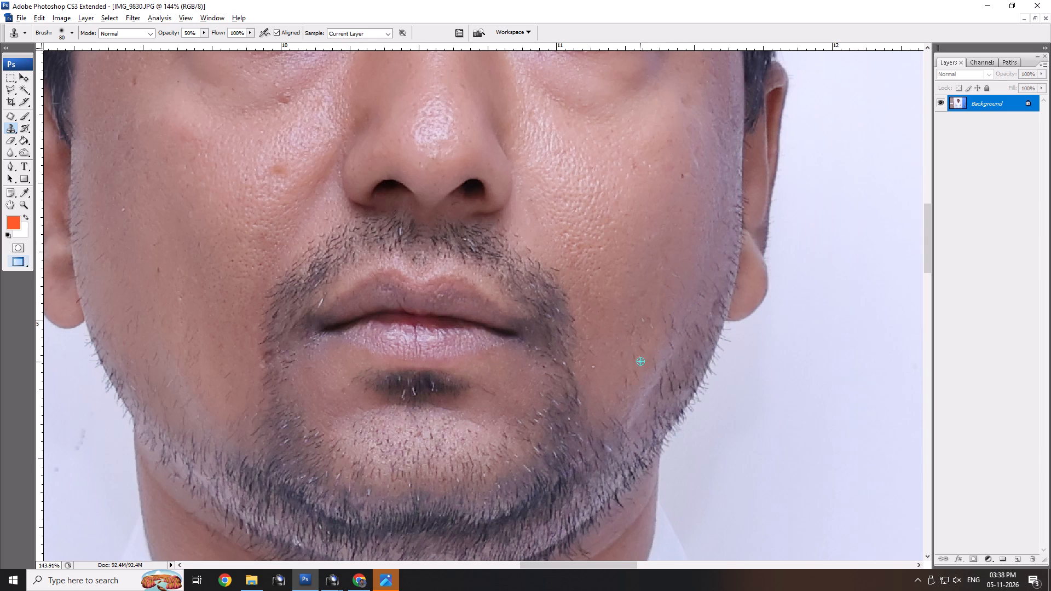
Clone clean skin over the stubble on the subject's lower left cheek, between the goatee and the jaw stubble.
{"action": "left_click", "coordinate": [652, 313], "text": "alt"}
{"action": "left_click", "coordinate": [637, 340], "text": "alt"}
{"action": "left_click_drag", "start_coordinate": [636, 346], "coordinate": [634, 360]}
{"action": "left_click", "coordinate": [668, 320], "text": "alt"}
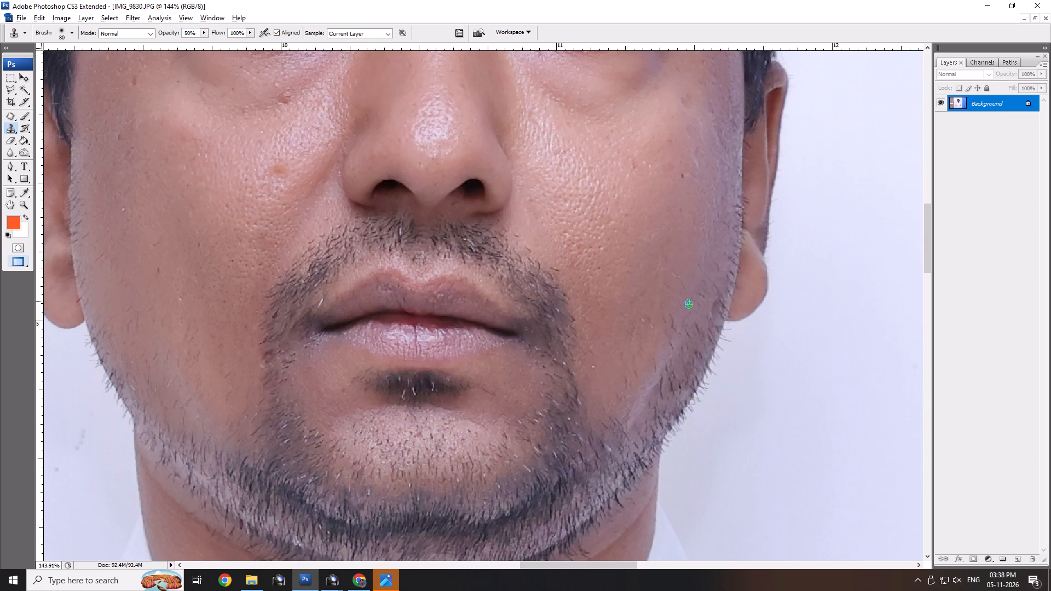
{"action": "left_click", "coordinate": [690, 301], "text": "alt"}
{"action": "left_click_drag", "start_coordinate": [679, 323], "coordinate": [677, 330]}
{"action": "left_click", "coordinate": [638, 366], "text": "alt"}
{"action": "double_click", "coordinate": [624, 358], "text": "alt"}
{"action": "left_click", "coordinate": [606, 404], "text": "alt"}
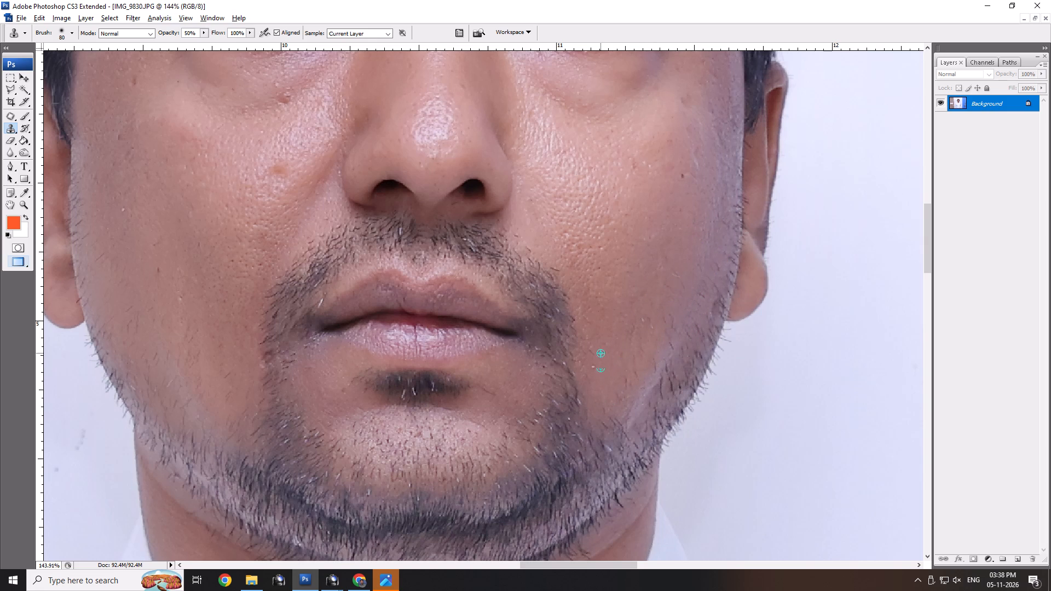
{"action": "left_click", "coordinate": [600, 344], "text": "alt"}
{"action": "left_click_drag", "start_coordinate": [600, 355], "coordinate": [603, 369]}
{"action": "left_click", "coordinate": [625, 344], "text": "alt"}
{"action": "left_click", "coordinate": [631, 308], "text": "alt"}
{"action": "left_click_drag", "start_coordinate": [643, 316], "coordinate": [644, 322]}
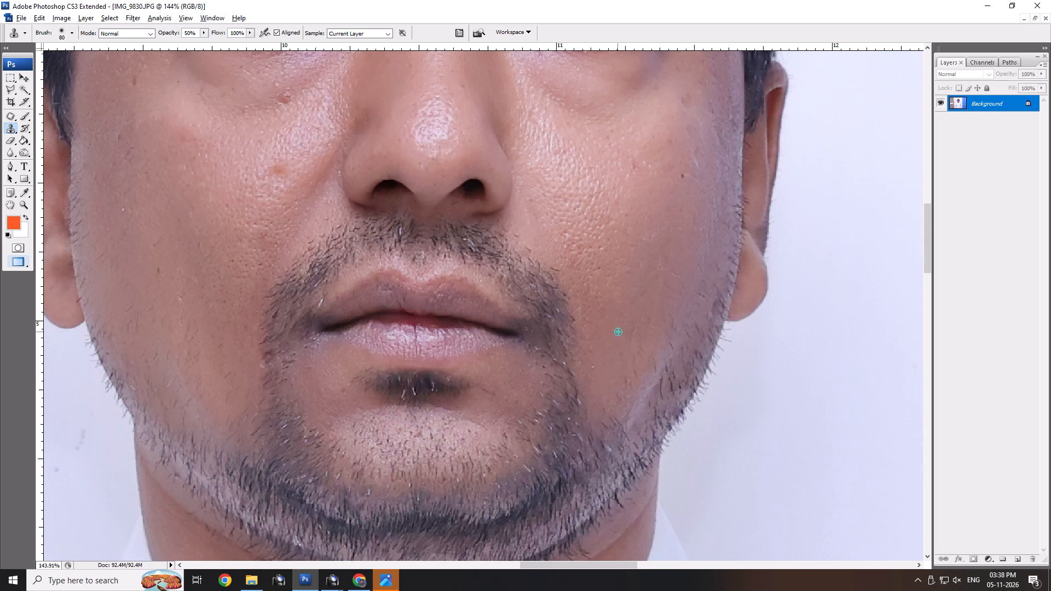
{"action": "left_click", "coordinate": [616, 332], "text": "alt"}
Clone skin over the stray hairs beneath the lower lip, around the soul patch and toward the subject's right mouth corner.
{"action": "left_click", "coordinate": [479, 404], "text": "alt"}
{"action": "left_click", "coordinate": [454, 412], "text": "alt"}
{"action": "left_click", "coordinate": [348, 403], "text": "alt"}
{"action": "left_click", "coordinate": [324, 386], "text": "alt"}
{"action": "left_click_drag", "start_coordinate": [322, 381], "coordinate": [322, 373]}
{"action": "left_click", "coordinate": [313, 357], "text": "alt"}
Reduce the Clone Stamp brush size to 35 and clone over the white hairs in the subject's right half of the moustache.
{"action": "scroll", "coordinate": [319, 315], "scroll_direction": "up", "scroll_amount": 4}
{"action": "key", "text": "bracketleft"}
{"action": "type", "text": "[["}
{"action": "key", "text": "bracketleft"}
{"action": "key", "text": "bracketleft"}
{"action": "key", "text": "bracketleft"}
{"action": "key", "text": "bracketleft"}
{"action": "left_click", "coordinate": [326, 287], "text": "alt"}
{"action": "double_click", "coordinate": [322, 301]}
{"action": "left_click", "coordinate": [318, 306]}
{"action": "left_click", "coordinate": [357, 247], "text": "alt"}
{"action": "left_click", "coordinate": [398, 235], "text": "alt"}
{"action": "left_click", "coordinate": [379, 234], "text": "alt"}
{"action": "triple_click", "coordinate": [397, 231]}
{"action": "left_click", "coordinate": [398, 231]}
Clone dark hair over the white hairs in the subject's left half of the moustache, down beside the mouth corner.
{"action": "left_click", "coordinate": [457, 240], "text": "alt"}
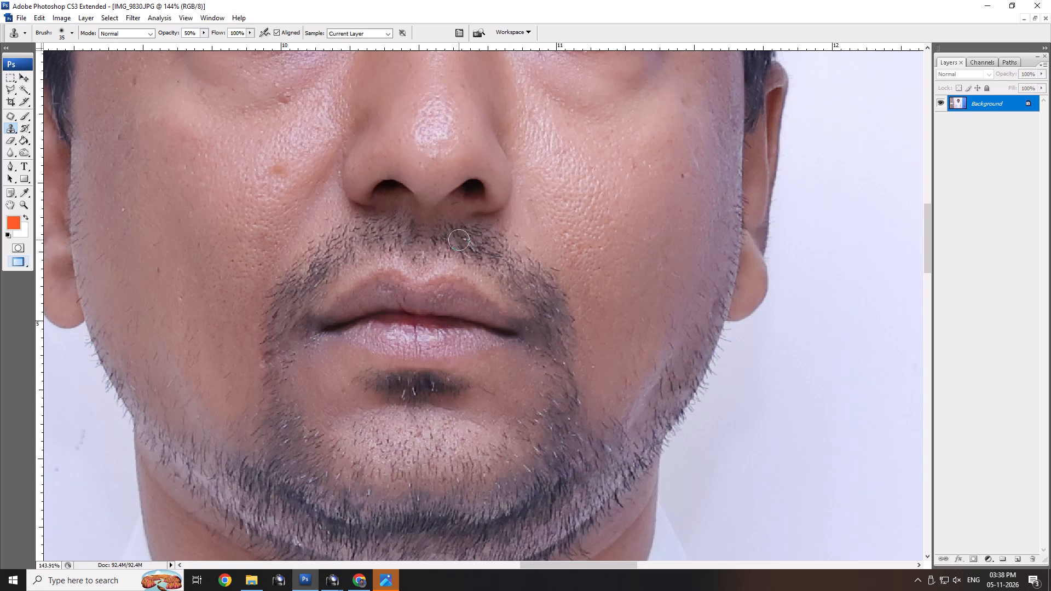
{"action": "left_click", "coordinate": [465, 242]}
{"action": "triple_click", "coordinate": [468, 242]}
{"action": "left_click", "coordinate": [470, 237], "text": "alt"}
{"action": "left_click_drag", "start_coordinate": [473, 242], "coordinate": [488, 248]}
{"action": "left_click", "coordinate": [539, 276], "text": "alt"}
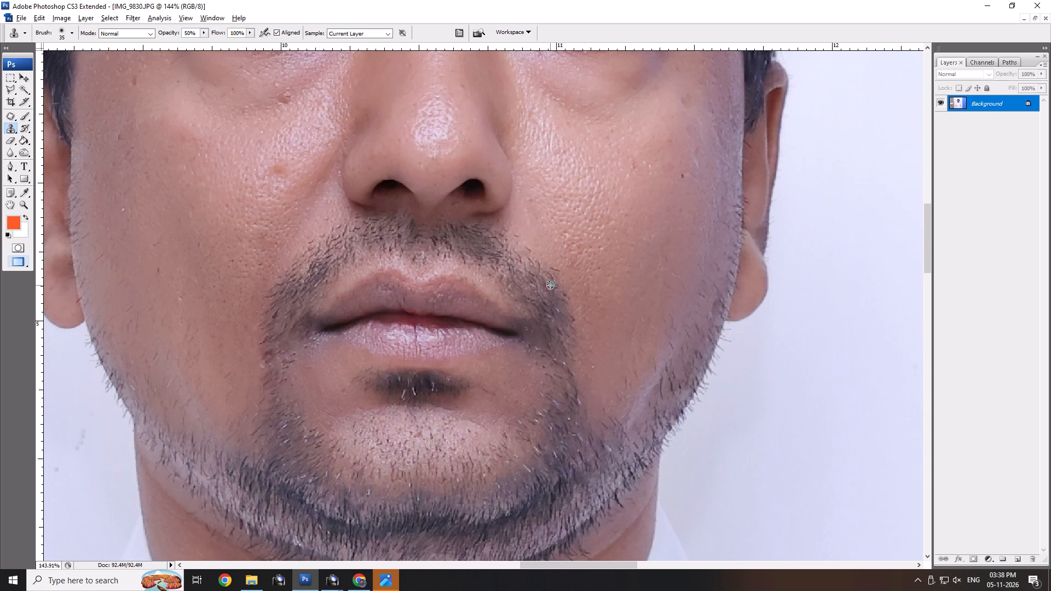
{"action": "left_click", "coordinate": [552, 293], "text": "alt"}
{"action": "left_click_drag", "start_coordinate": [555, 309], "coordinate": [557, 314]}
Examine the retouched face and beard against the whole portrait.
{"action": "scroll", "coordinate": [533, 336], "scroll_direction": "down", "scroll_amount": 9, "text": "alt"}
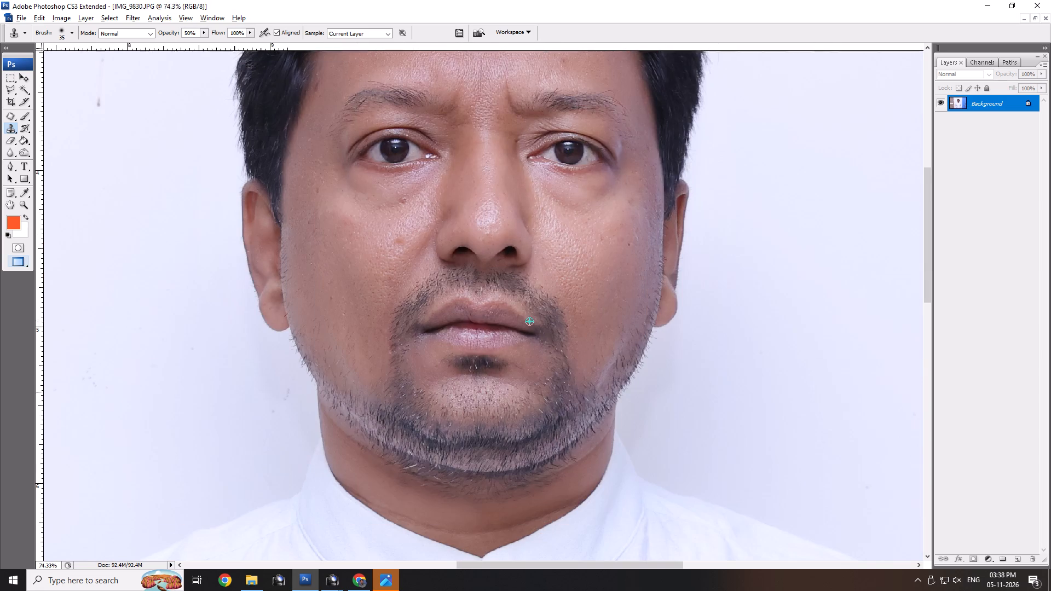
{"action": "scroll", "coordinate": [529, 321], "scroll_direction": "down", "scroll_amount": 7, "text": "alt"}
{"action": "key", "text": "space"}
{"action": "key", "text": "space"}
{"action": "key", "text": "space"}
{"action": "key", "text": "space"}
{"action": "left_click_drag", "start_coordinate": [593, 414], "coordinate": [571, 362]}
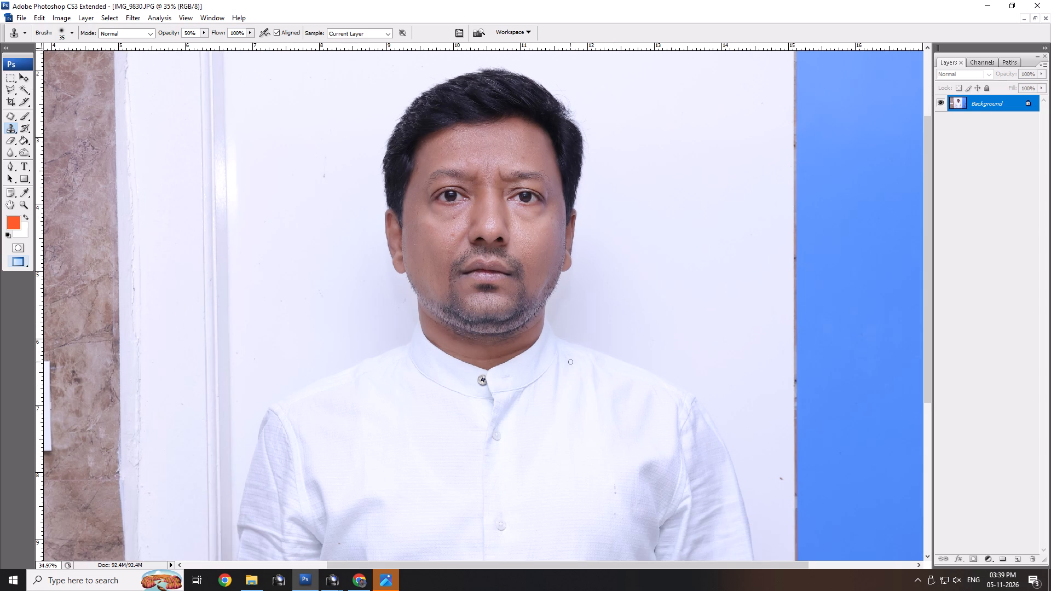
{"action": "key", "text": "alt+space"}
{"action": "scroll", "coordinate": [570, 362], "scroll_direction": "down", "scroll_amount": 2, "text": "alt"}
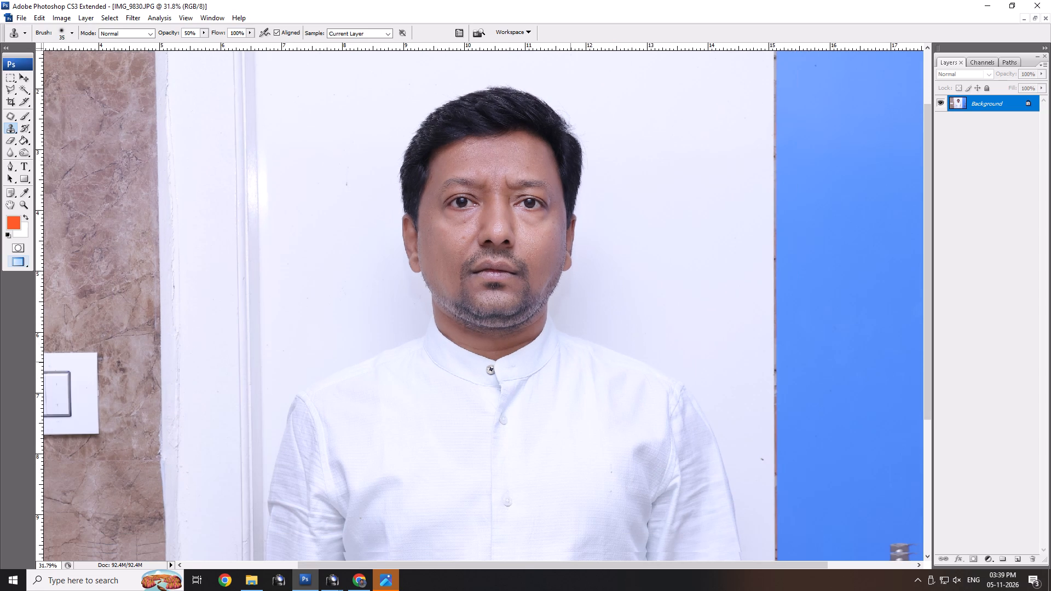